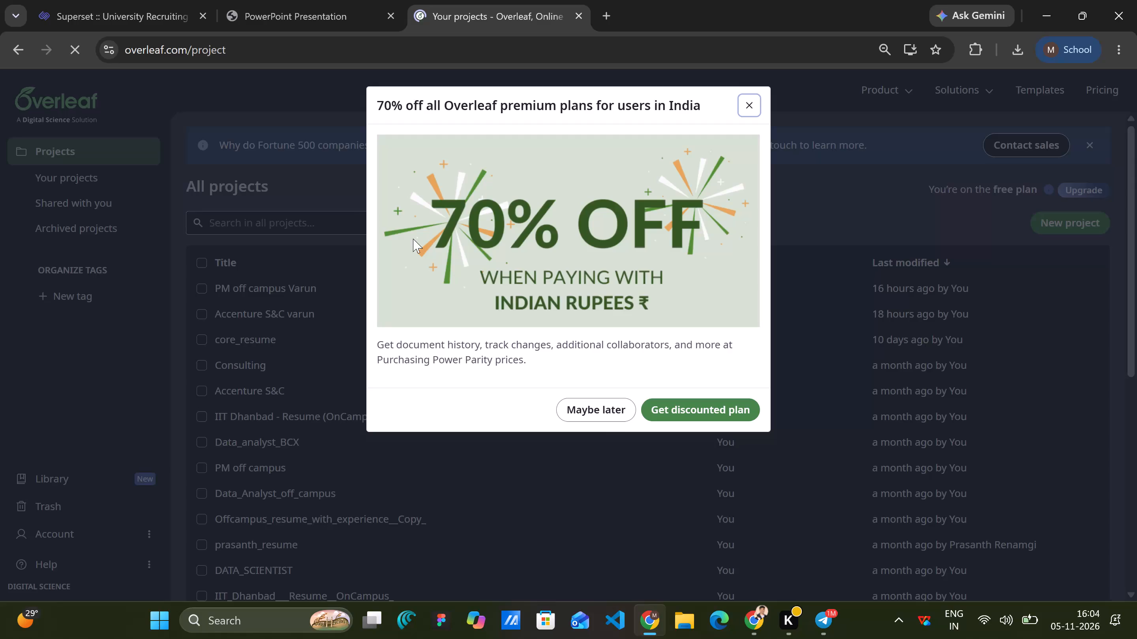
Dismiss the discount offer and open the IIT_Dhanbad___Resume__OnCampus_ project from the project list.
{"action": "left_click", "coordinate": [598, 403]}
{"action": "scroll", "coordinate": [432, 454], "scroll_direction": "down", "scroll_amount": 4}
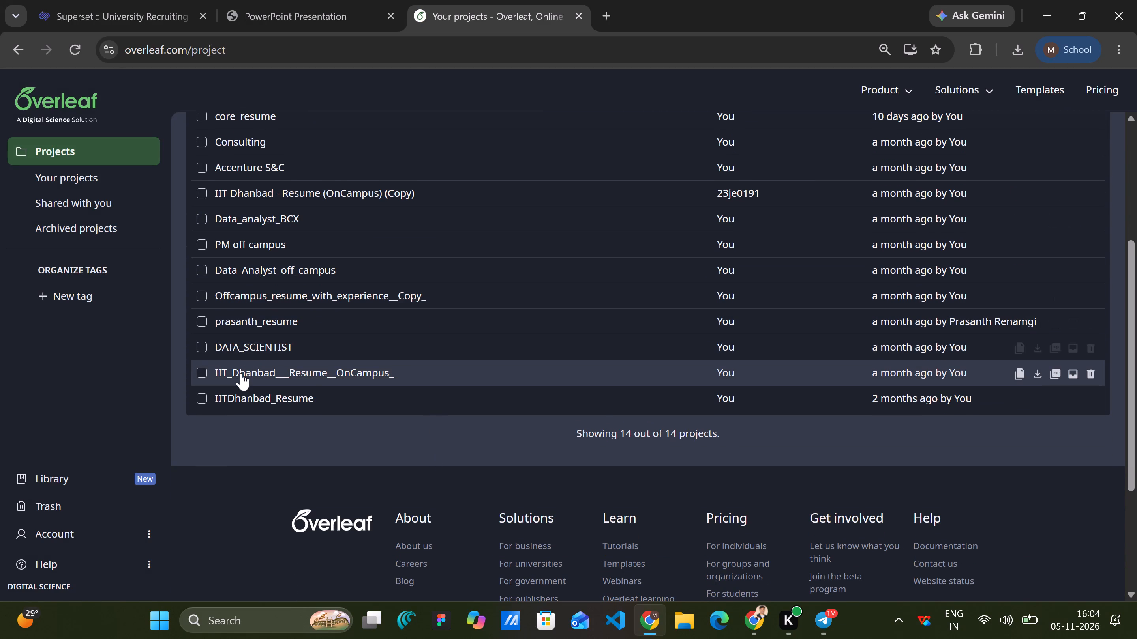
{"action": "scroll", "coordinate": [240, 376], "scroll_direction": "up", "scroll_amount": 1}
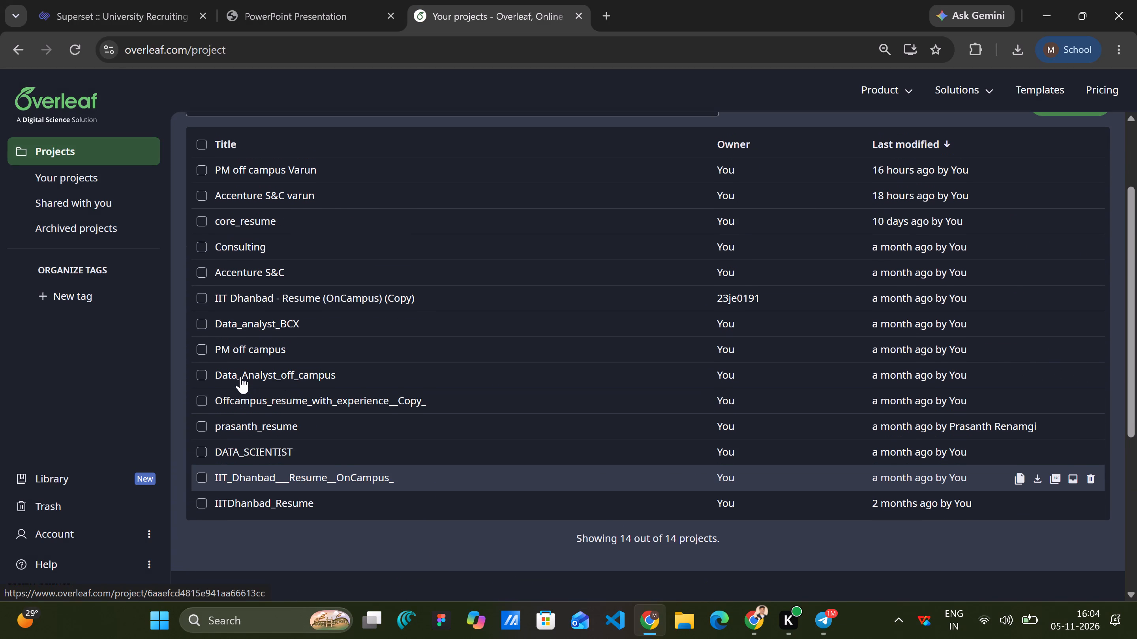
{"action": "scroll", "coordinate": [240, 376], "scroll_direction": "up", "scroll_amount": 1}
{"action": "left_click", "coordinate": [257, 478]}
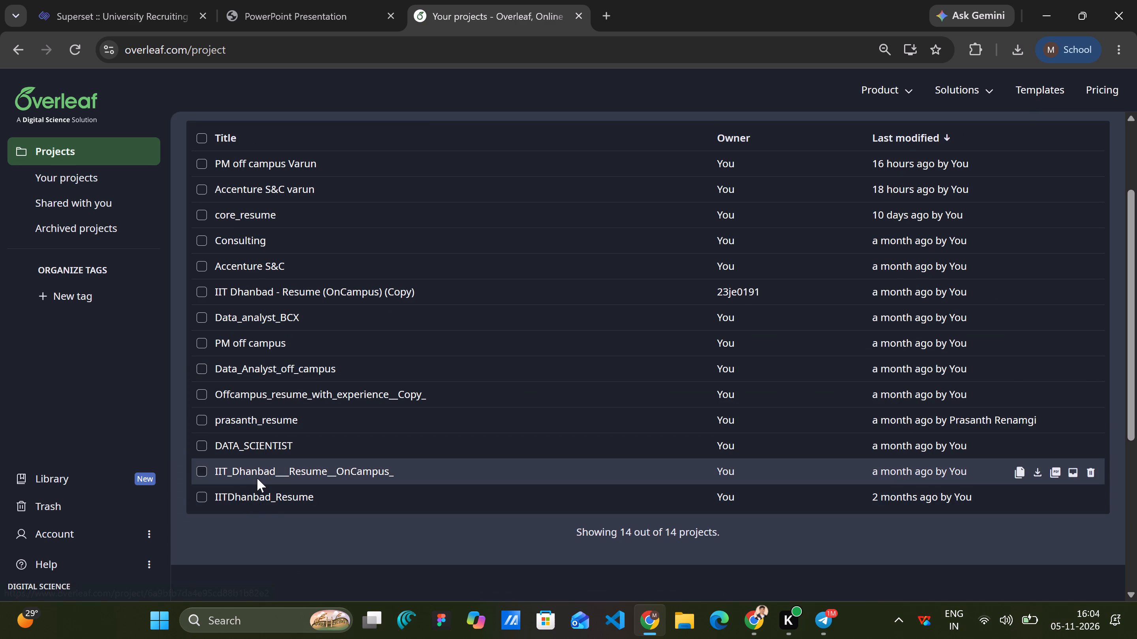
{"action": "left_click", "coordinate": [268, 466]}
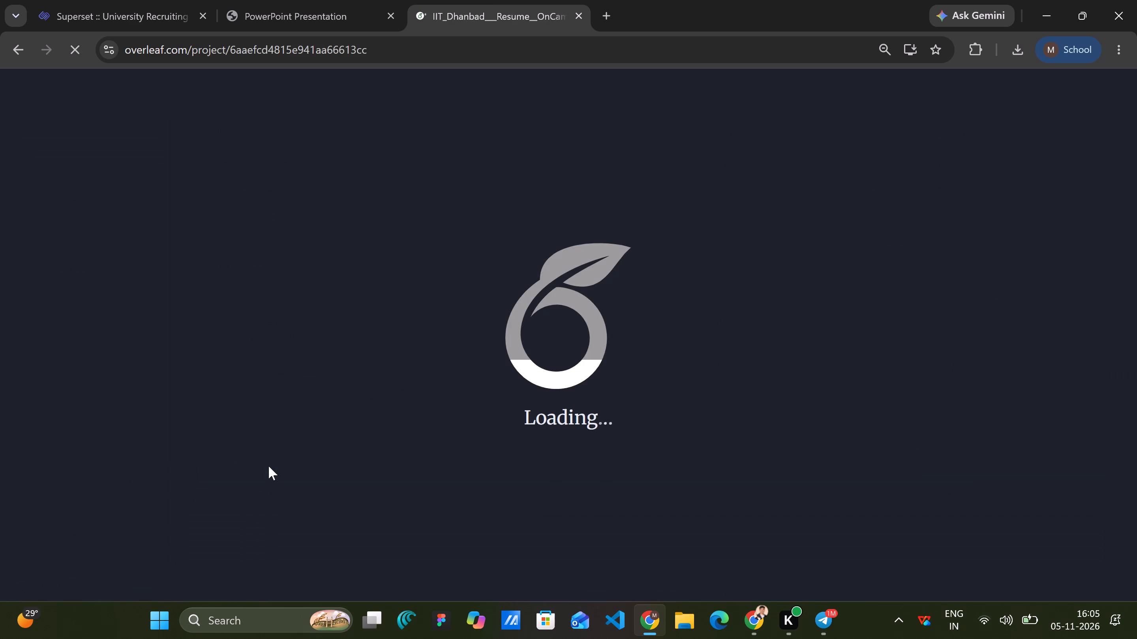
Switch to Superset and open the Resume, Docs & Write-ups section of the student profile.
{"action": "left_click", "coordinate": [149, 9]}
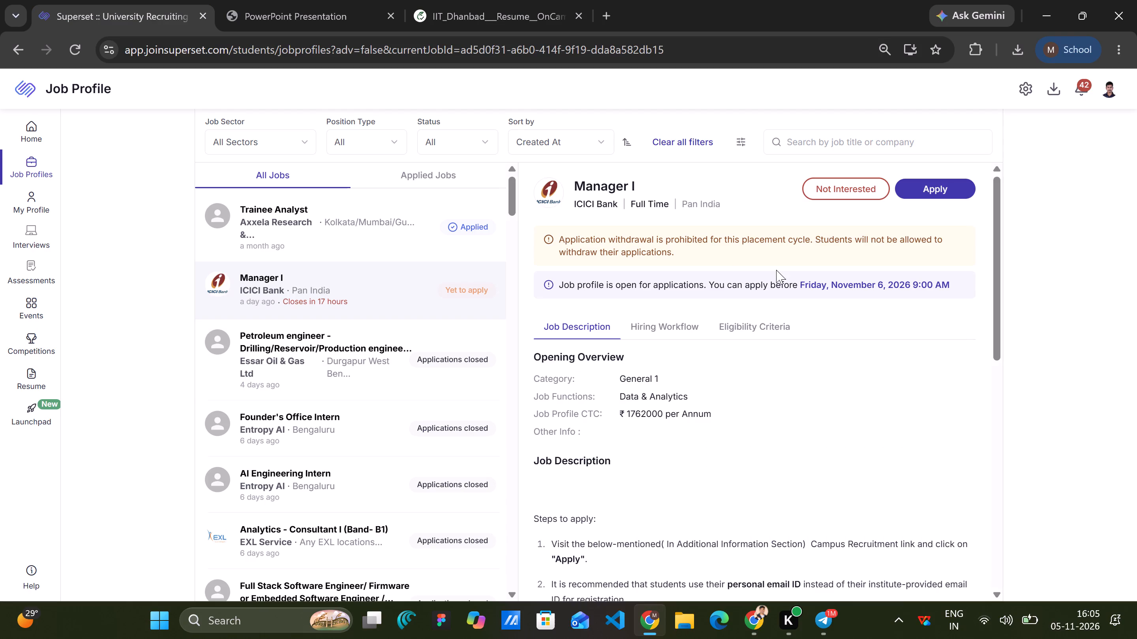
{"action": "left_click", "coordinate": [1114, 97]}
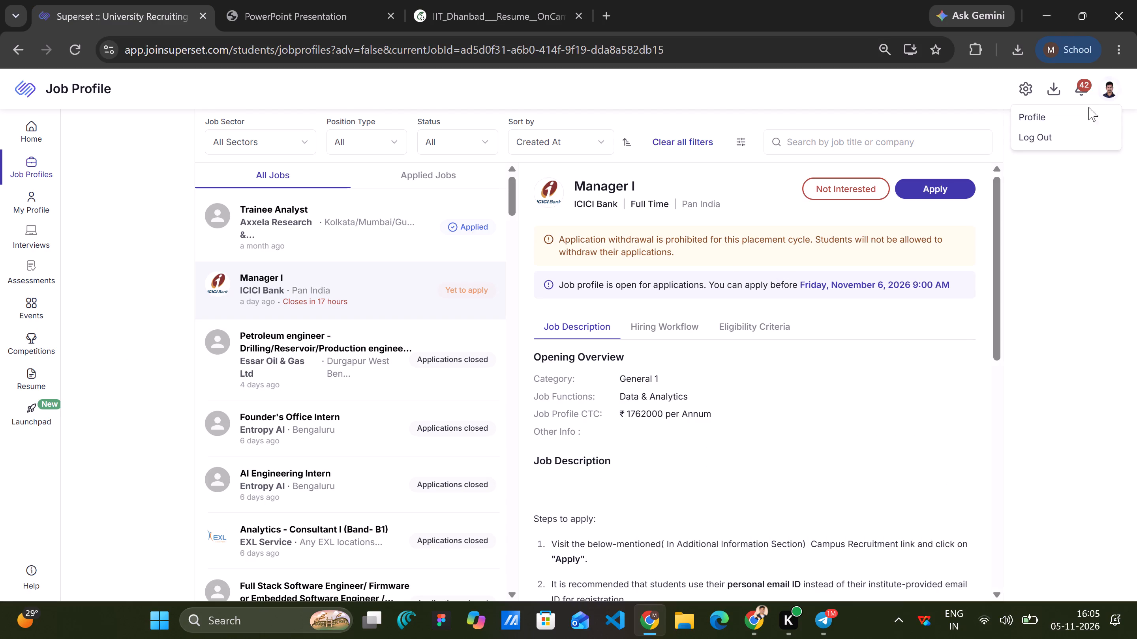
{"action": "left_click", "coordinate": [1084, 110]}
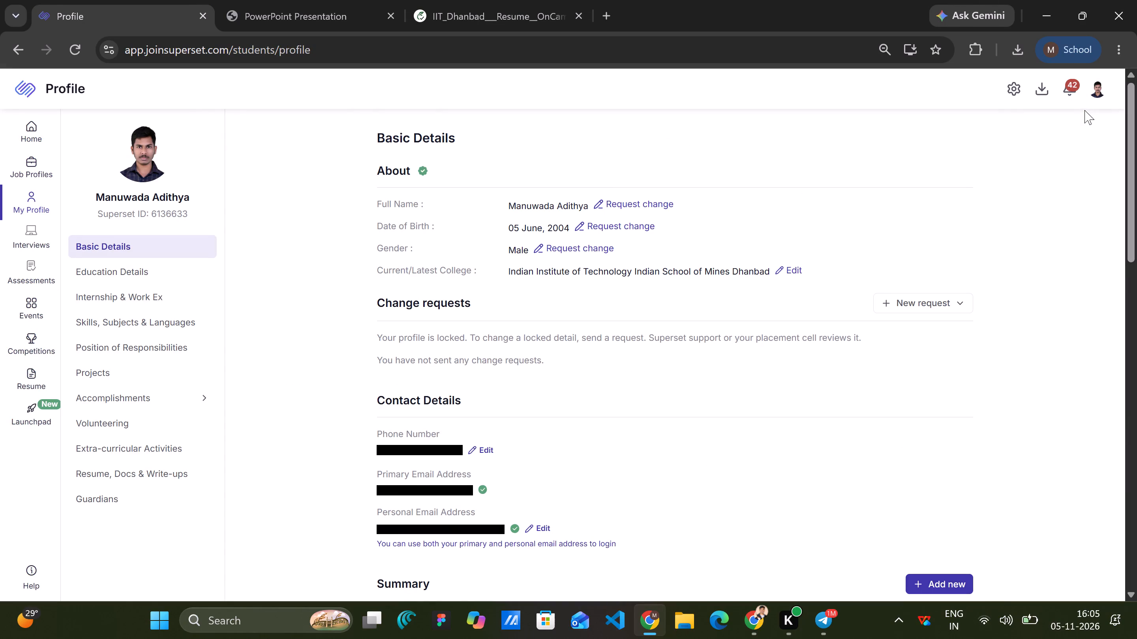
{"action": "left_click", "coordinate": [151, 469]}
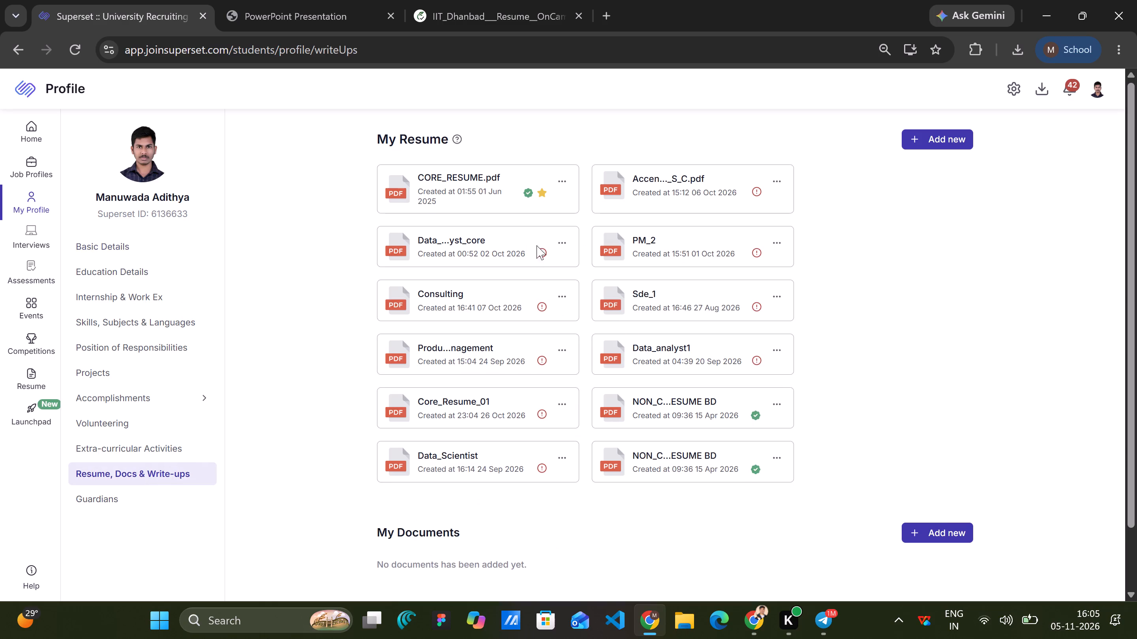
Download the Data_analyst_core and Data_analyst1 resumes from My Resume.
{"action": "left_click", "coordinate": [565, 239]}
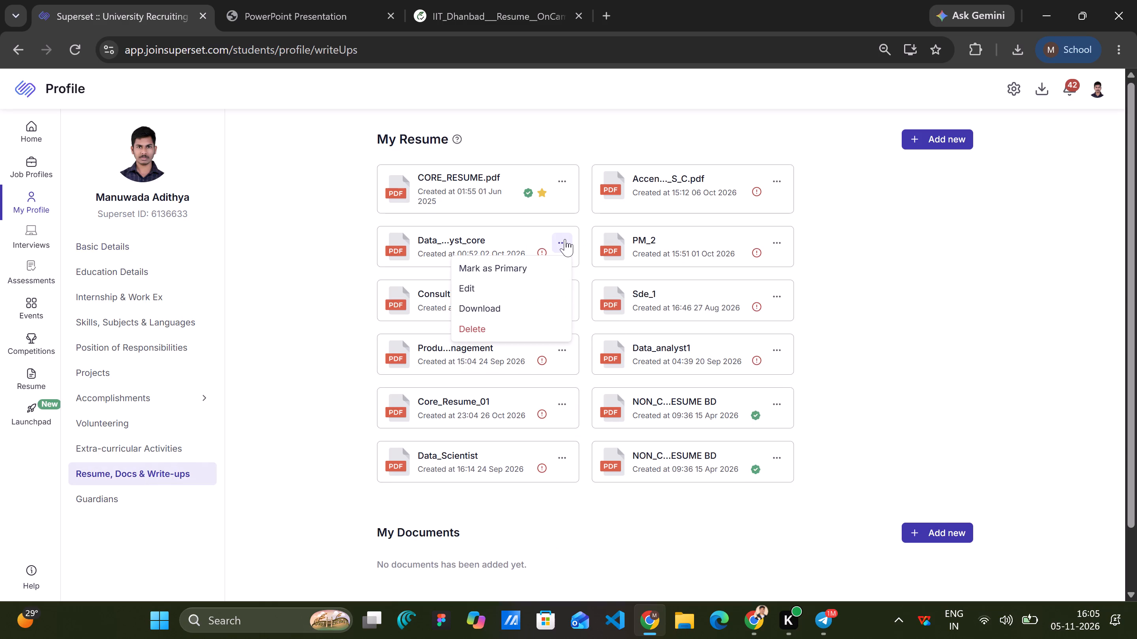
{"action": "left_click", "coordinate": [517, 300]}
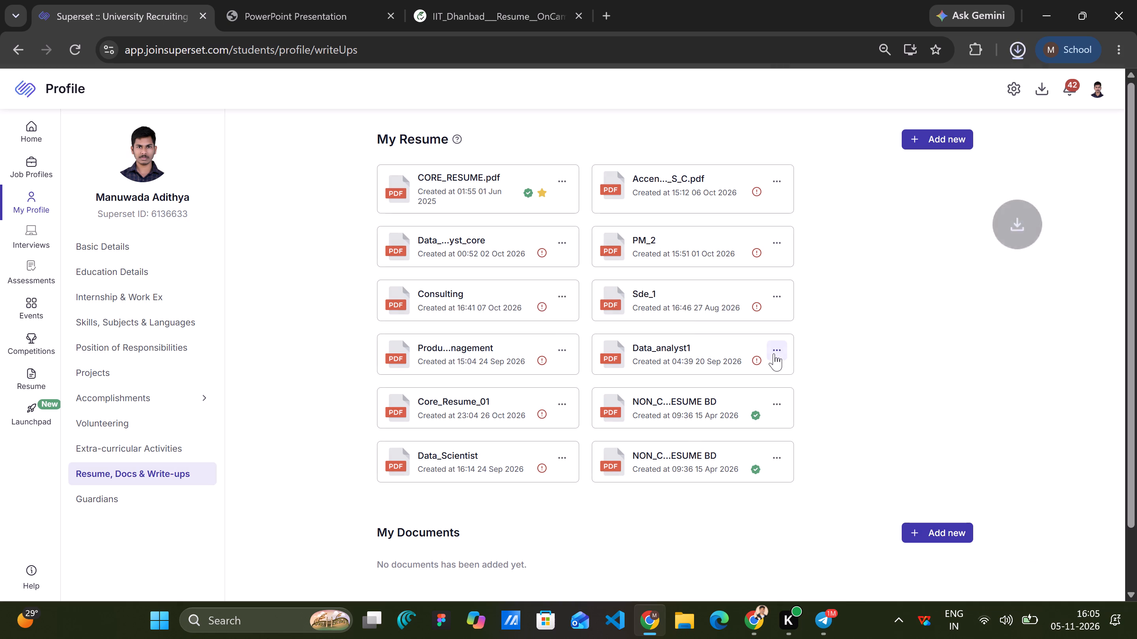
{"action": "left_click", "coordinate": [774, 353]}
{"action": "left_click", "coordinate": [737, 415]}
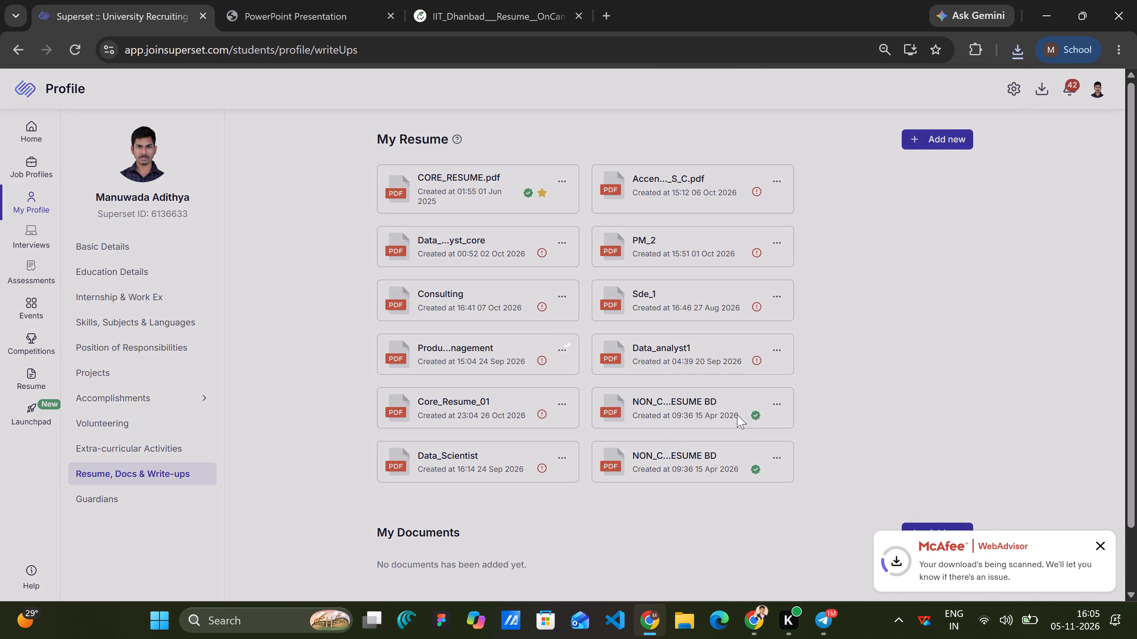
Open the newly downloaded Data_analyst1 resume PDF from the recent downloads.
{"action": "left_click", "coordinate": [1025, 62]}
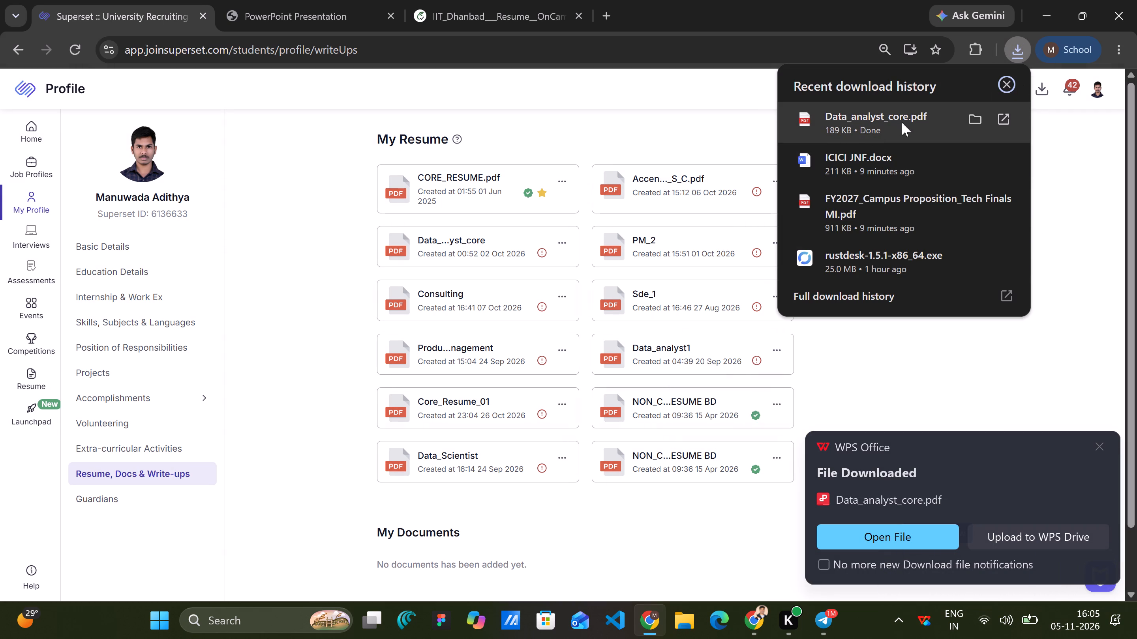
{"action": "left_click", "coordinate": [1136, 179]}
{"action": "left_click", "coordinate": [1013, 53]}
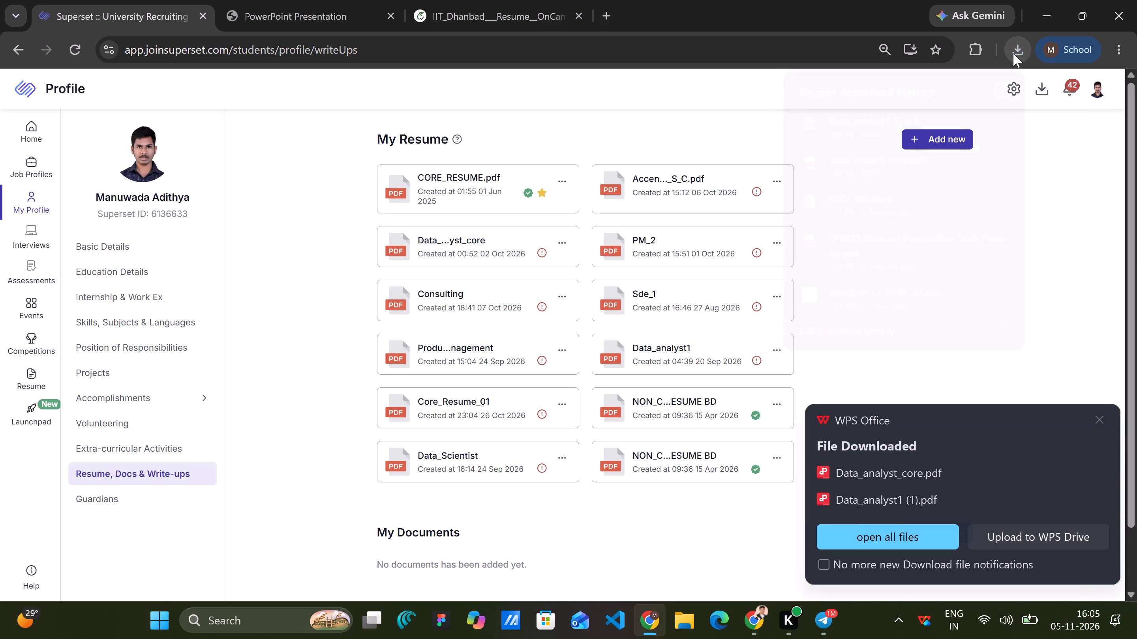
{"action": "left_click", "coordinate": [871, 113]}
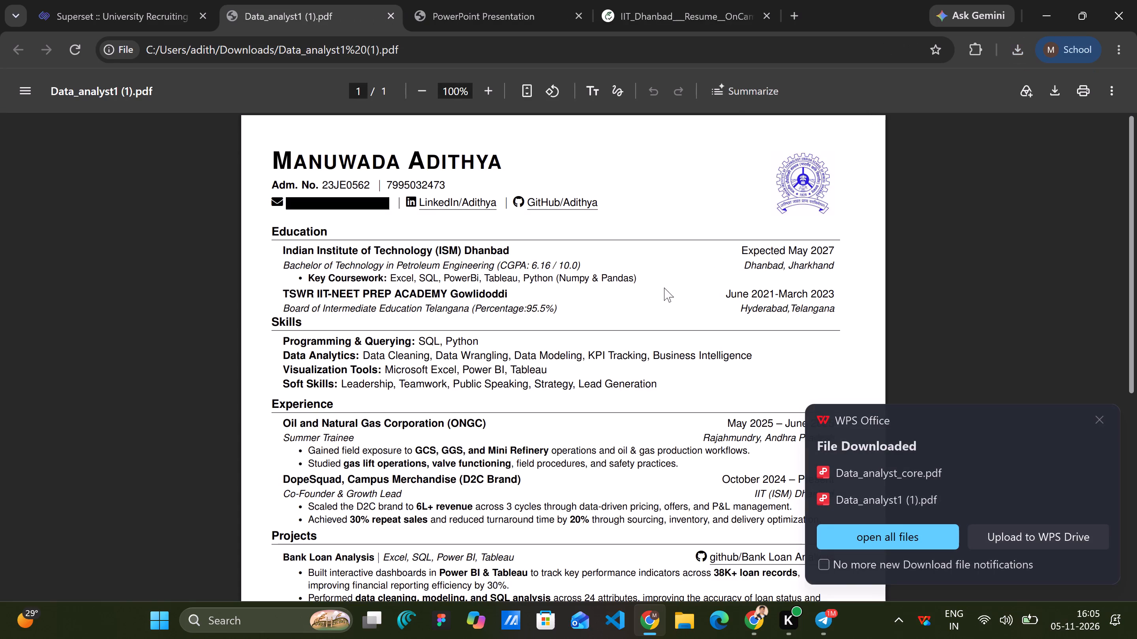
Dismiss the file-downloaded notification and read through the Data_analyst1 resume, from education and skills to positions of responsibility.
{"action": "left_click", "coordinate": [651, 294]}
{"action": "scroll", "coordinate": [651, 294], "scroll_direction": "down", "scroll_amount": 1}
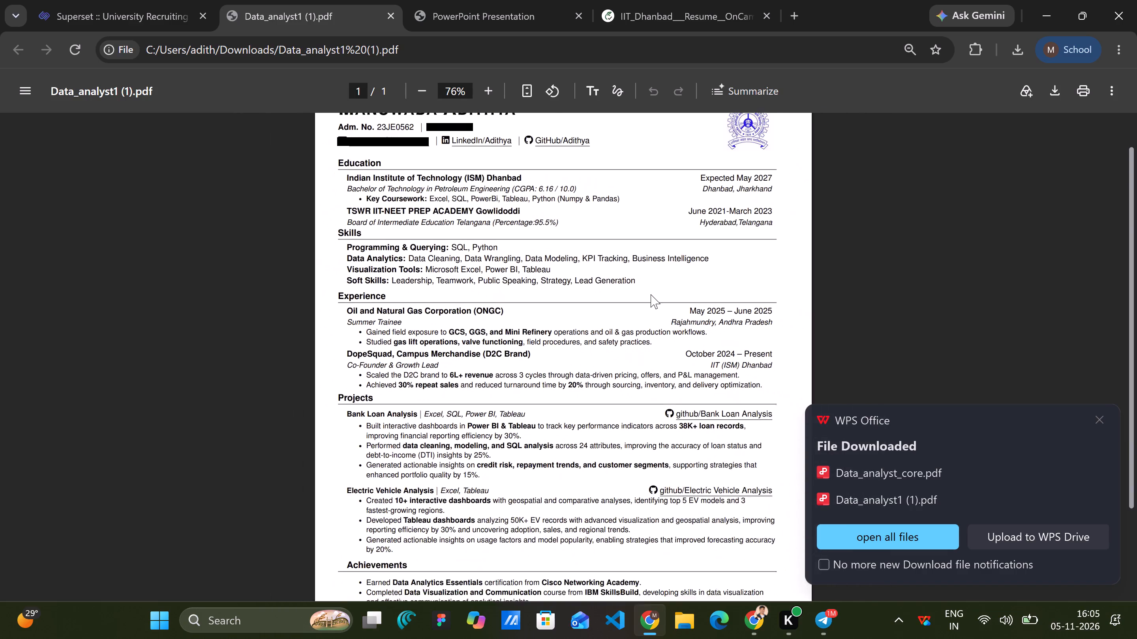
{"action": "scroll", "coordinate": [651, 294], "scroll_direction": "down", "scroll_amount": 2}
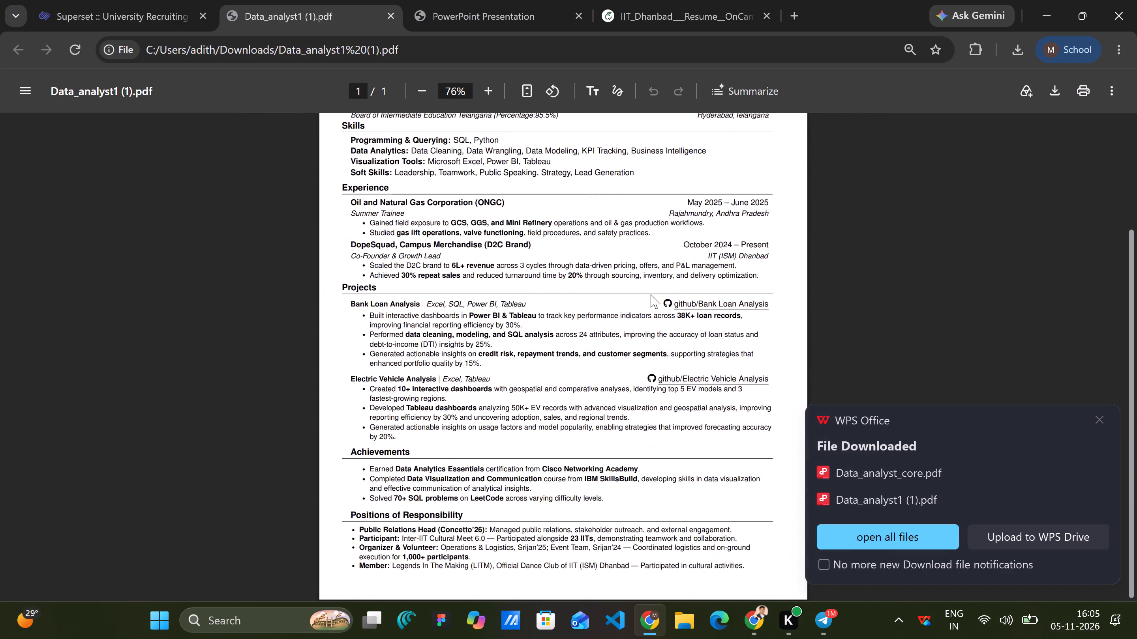
{"action": "left_click", "coordinate": [1100, 422]}
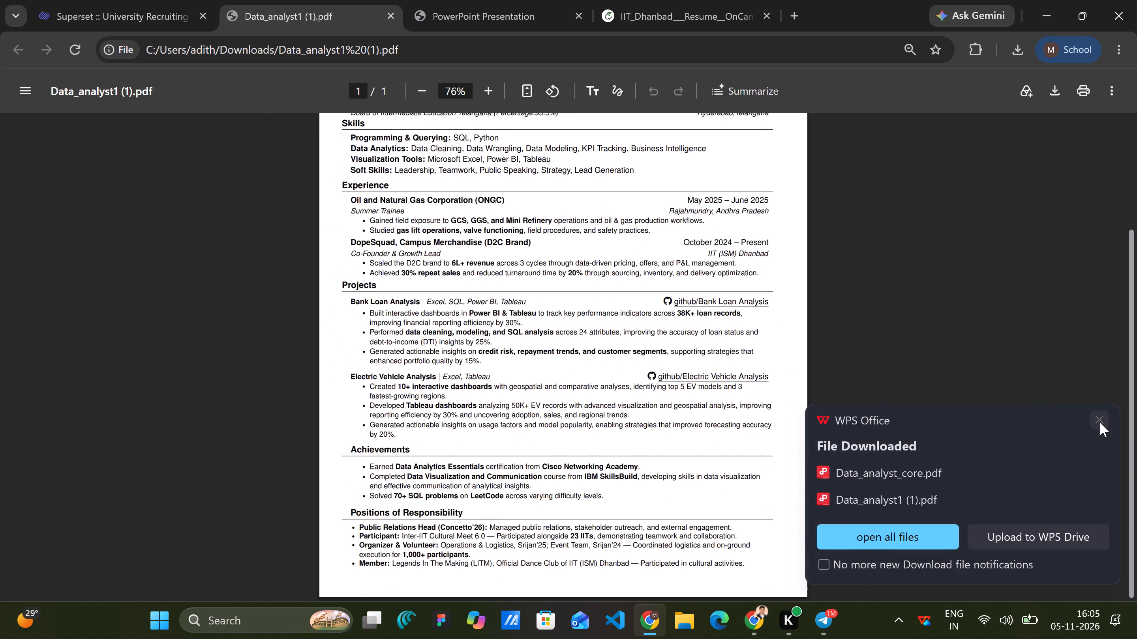
{"action": "scroll", "coordinate": [687, 362], "scroll_direction": "up", "scroll_amount": 1}
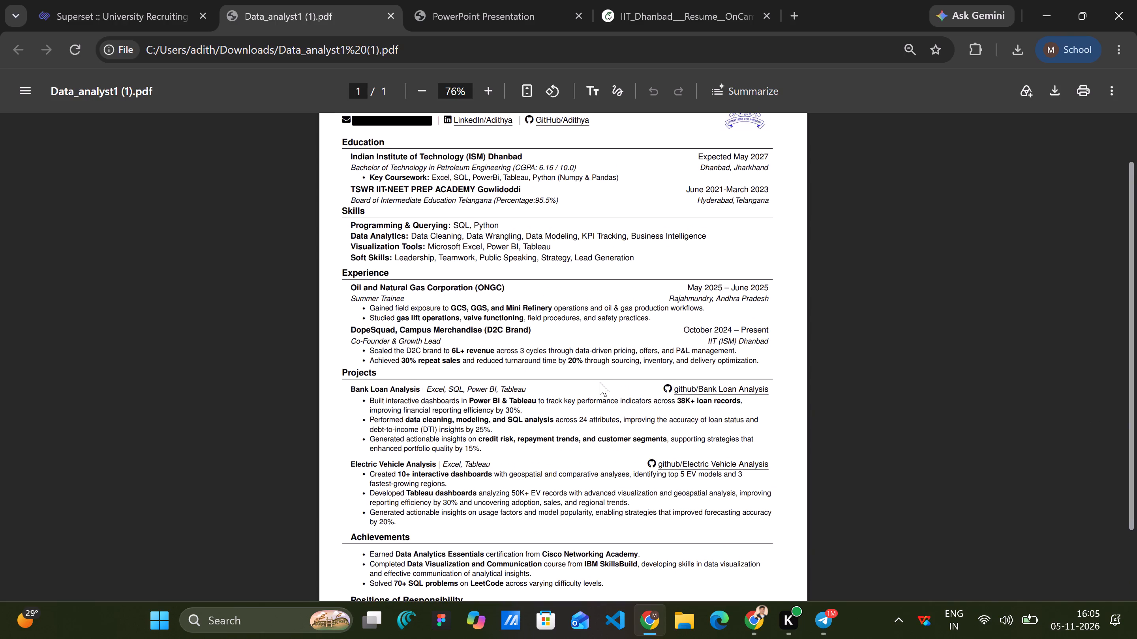
{"action": "scroll", "coordinate": [600, 382], "scroll_direction": "down", "scroll_amount": 1}
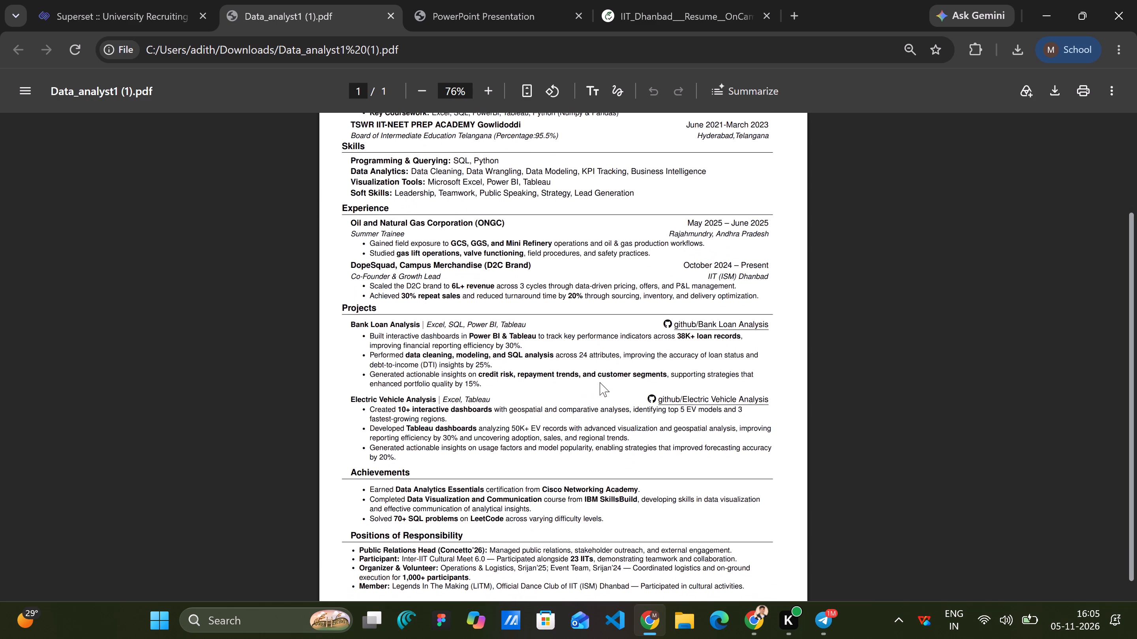
{"action": "scroll", "coordinate": [600, 382], "scroll_direction": "down", "scroll_amount": 1}
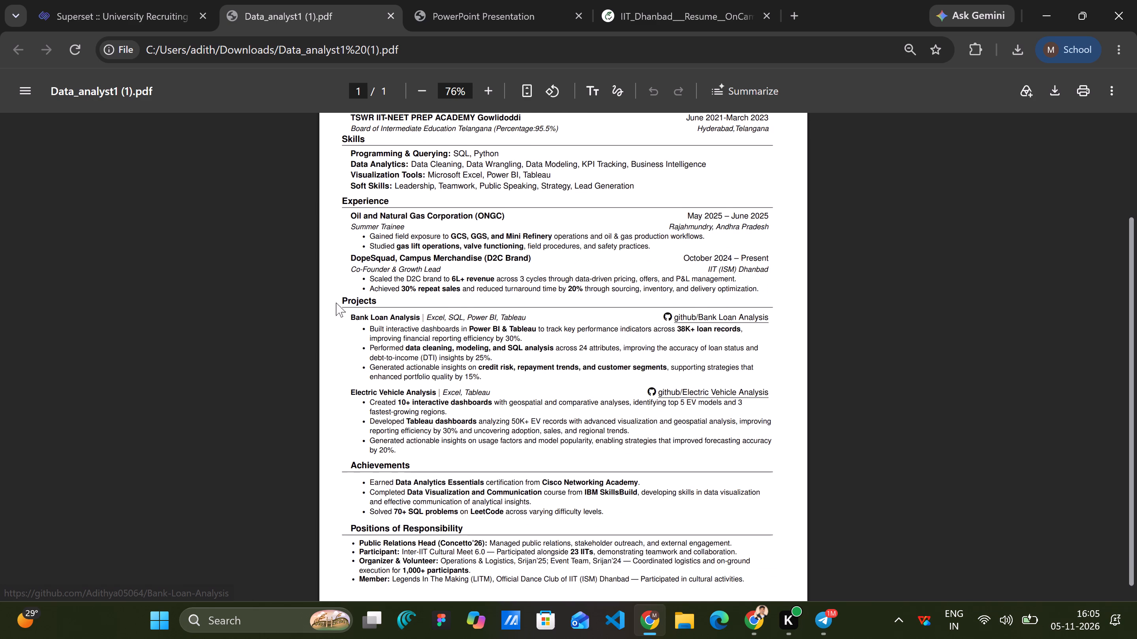
{"action": "scroll", "coordinate": [535, 253], "scroll_direction": "up", "scroll_amount": 1}
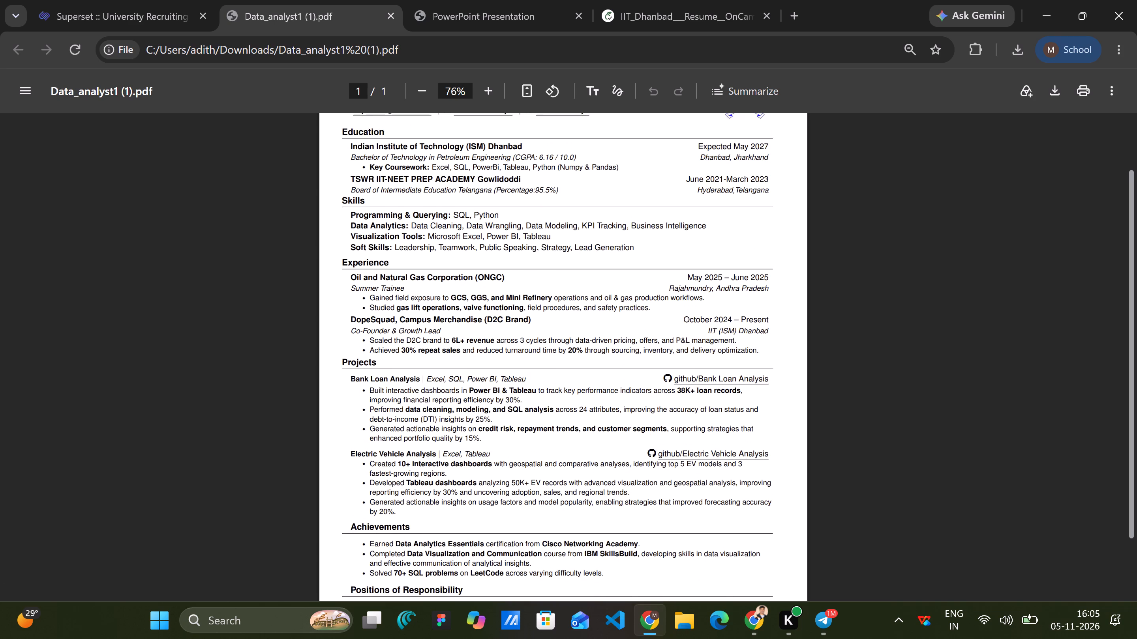
{"action": "scroll", "coordinate": [535, 331], "scroll_direction": "down", "scroll_amount": 2}
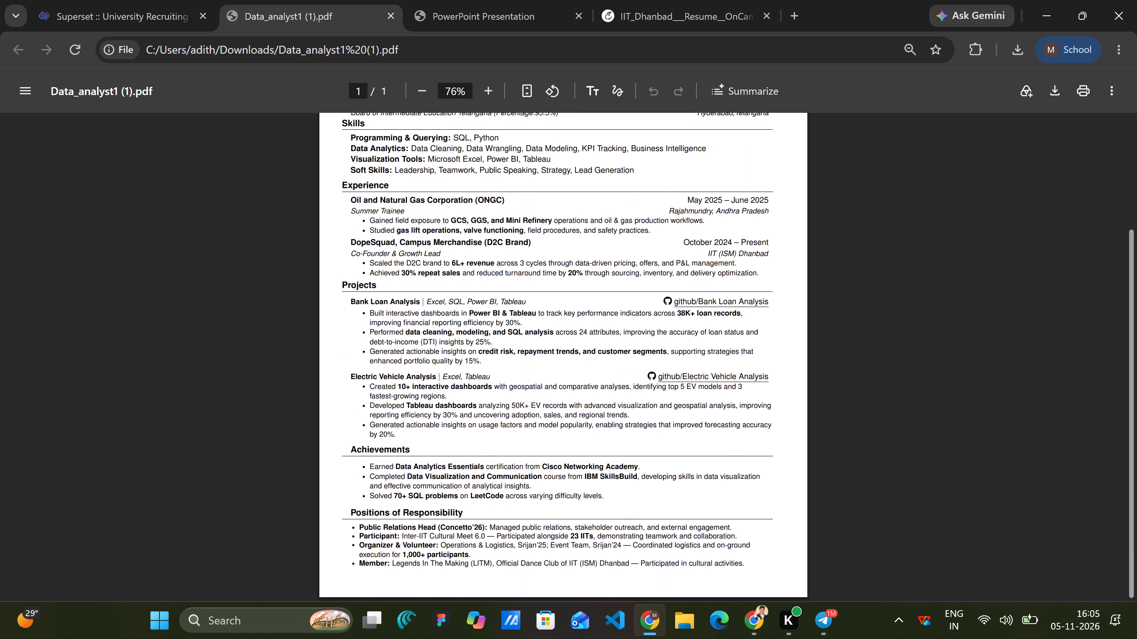
{"action": "scroll", "coordinate": [535, 331], "scroll_direction": "down", "scroll_amount": 1}
{"action": "scroll", "coordinate": [564, 461], "scroll_direction": "down", "scroll_amount": 2}
Return to Overleaf, leave the on-campus resume project and open the Data_analyst_BCX project instead.
{"action": "left_click", "coordinate": [645, 6]}
{"action": "scroll", "coordinate": [448, 322], "scroll_direction": "up", "scroll_amount": 3}
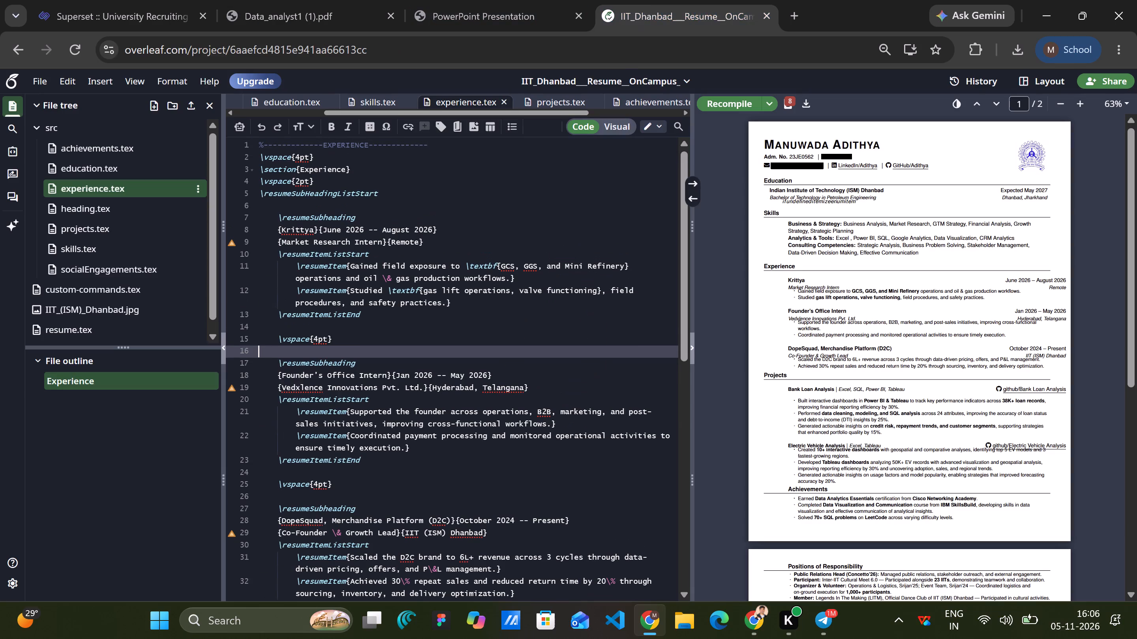
{"action": "left_click", "coordinate": [16, 64]}
{"action": "left_click", "coordinate": [18, 47]}
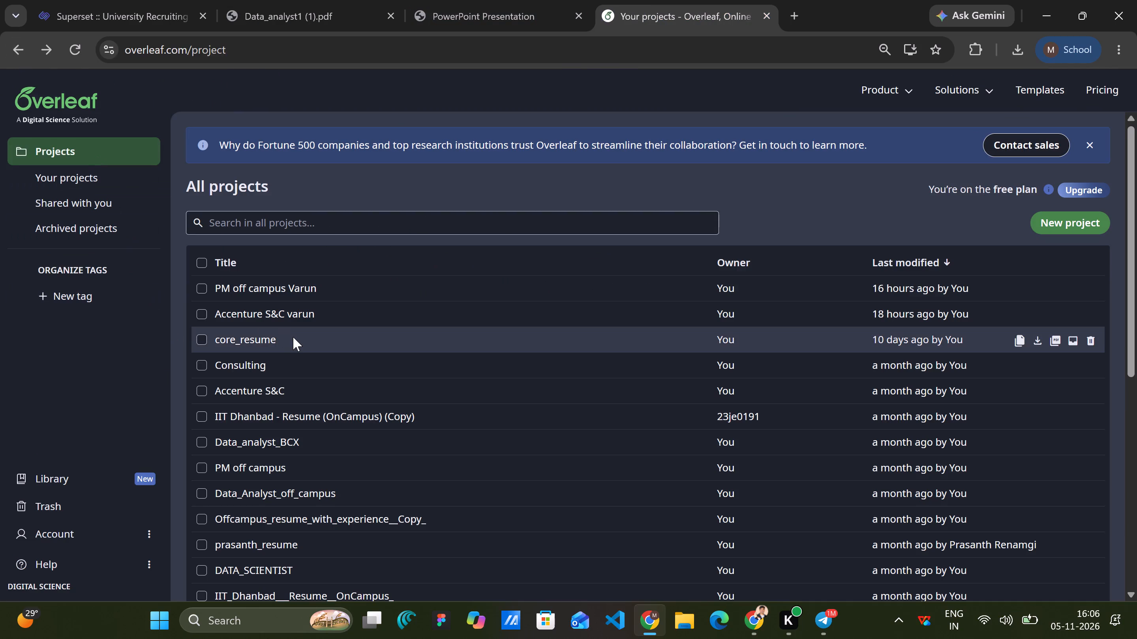
{"action": "scroll", "coordinate": [255, 393], "scroll_direction": "down", "scroll_amount": 1}
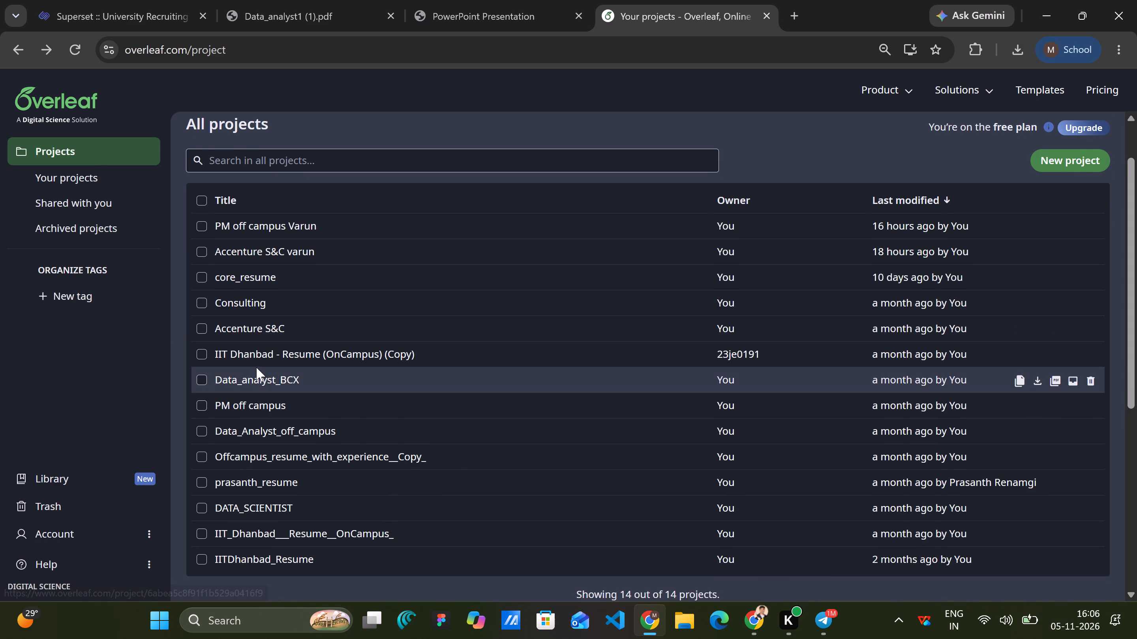
{"action": "left_click", "coordinate": [253, 379]}
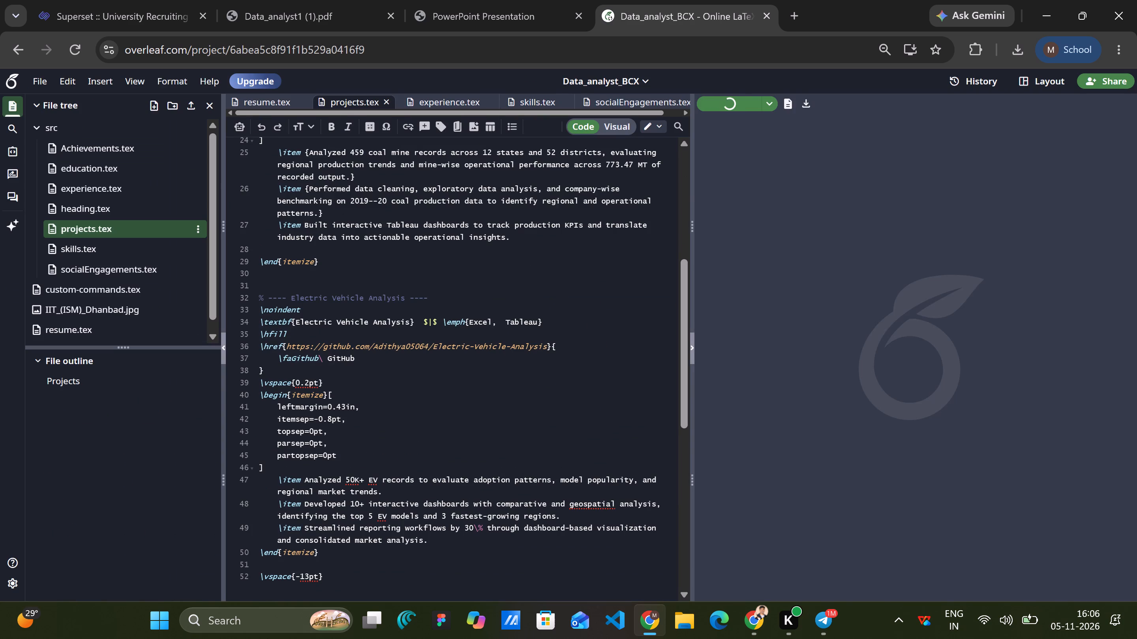
Check the Data_analyst_BCX project's code and compiled resume, and make a copy of the project under the suggested name.
{"action": "left_click_drag", "start_coordinate": [684, 350], "coordinate": [684, 336]}
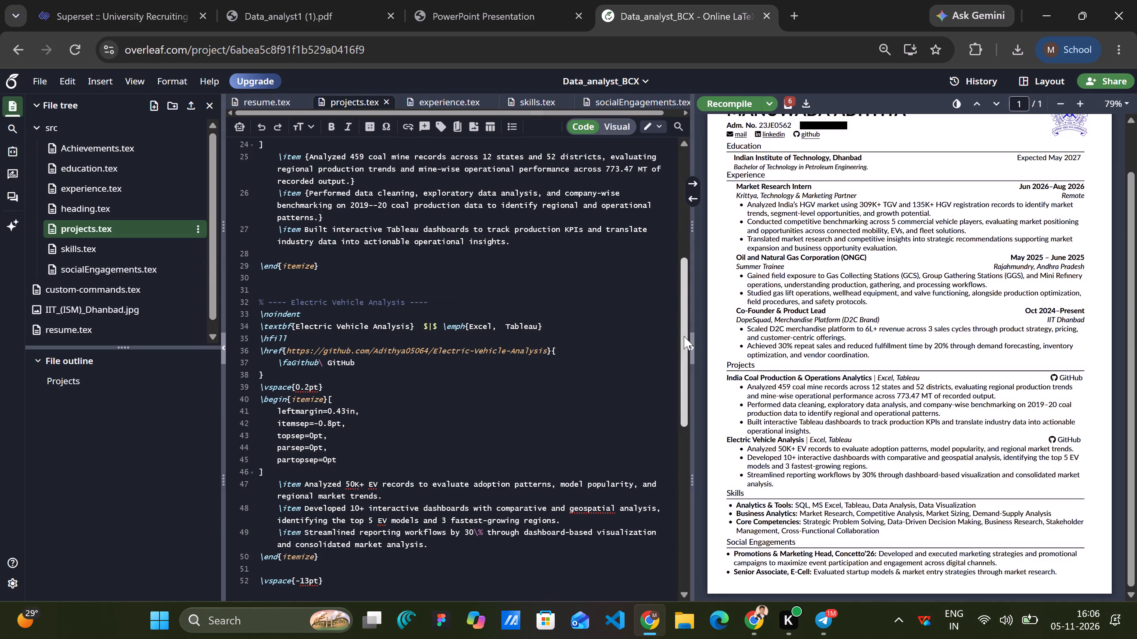
{"action": "left_click_drag", "start_coordinate": [684, 336], "coordinate": [689, 216]}
{"action": "scroll", "coordinate": [832, 265], "scroll_direction": "up", "scroll_amount": 1}
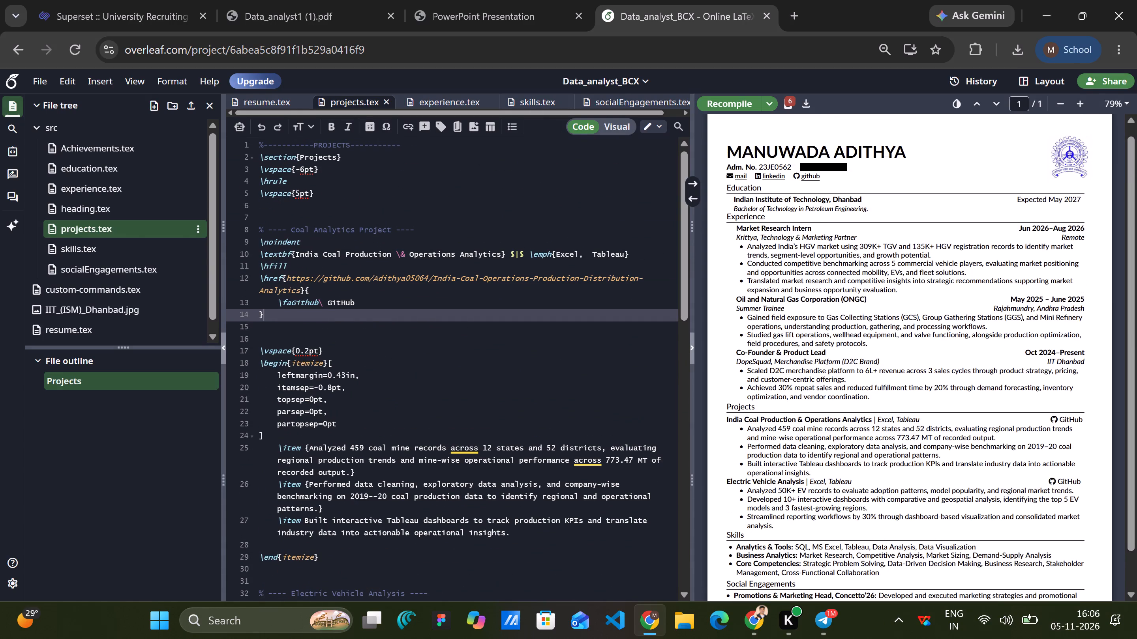
{"action": "scroll", "coordinate": [820, 374], "scroll_direction": "down", "scroll_amount": 1}
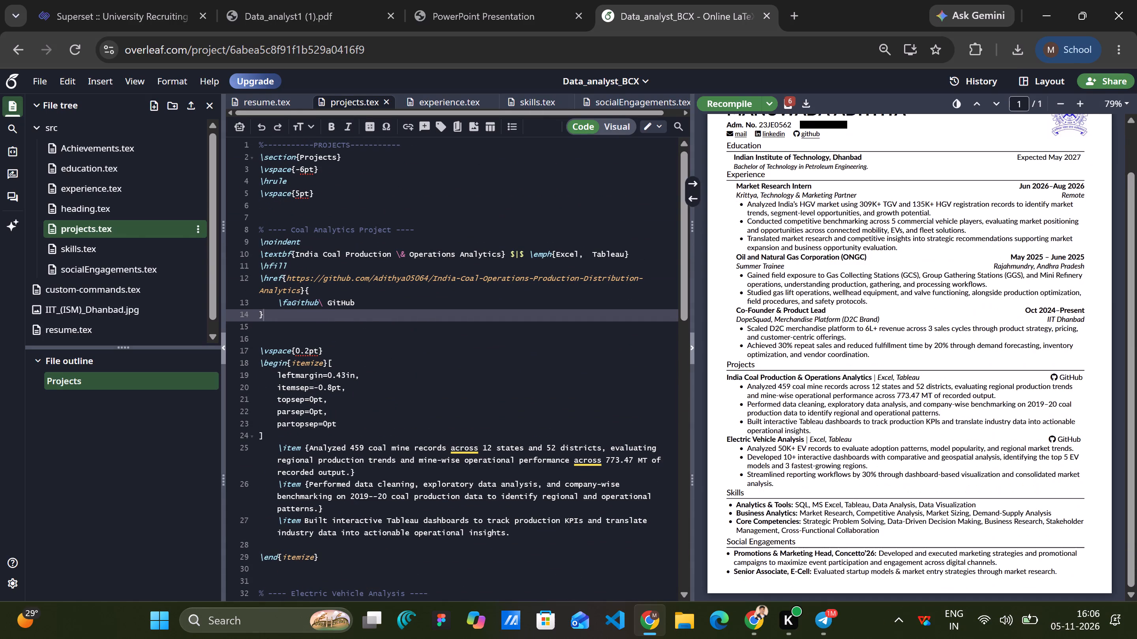
{"action": "scroll", "coordinate": [820, 374], "scroll_direction": "down", "scroll_amount": 1}
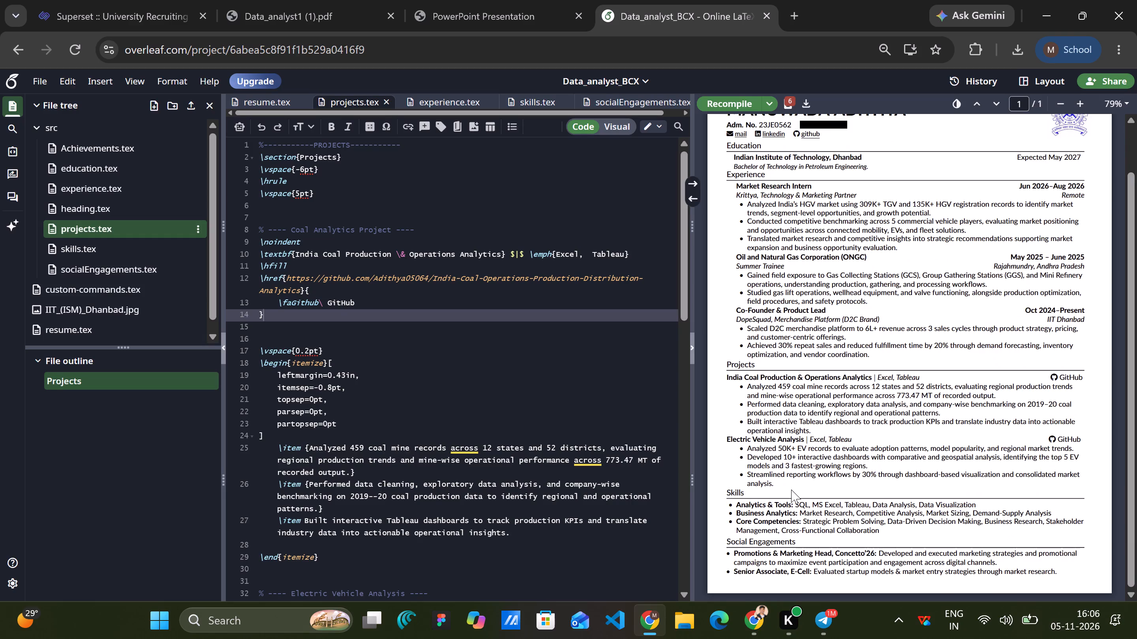
{"action": "scroll", "coordinate": [791, 490], "scroll_direction": "up", "scroll_amount": 1}
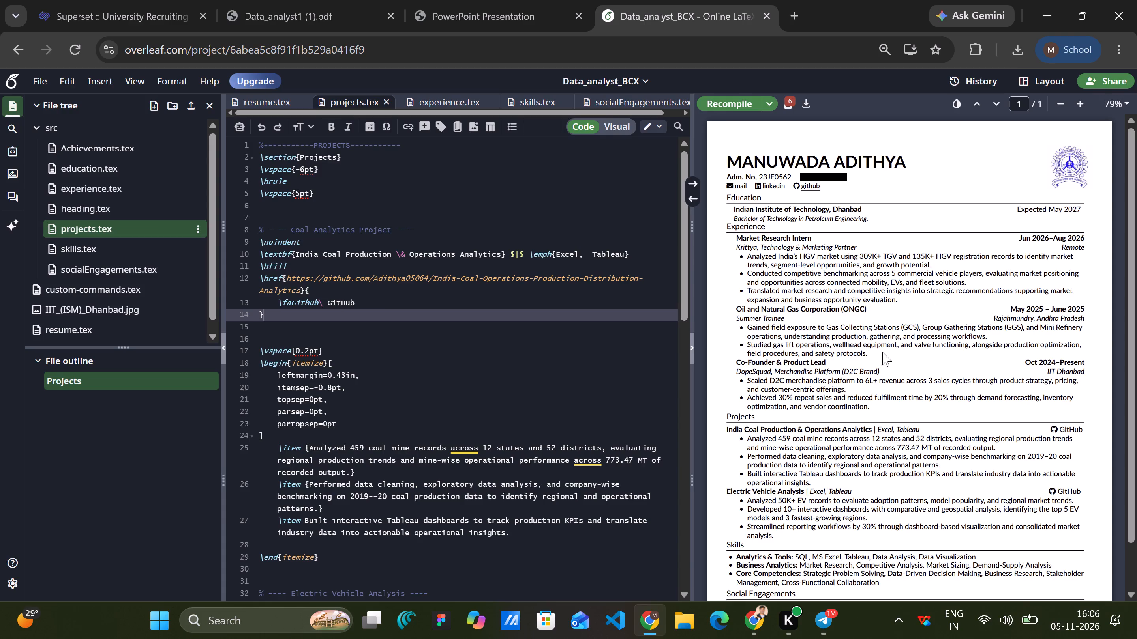
{"action": "left_click", "coordinate": [630, 86]}
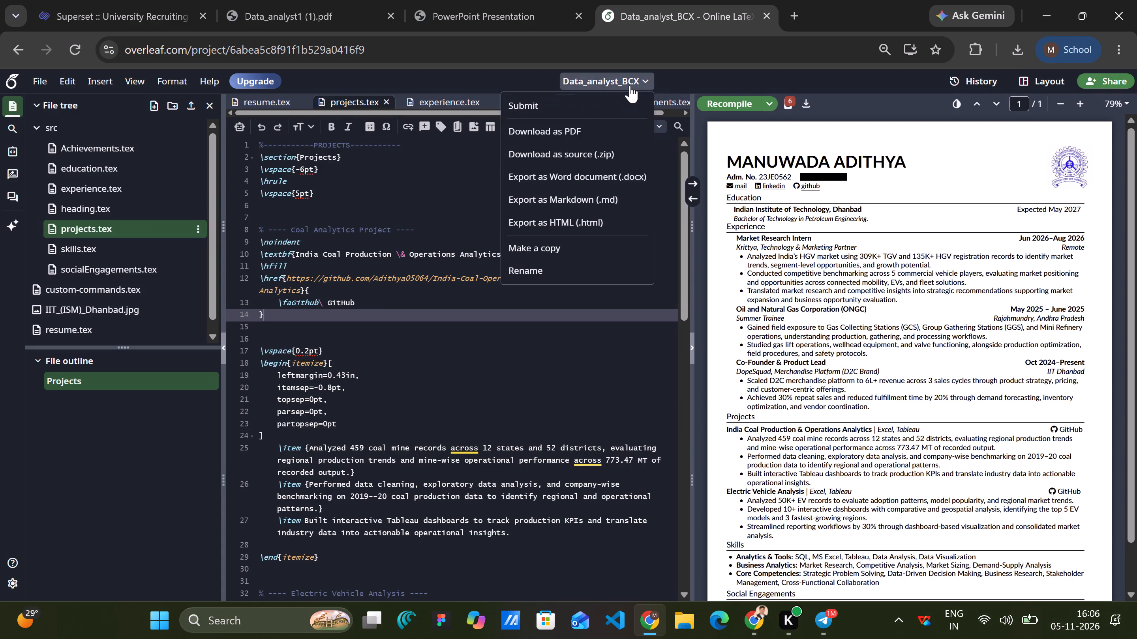
{"action": "left_click", "coordinate": [558, 241]}
{"action": "left_click", "coordinate": [728, 217]}
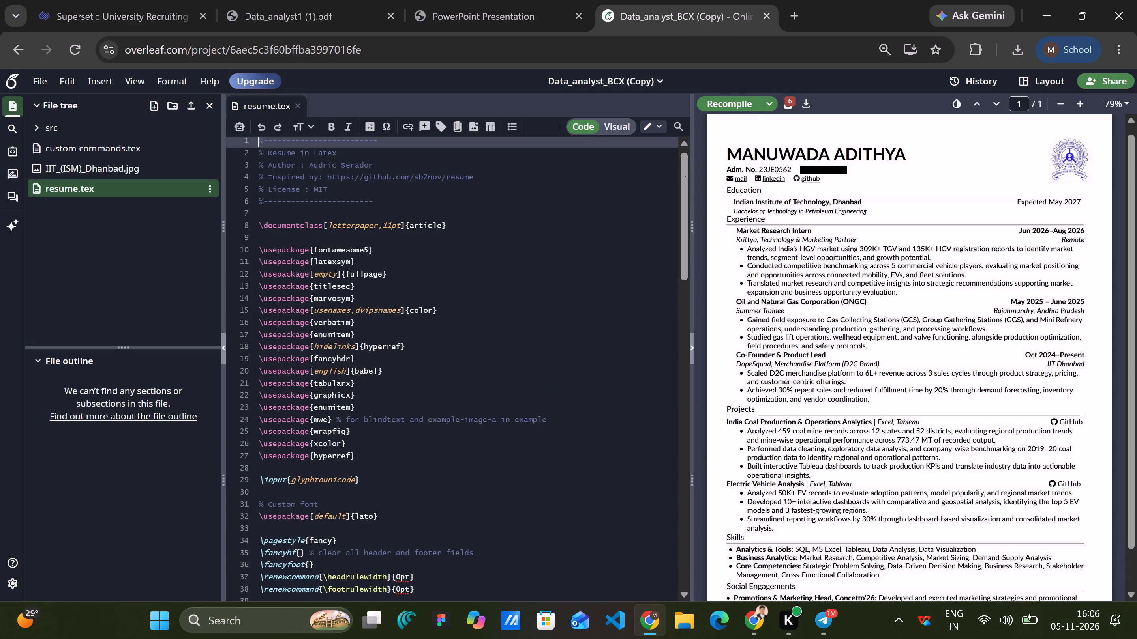
Review the compiled resume in the Data_analyst_BCX copy, and open experience.tex from its src folder.
{"action": "scroll", "coordinate": [460, 365], "scroll_direction": "right", "scroll_amount": 1}
{"action": "scroll", "coordinate": [750, 418], "scroll_direction": "down", "scroll_amount": 1}
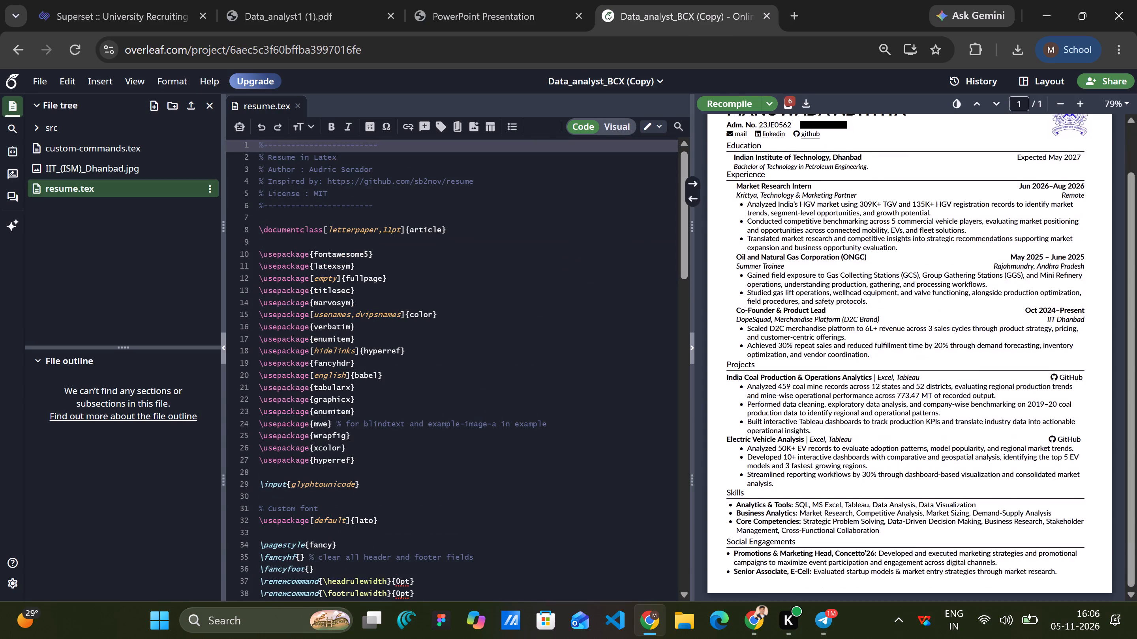
{"action": "scroll", "coordinate": [750, 418], "scroll_direction": "down", "scroll_amount": 1}
{"action": "scroll", "coordinate": [837, 449], "scroll_direction": "down", "scroll_amount": 1}
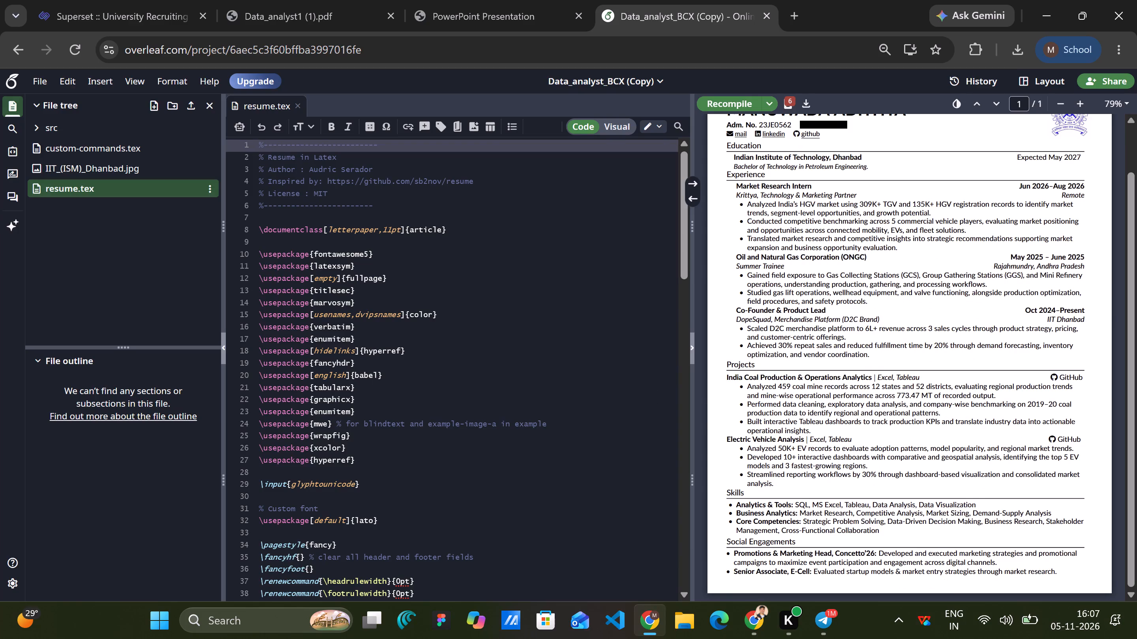
{"action": "left_click", "coordinate": [92, 163]}
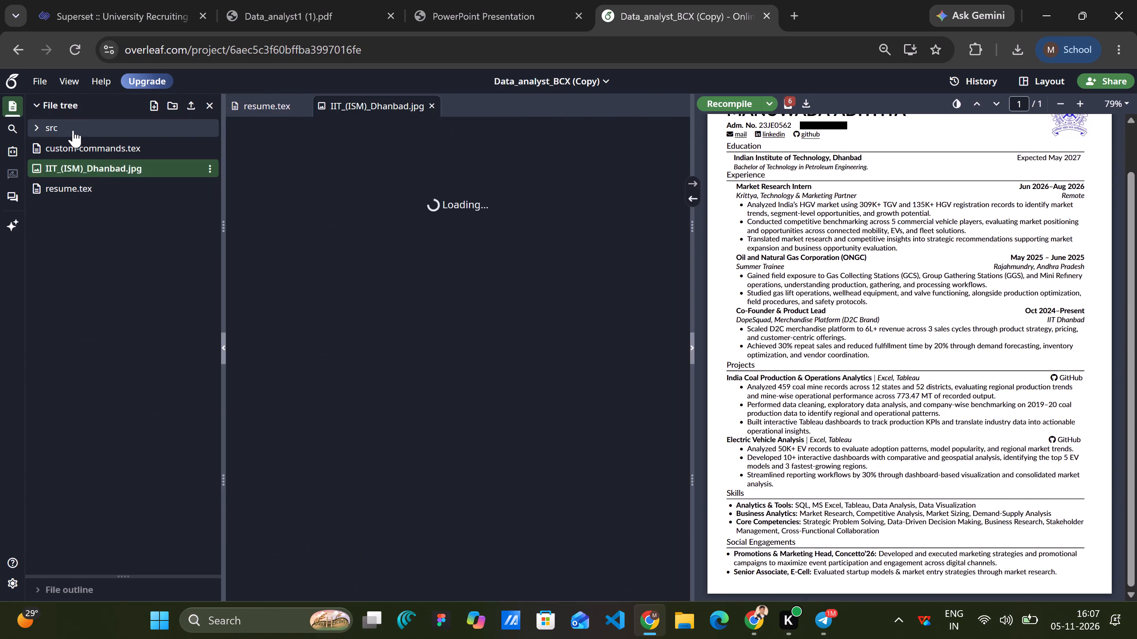
{"action": "left_click", "coordinate": [73, 130]}
{"action": "left_click", "coordinate": [69, 183]}
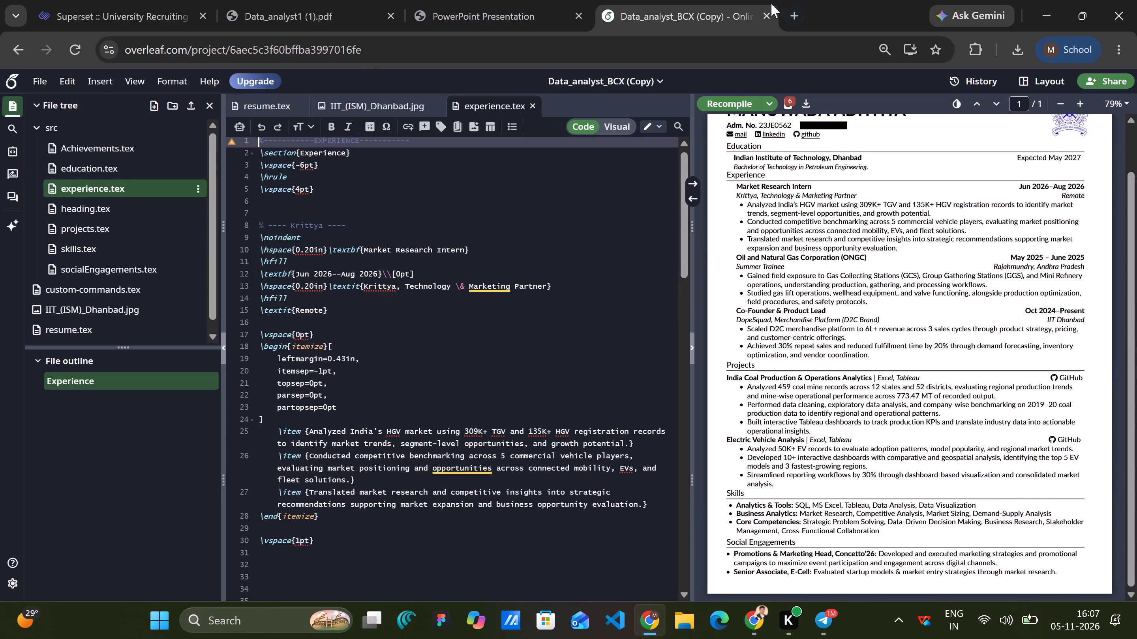
Open the Accenture S&C project in a new browser tab and bring up its experience.tex from the src folder.
{"action": "left_click", "coordinate": [794, 13]}
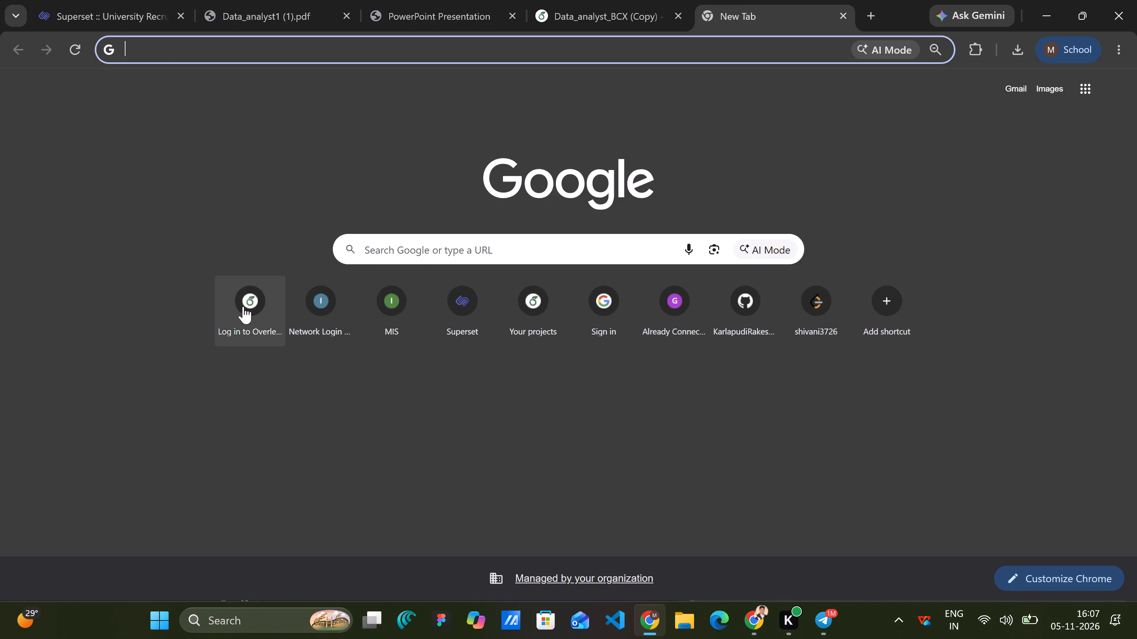
{"action": "left_click", "coordinate": [562, 318]}
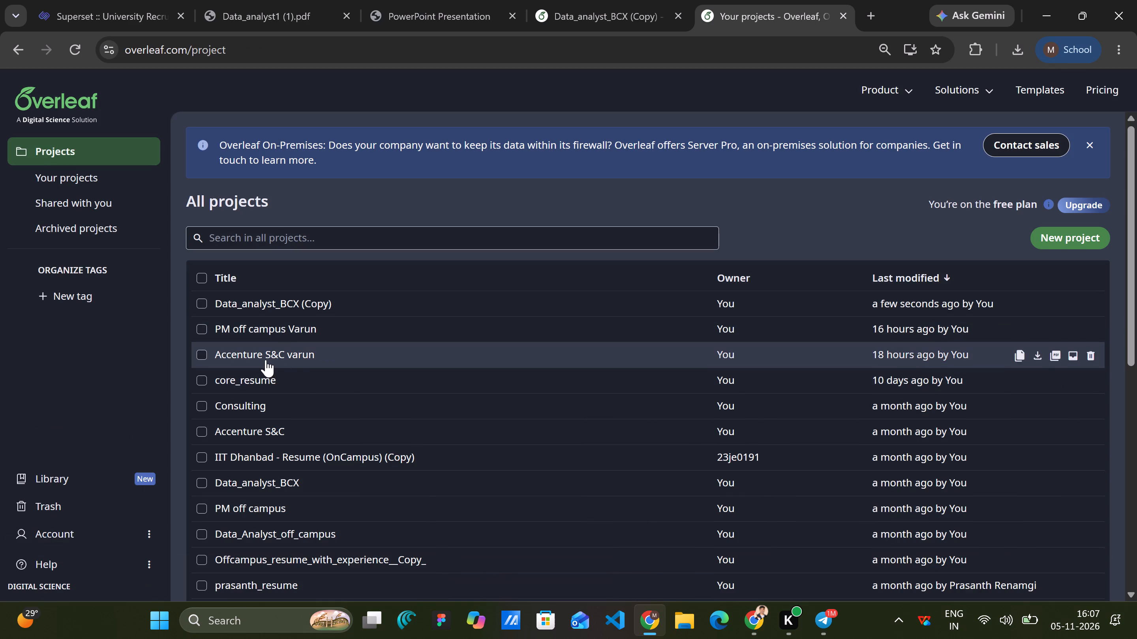
{"action": "left_click", "coordinate": [250, 372]}
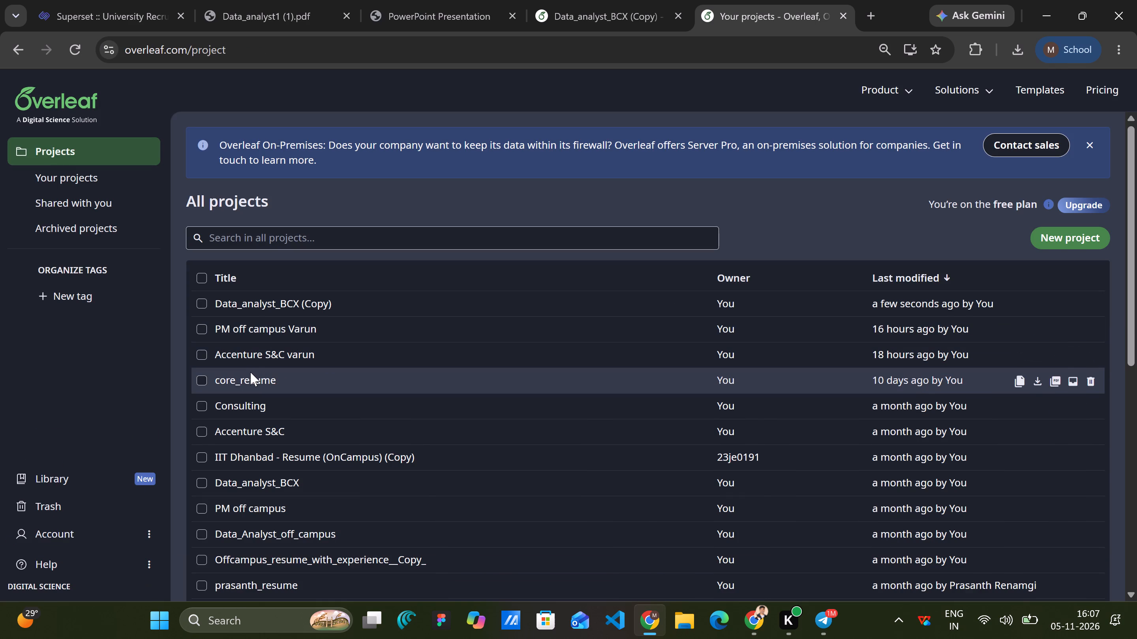
{"action": "left_click", "coordinate": [233, 432]}
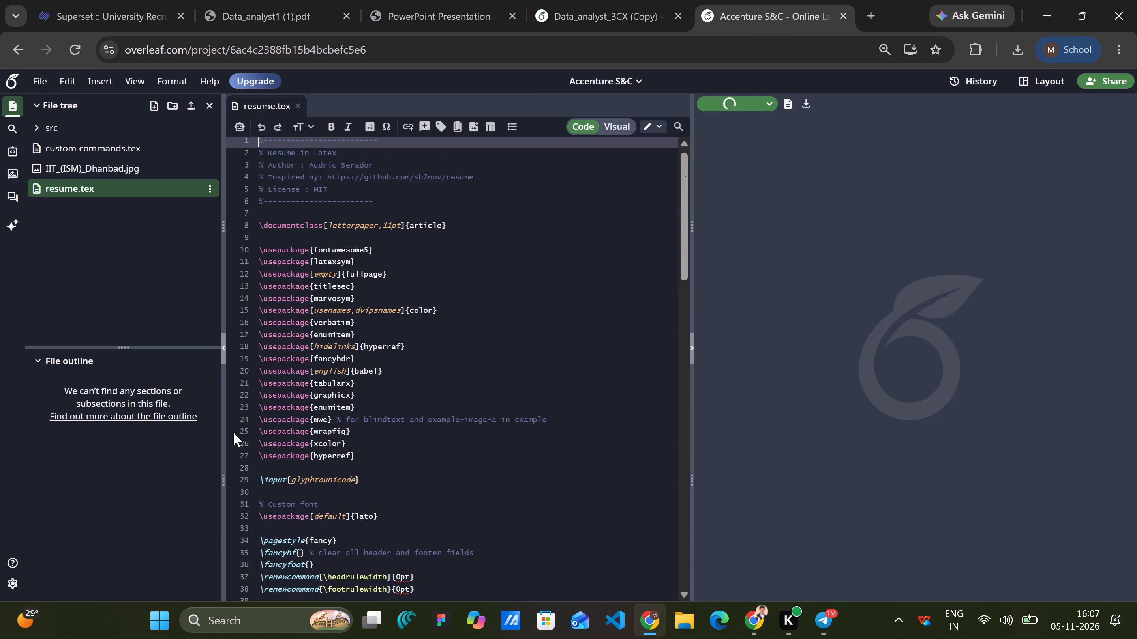
{"action": "left_click", "coordinate": [76, 130]}
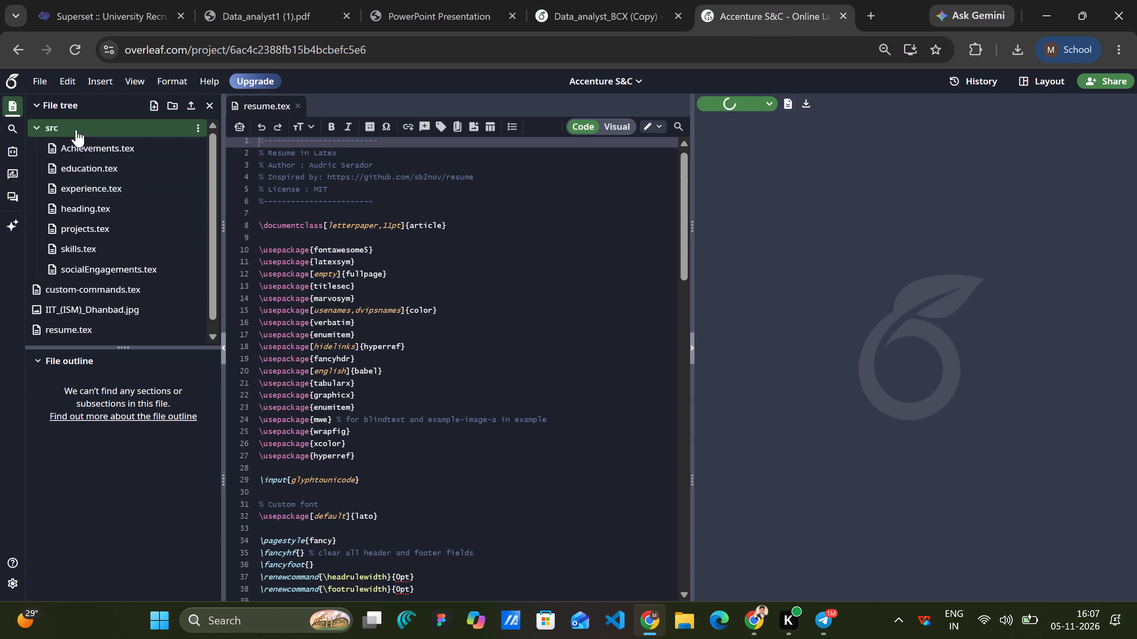
{"action": "left_click", "coordinate": [83, 186]}
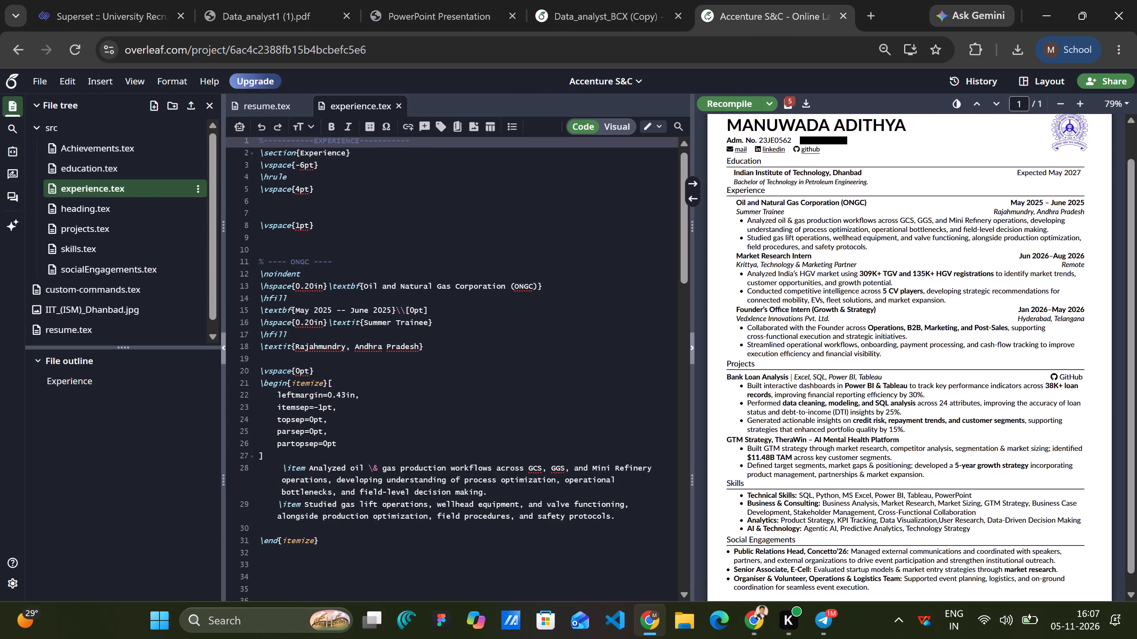
Copy the complete Vedxlence Founder's Office Intern block at the end of the Accenture S&C experience file.
{"action": "scroll", "coordinate": [450, 364], "scroll_direction": "down", "scroll_amount": 5}
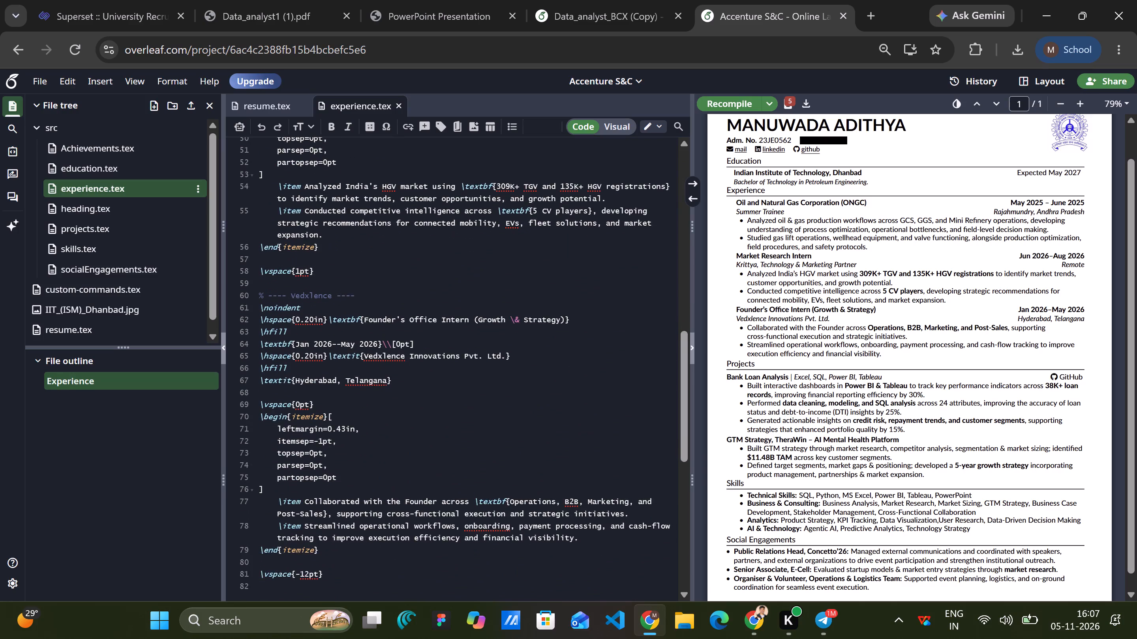
{"action": "scroll", "coordinate": [450, 364], "scroll_direction": "down", "scroll_amount": 1}
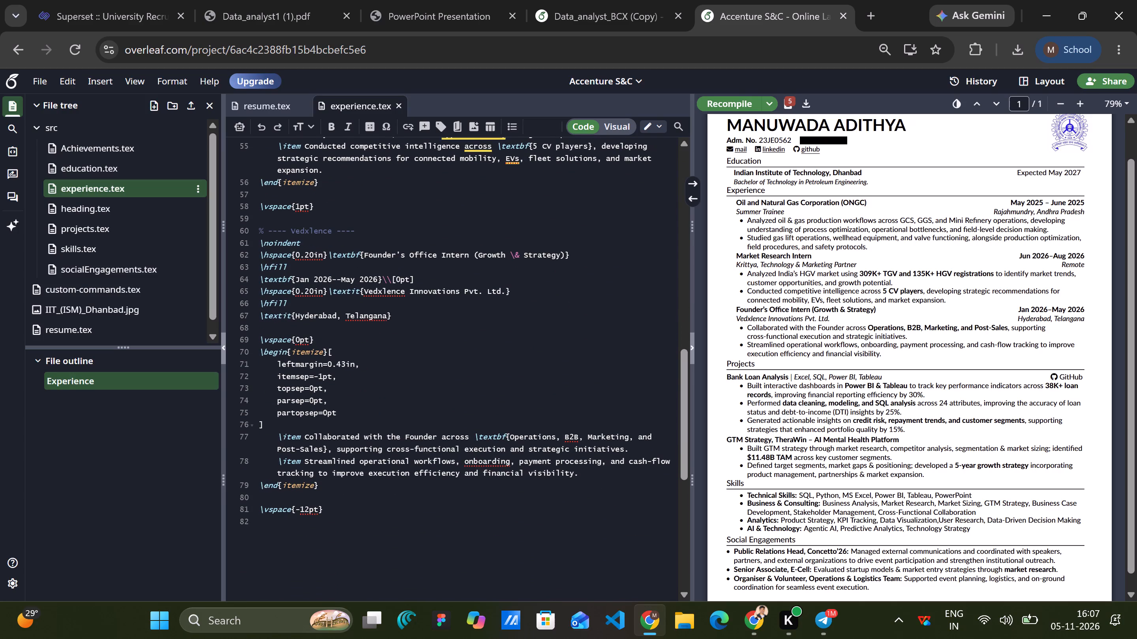
{"action": "left_click_drag", "start_coordinate": [331, 488], "coordinate": [257, 233]}
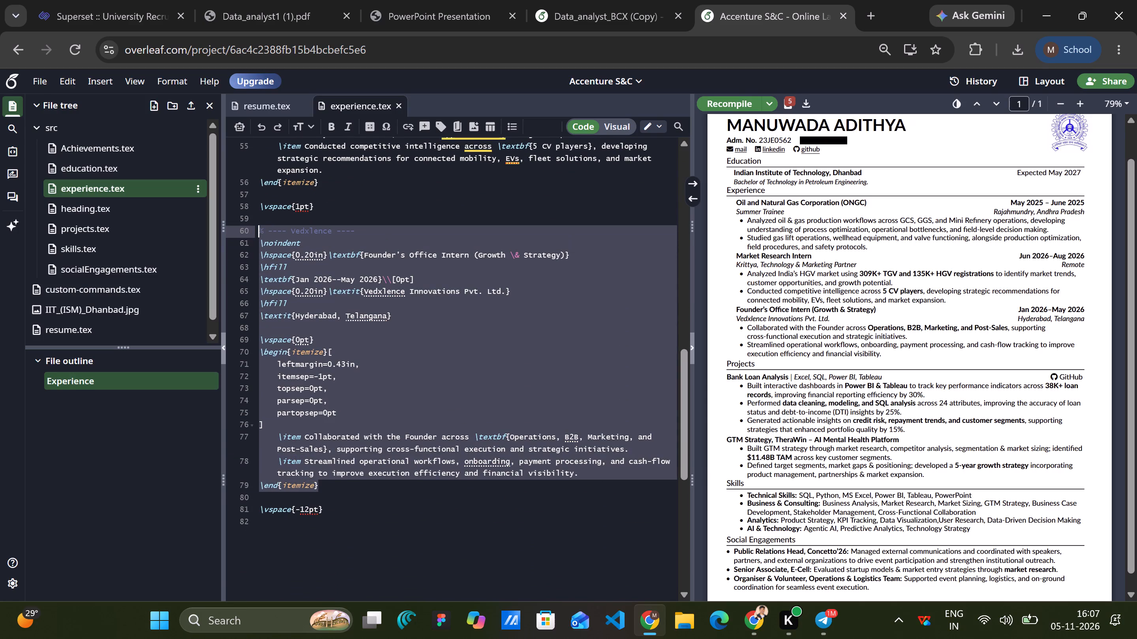
{"action": "left_click_drag", "start_coordinate": [257, 233], "coordinate": [257, 234]}
{"action": "key", "text": "ctrl+c"}
Back in the Data_analyst_BCX copy, replace the whole ONGC Summer Trainee block with the copied Vedxlence entry and recompile.
{"action": "left_click", "coordinate": [624, 1]}
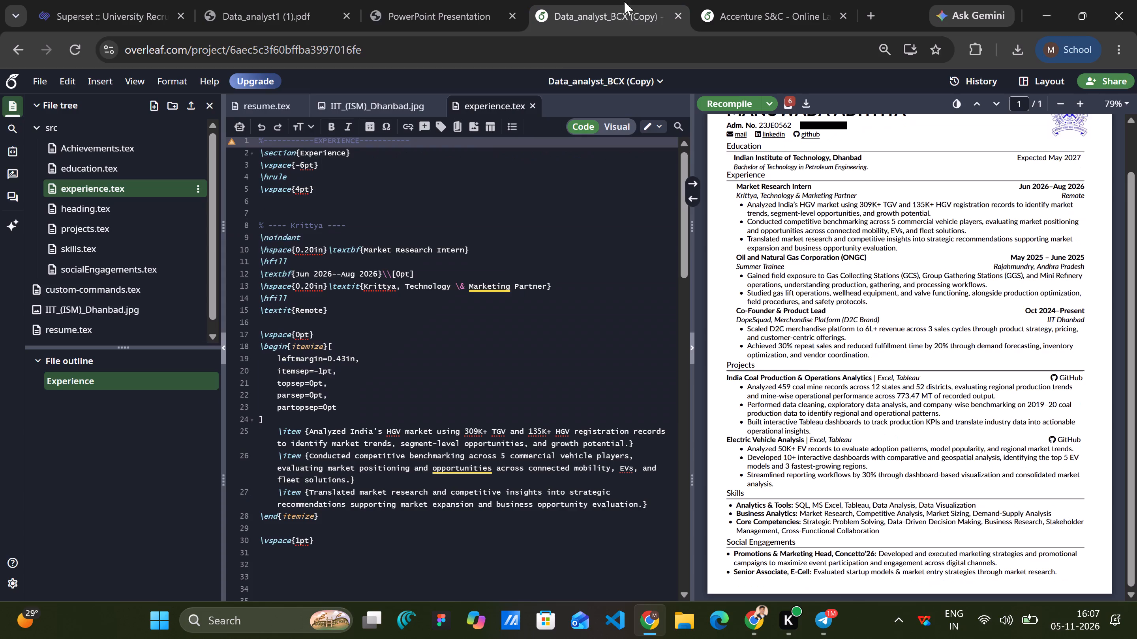
{"action": "scroll", "coordinate": [430, 206], "scroll_direction": "up", "scroll_amount": 4}
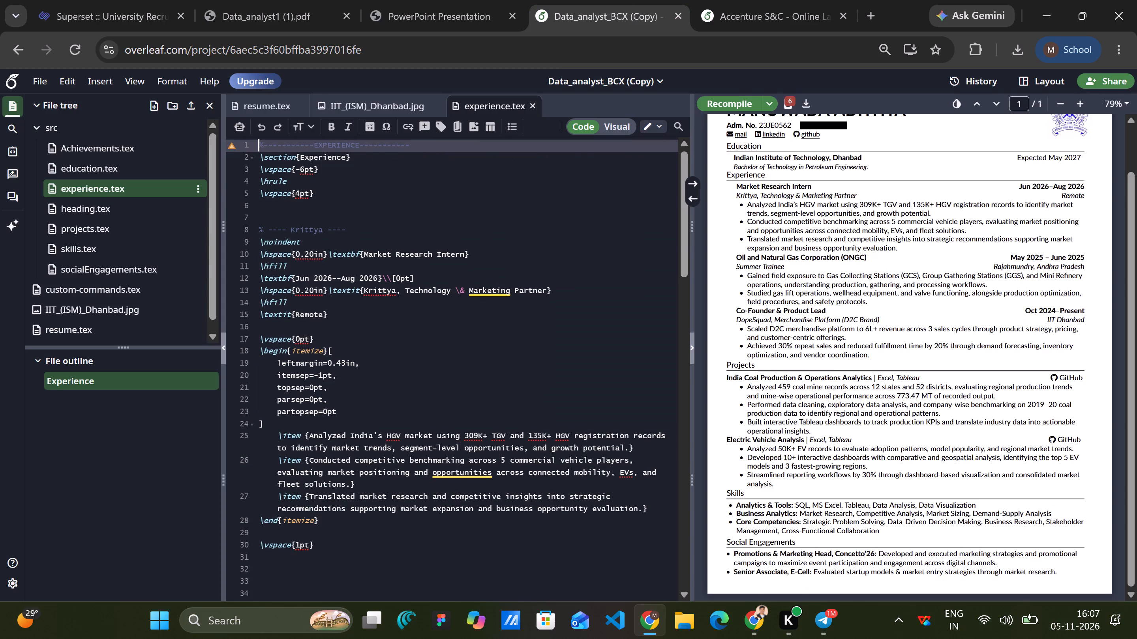
{"action": "scroll", "coordinate": [393, 271], "scroll_direction": "right", "scroll_amount": 1}
{"action": "scroll", "coordinate": [393, 271], "scroll_direction": "down", "scroll_amount": 3}
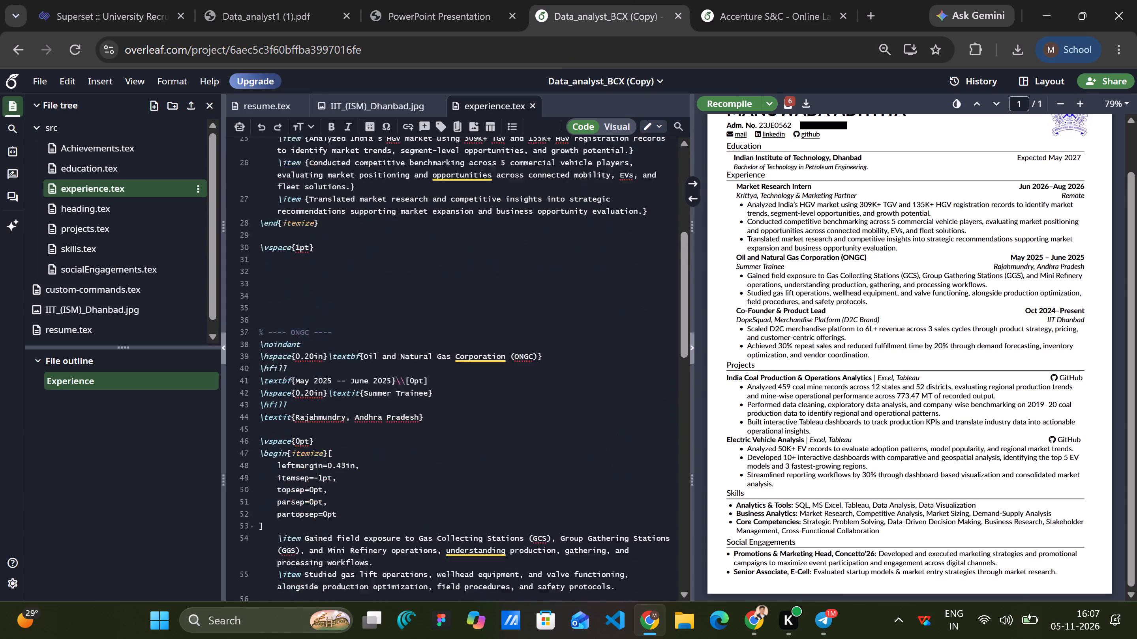
{"action": "scroll", "coordinate": [393, 271], "scroll_direction": "down", "scroll_amount": 1}
{"action": "left_click_drag", "start_coordinate": [332, 446], "coordinate": [263, 189]}
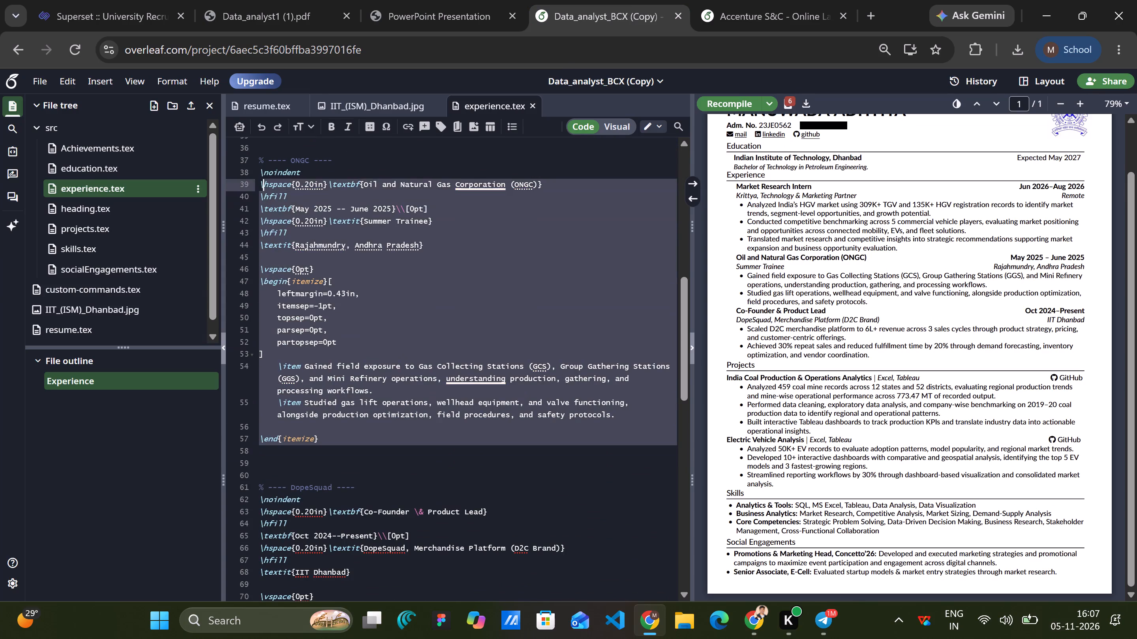
{"action": "left_click_drag", "start_coordinate": [263, 189], "coordinate": [253, 159]}
{"action": "key", "text": "ctrl+v"}
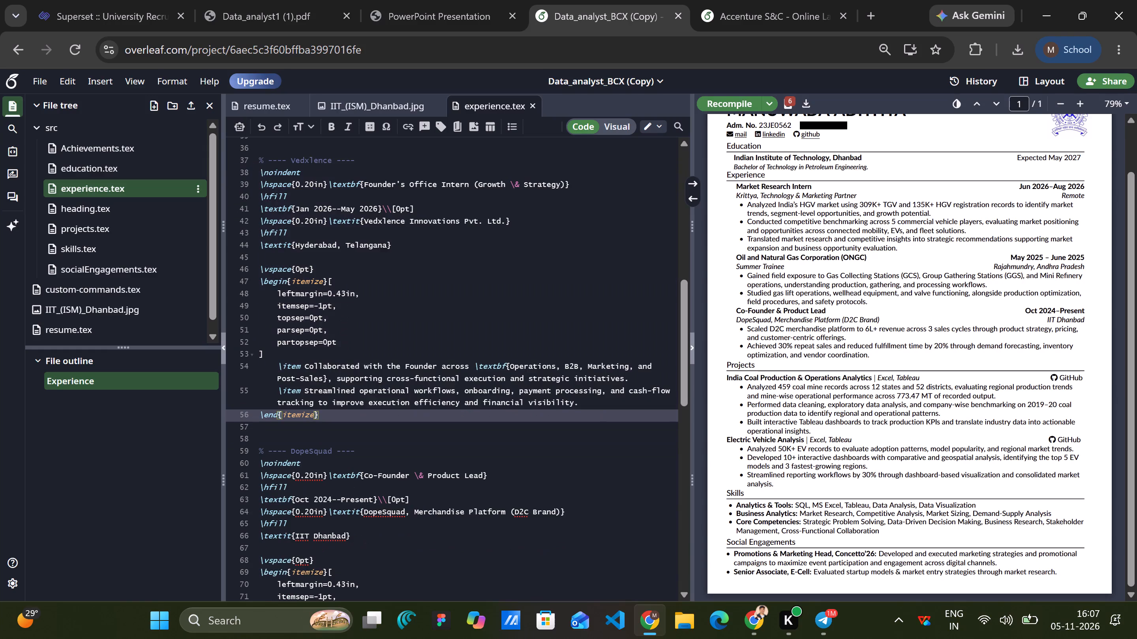
{"action": "left_click", "coordinate": [729, 100]}
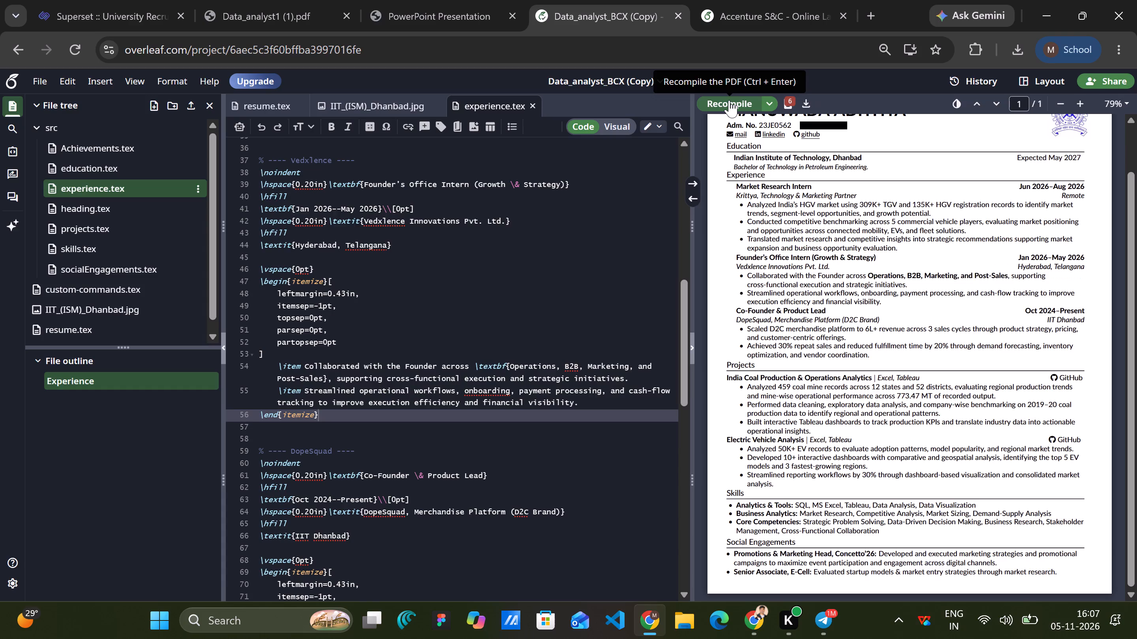
Cut the Krittya Market Research Intern block from above the Vedxlence entry and remove the surplus blank lines left there.
{"action": "scroll", "coordinate": [906, 314], "scroll_direction": "down", "scroll_amount": 1}
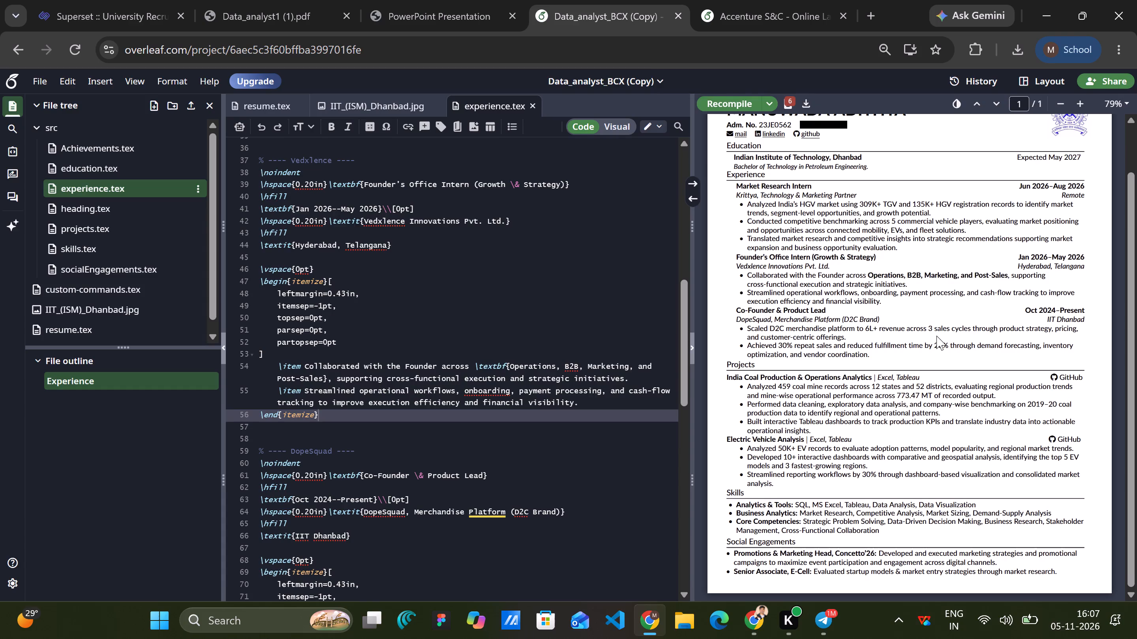
{"action": "scroll", "coordinate": [393, 376], "scroll_direction": "up", "scroll_amount": 6}
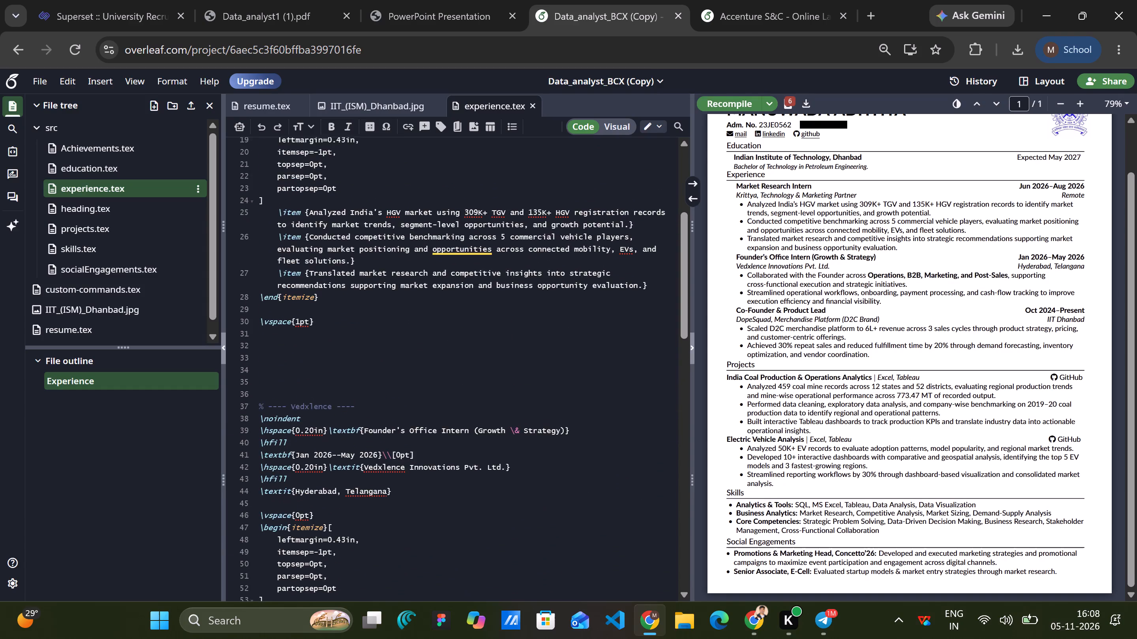
{"action": "scroll", "coordinate": [393, 376], "scroll_direction": "up", "scroll_amount": 6}
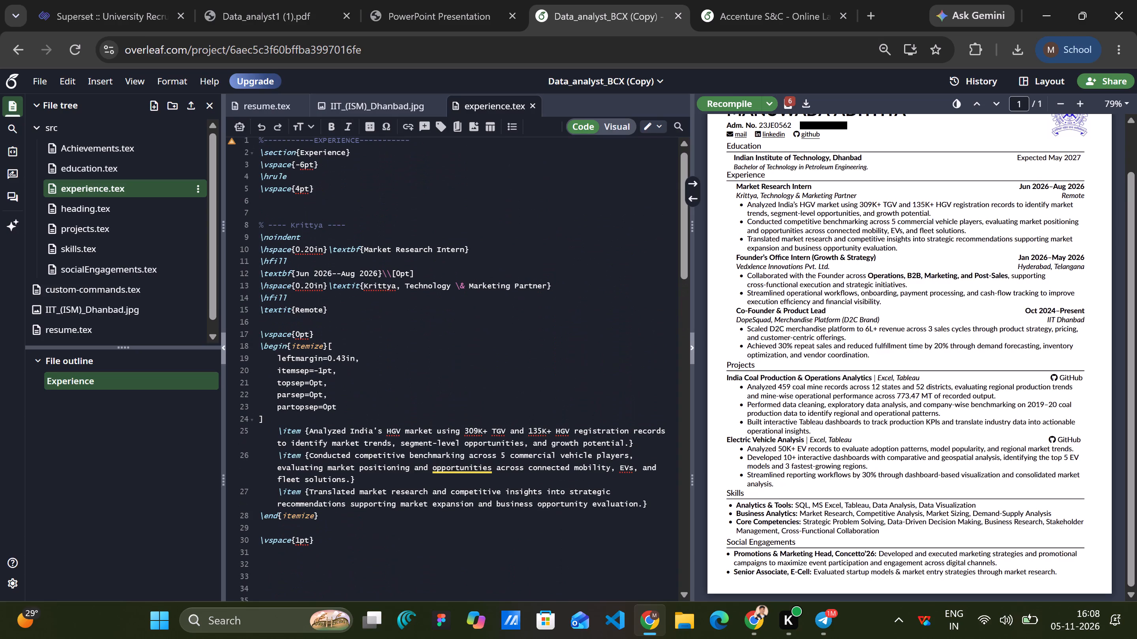
{"action": "left_click_drag", "start_coordinate": [323, 561], "coordinate": [251, 229]}
{"action": "key", "text": "ctrl+x"}
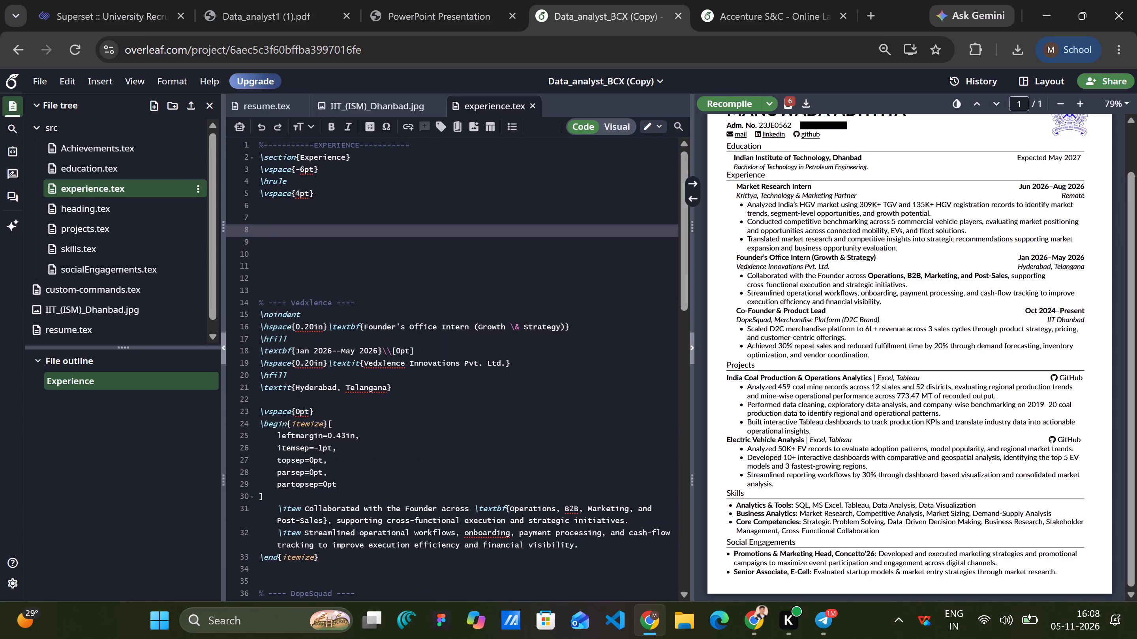
{"action": "key", "text": "Delete"}
{"action": "key", "text": "Delete"}
{"action": "key", "text": "Delete"}
{"action": "key", "text": "Delete"}
{"action": "key", "text": "Delete"}
{"action": "key", "text": "BackSpace"}
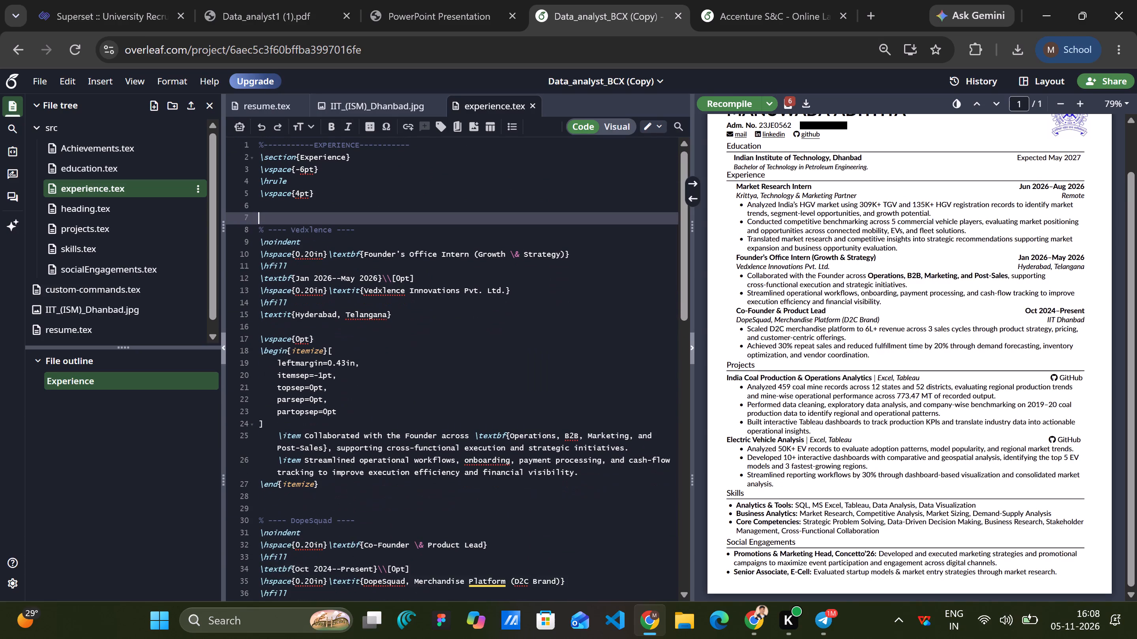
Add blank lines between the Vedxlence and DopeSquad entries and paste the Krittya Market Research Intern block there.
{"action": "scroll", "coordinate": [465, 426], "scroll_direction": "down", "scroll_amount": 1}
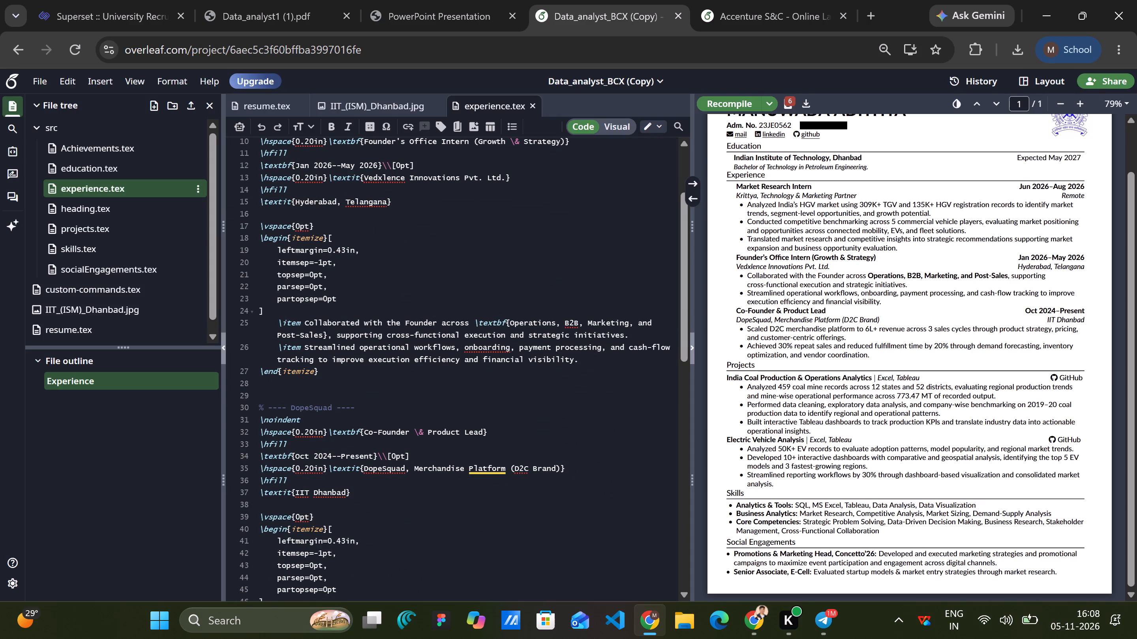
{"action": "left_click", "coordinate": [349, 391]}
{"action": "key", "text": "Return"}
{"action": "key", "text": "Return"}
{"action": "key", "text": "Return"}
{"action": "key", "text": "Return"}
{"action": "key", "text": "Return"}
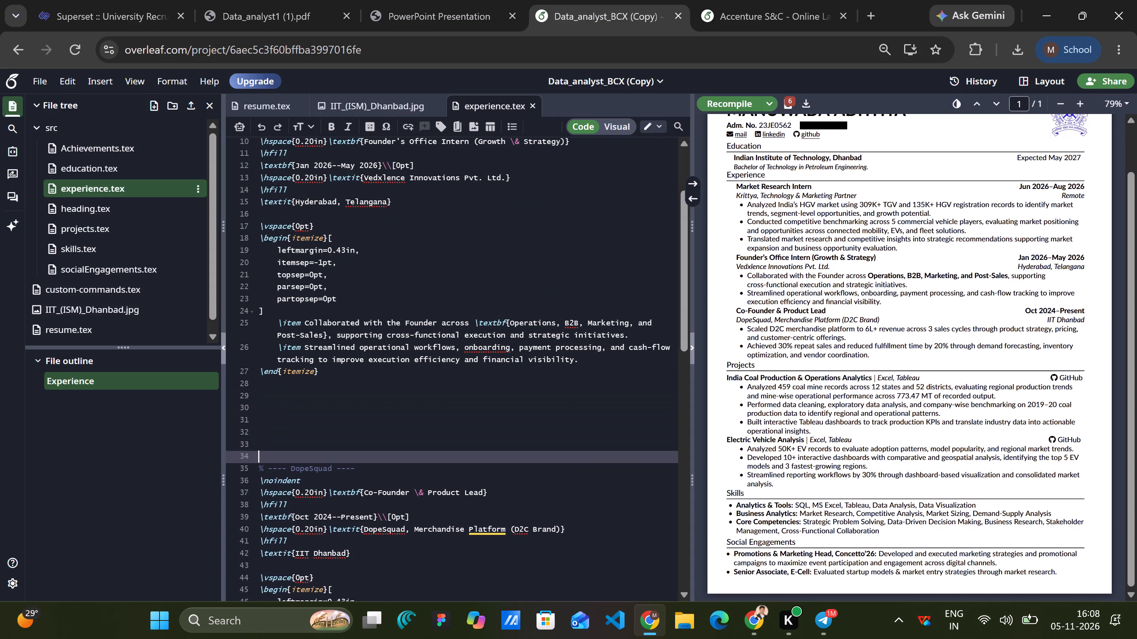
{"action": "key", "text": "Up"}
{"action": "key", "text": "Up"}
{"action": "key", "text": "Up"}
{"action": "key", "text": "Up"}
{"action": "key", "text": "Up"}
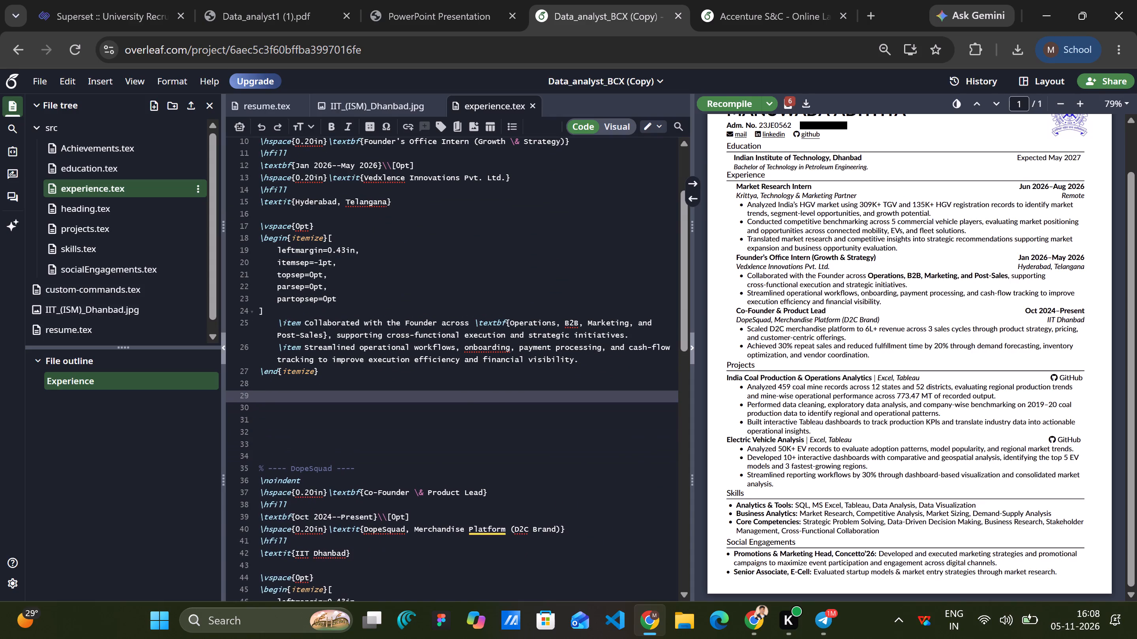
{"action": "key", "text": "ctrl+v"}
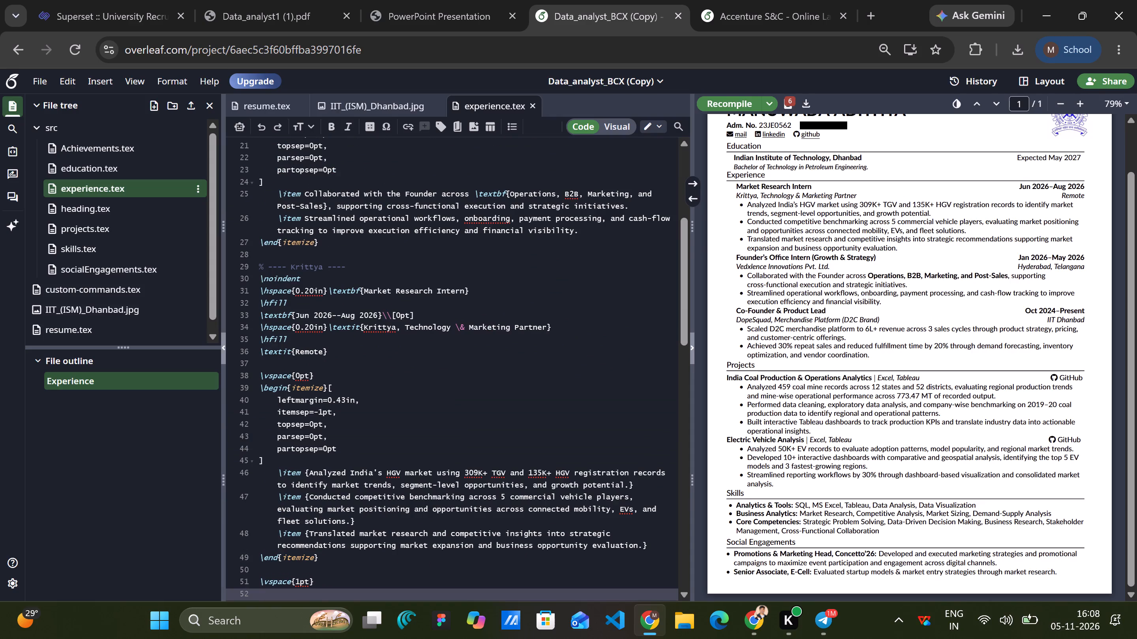
Delete the pasted Krittya Market Research Intern block below the Vedxlence entry and recompile the resume.
{"action": "scroll", "coordinate": [353, 518], "scroll_direction": "down", "scroll_amount": 1}
{"action": "left_click_drag", "start_coordinate": [259, 478], "coordinate": [226, 168]}
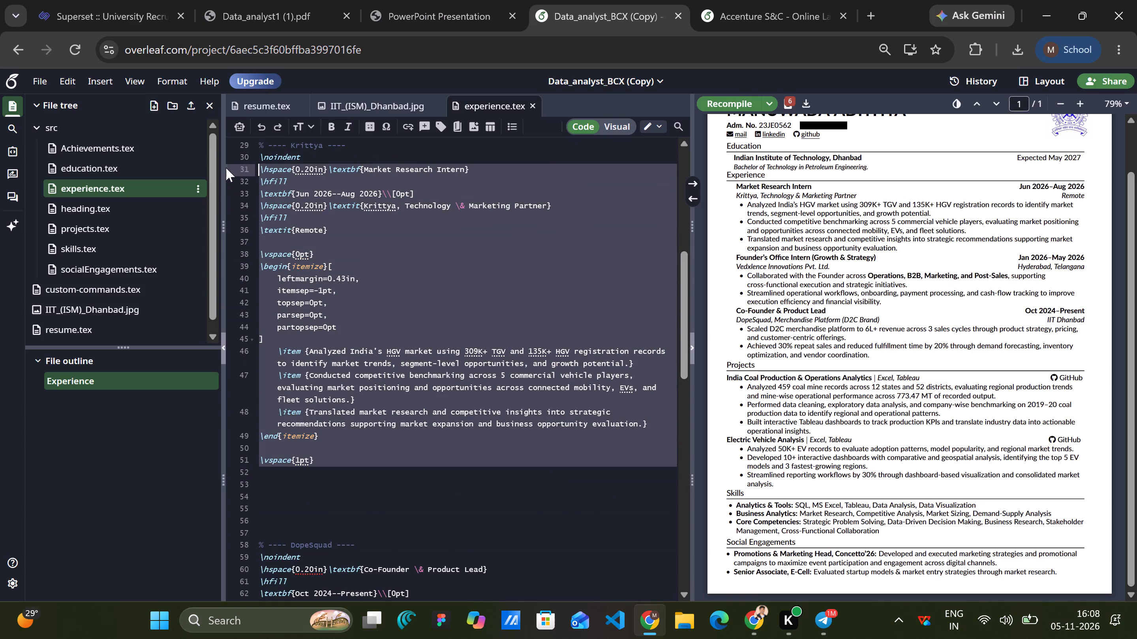
{"action": "left_click_drag", "start_coordinate": [226, 168], "coordinate": [227, 148]}
{"action": "key", "text": "BackSpace"}
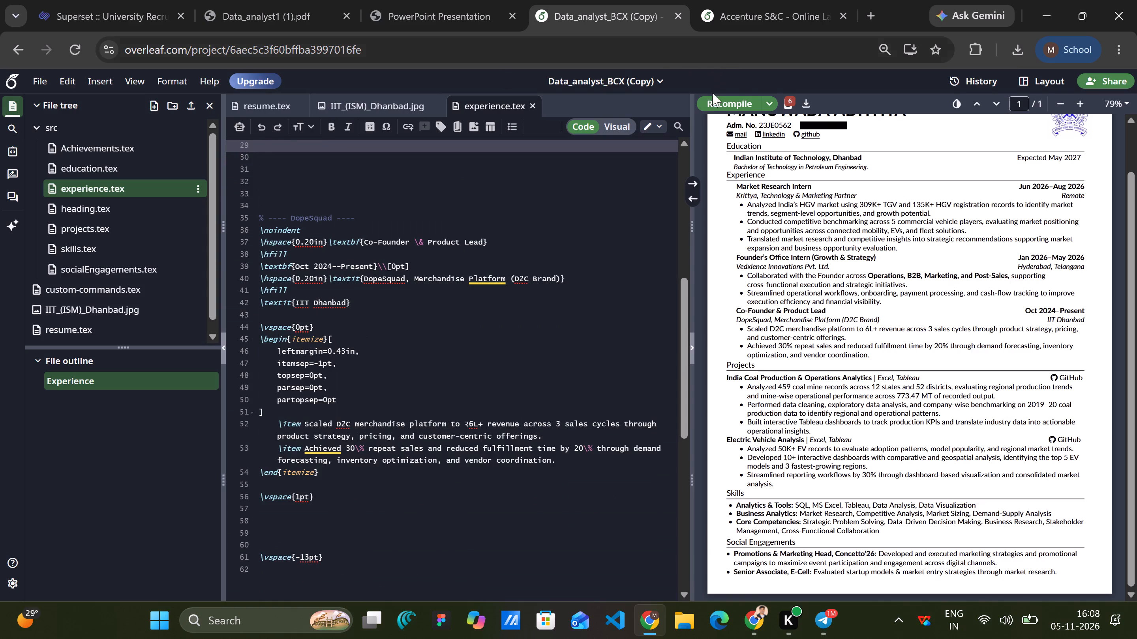
{"action": "left_click", "coordinate": [709, 108]}
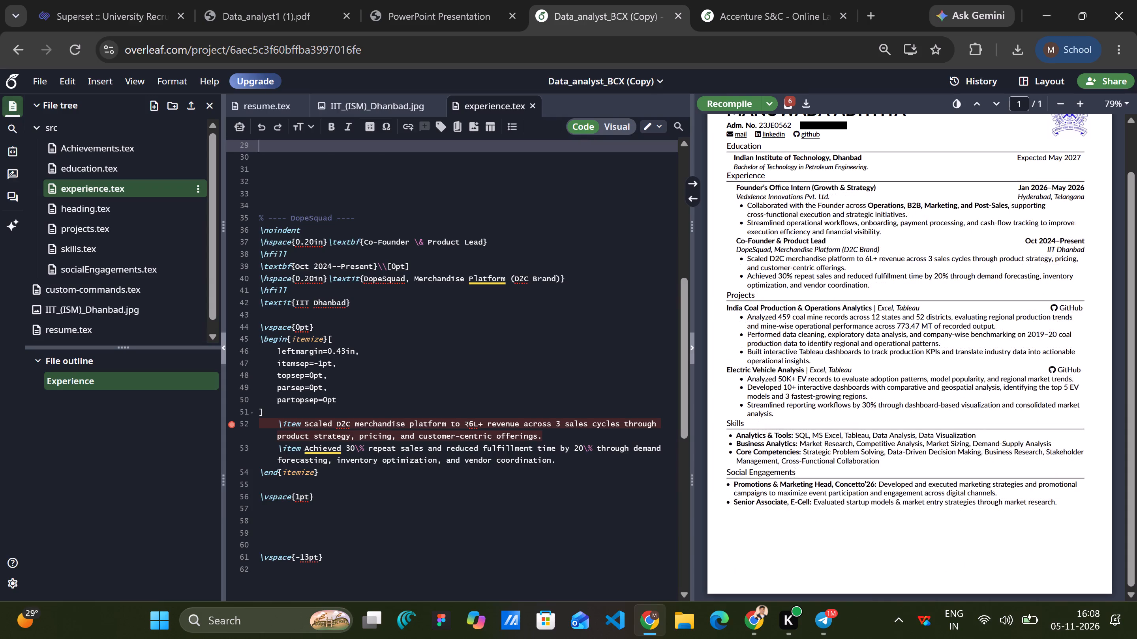
Remove the bold formatting from "Operations, B2B, Marketing, and Post-Sales" in the first Vedxlence bullet and recompile the resume.
{"action": "scroll", "coordinate": [614, 316], "scroll_direction": "up", "scroll_amount": 5}
{"action": "left_click", "coordinate": [506, 433]}
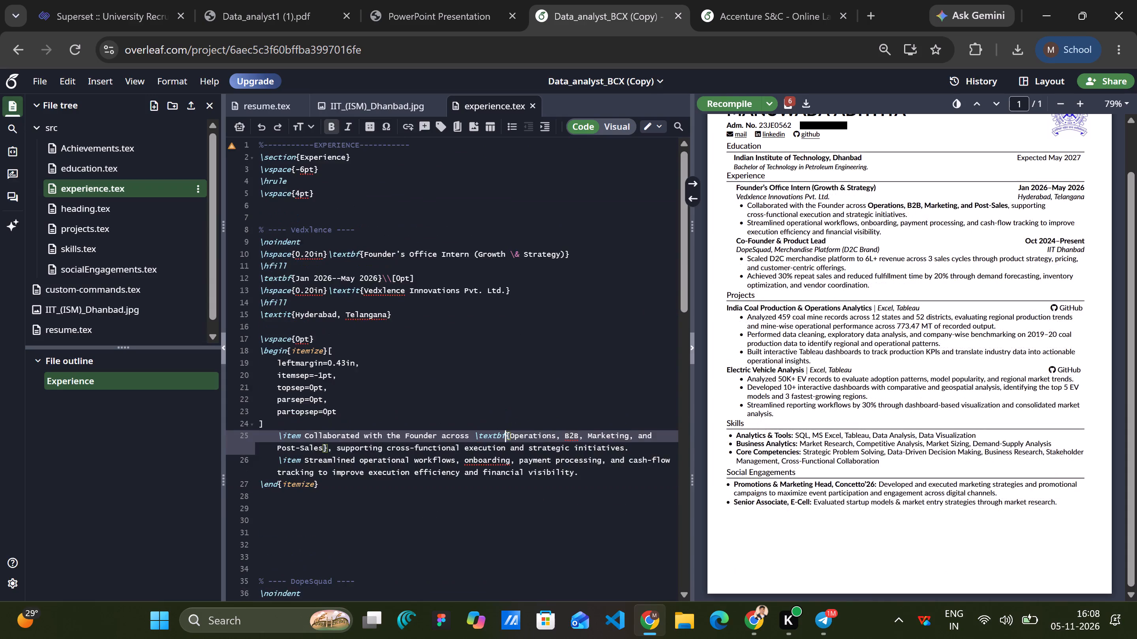
{"action": "key", "text": "ctrl+BackSpace"}
{"action": "key", "text": "BackSpace"}
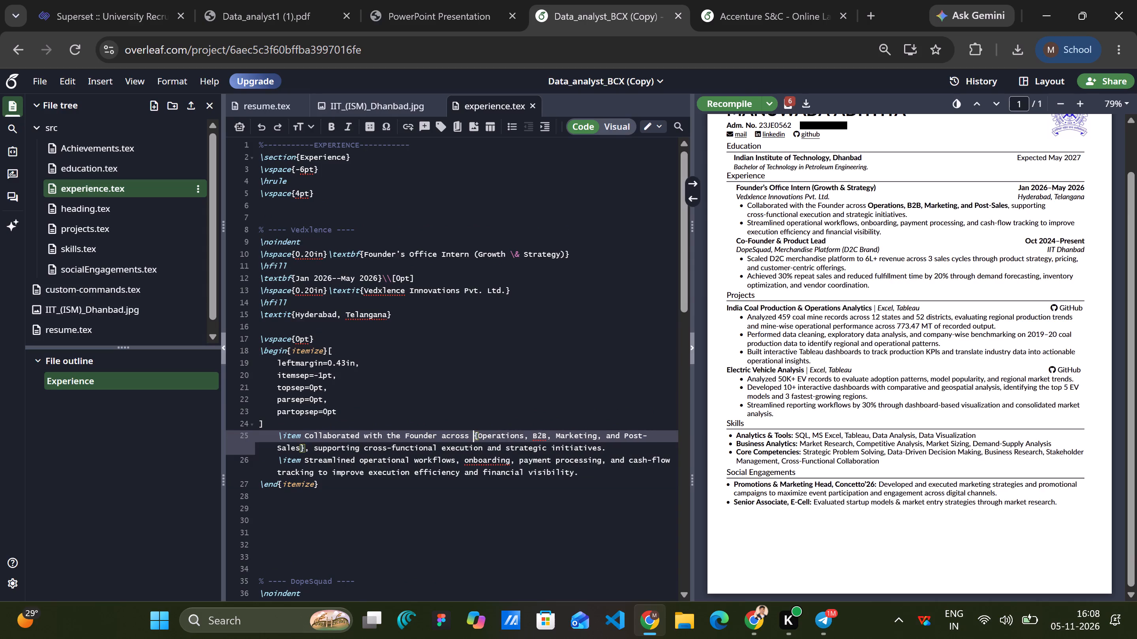
{"action": "key", "text": "Delete"}
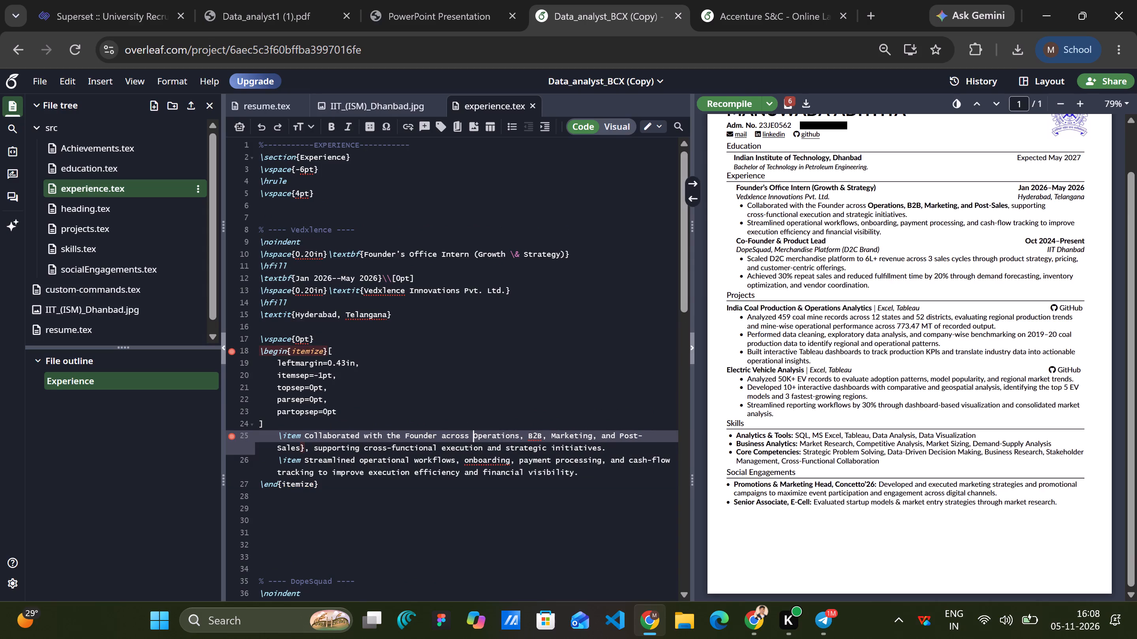
{"action": "left_click", "coordinate": [305, 447]}
{"action": "key", "text": "BackSpace"}
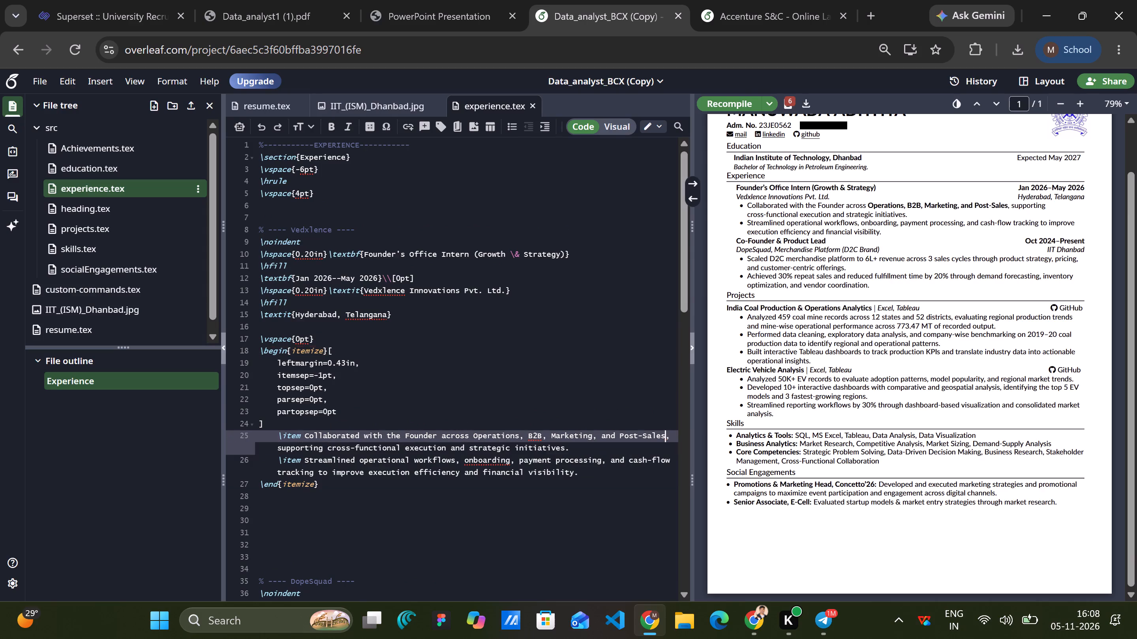
{"action": "left_click", "coordinate": [701, 104]}
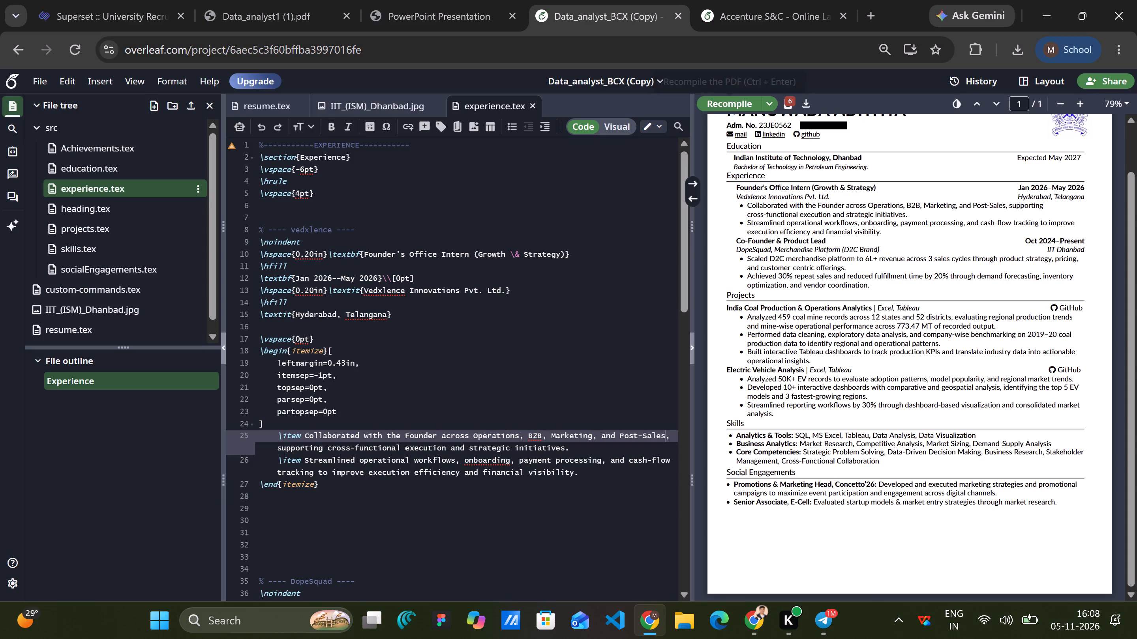
Open projects.tex in the Data_analyst_BCX copy.
{"action": "scroll", "coordinate": [888, 337], "scroll_direction": "down", "scroll_amount": 1}
{"action": "scroll", "coordinate": [343, 326], "scroll_direction": "up", "scroll_amount": 7}
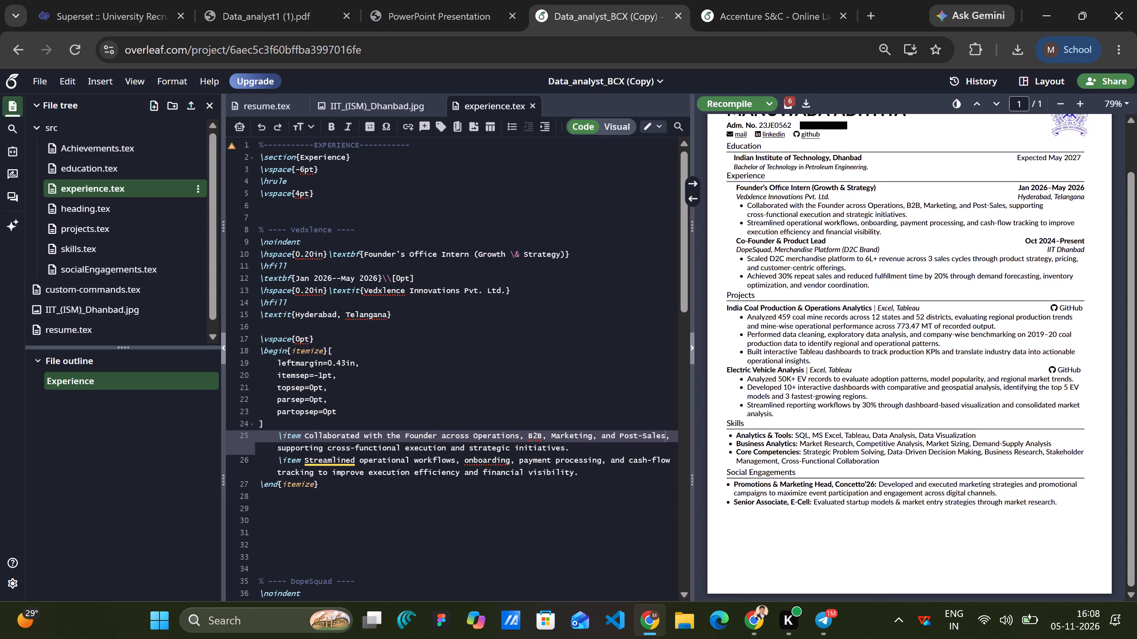
{"action": "scroll", "coordinate": [465, 248], "scroll_direction": "up", "scroll_amount": 3}
{"action": "left_click_drag", "start_coordinate": [686, 247], "coordinate": [690, 220]}
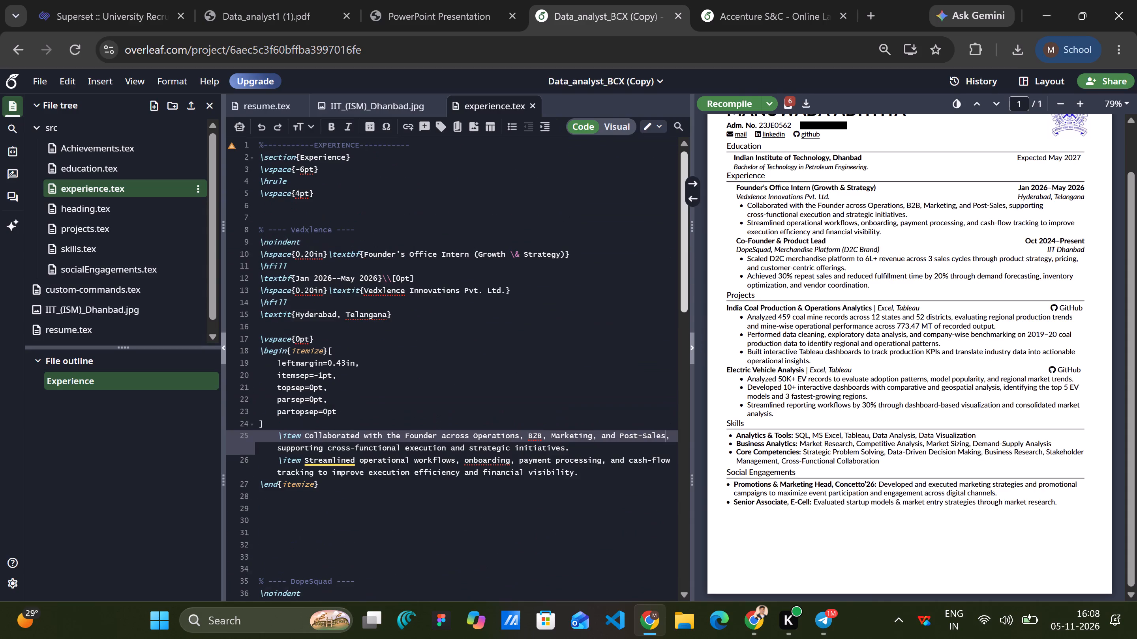
{"action": "left_click", "coordinate": [142, 224]}
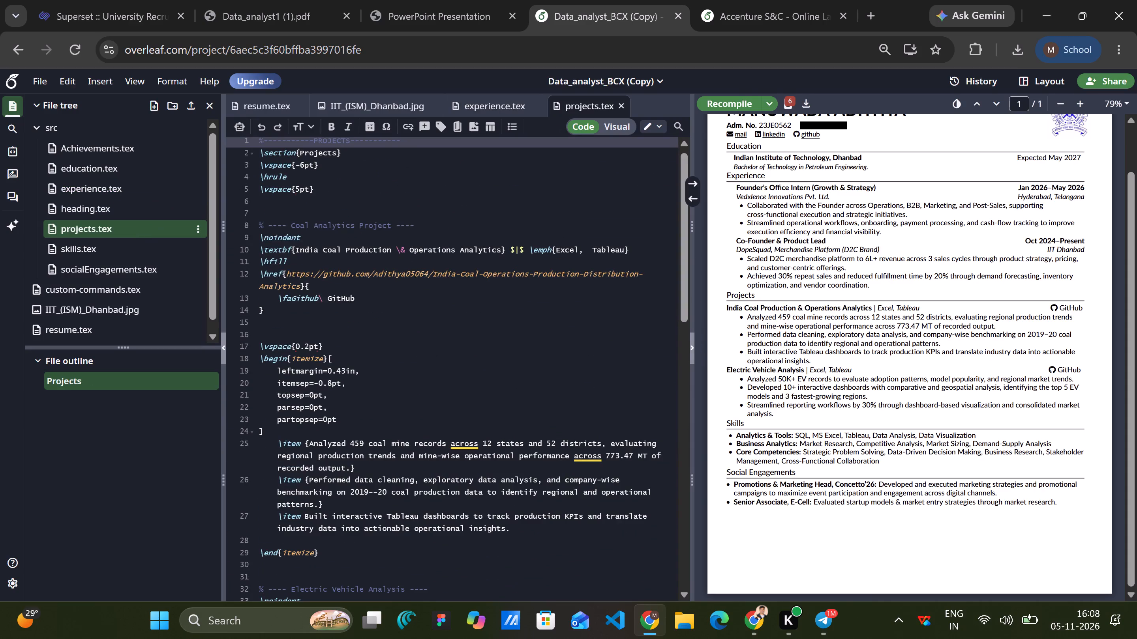
{"action": "scroll", "coordinate": [429, 278], "scroll_direction": "right", "scroll_amount": 1}
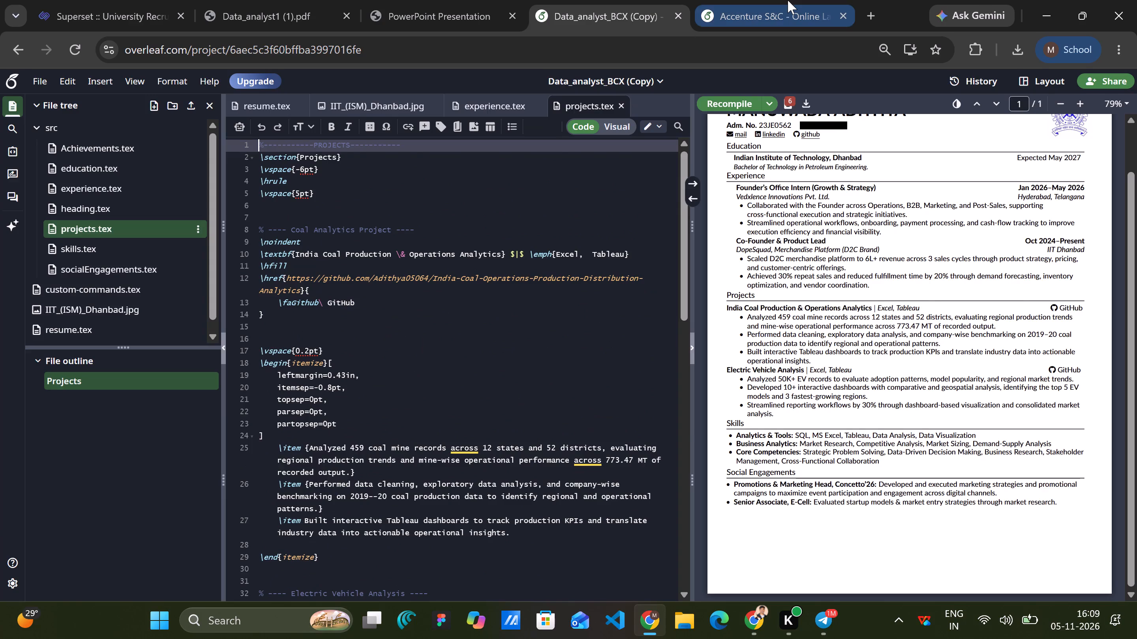
In the Accenture S&C project's projects.tex, copy the whole Bank Loan Analysis block, including its closing 2pt vertical space.
{"action": "left_click", "coordinate": [788, 0]}
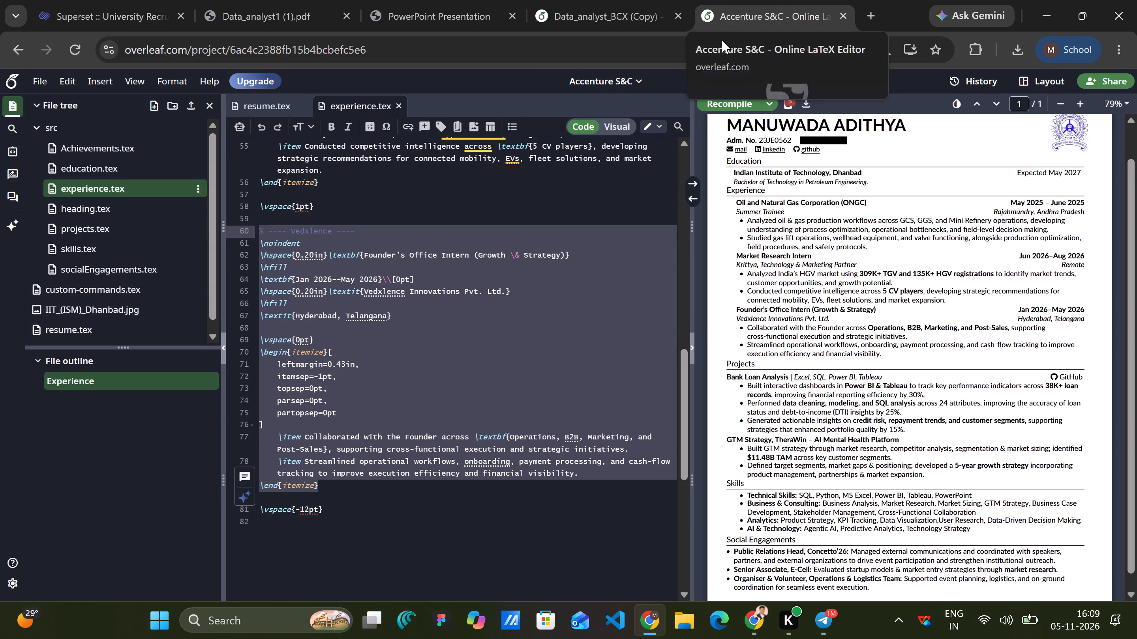
{"action": "scroll", "coordinate": [792, 301], "scroll_direction": "down", "scroll_amount": 1}
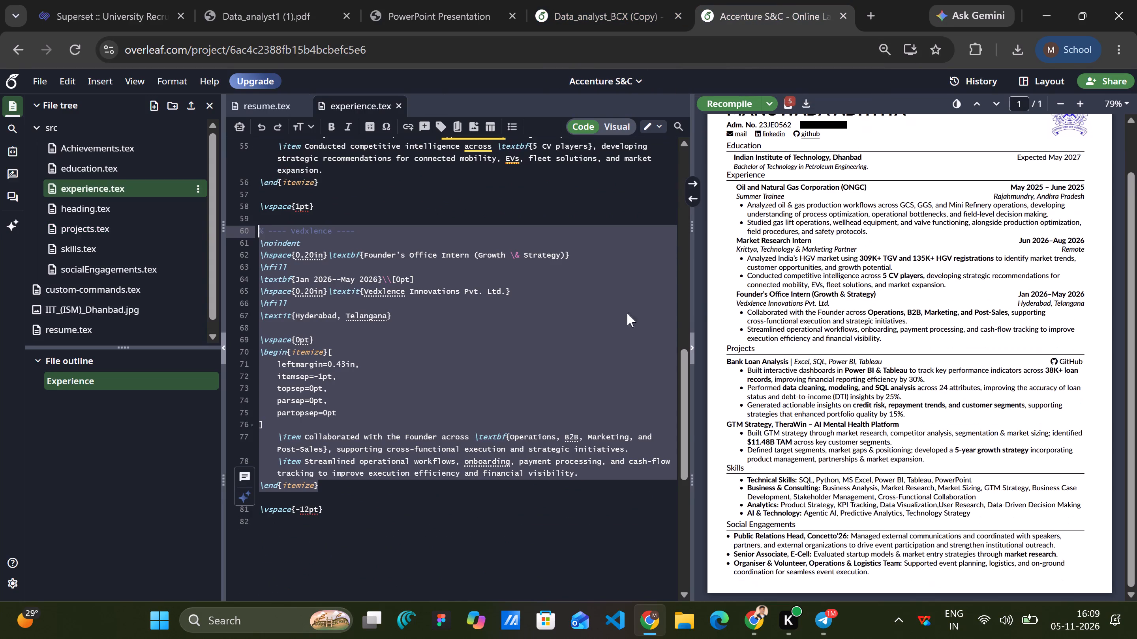
{"action": "scroll", "coordinate": [458, 321], "scroll_direction": "up", "scroll_amount": 2}
{"action": "left_click", "coordinate": [67, 235]}
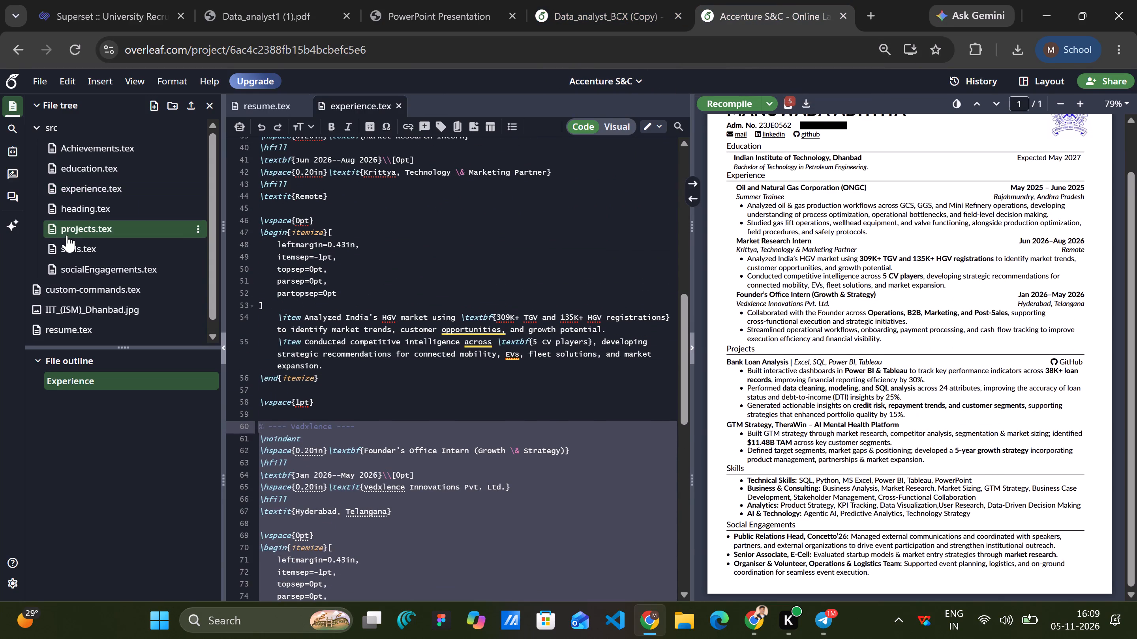
{"action": "scroll", "coordinate": [449, 296], "scroll_direction": "up", "scroll_amount": 1}
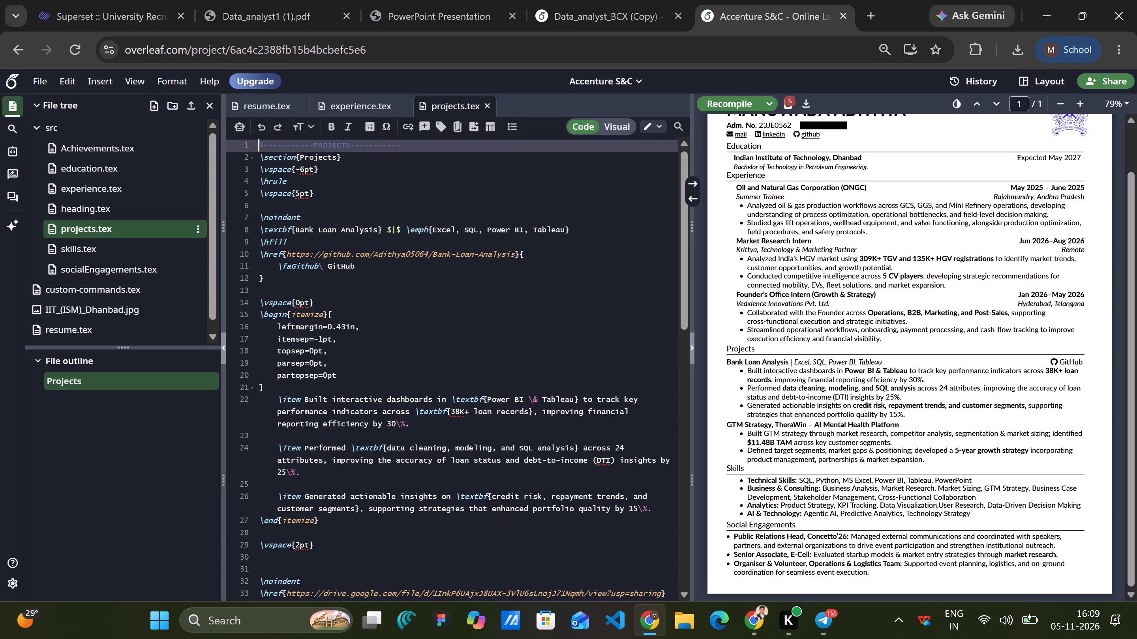
{"action": "scroll", "coordinate": [345, 554], "scroll_direction": "down", "scroll_amount": 1}
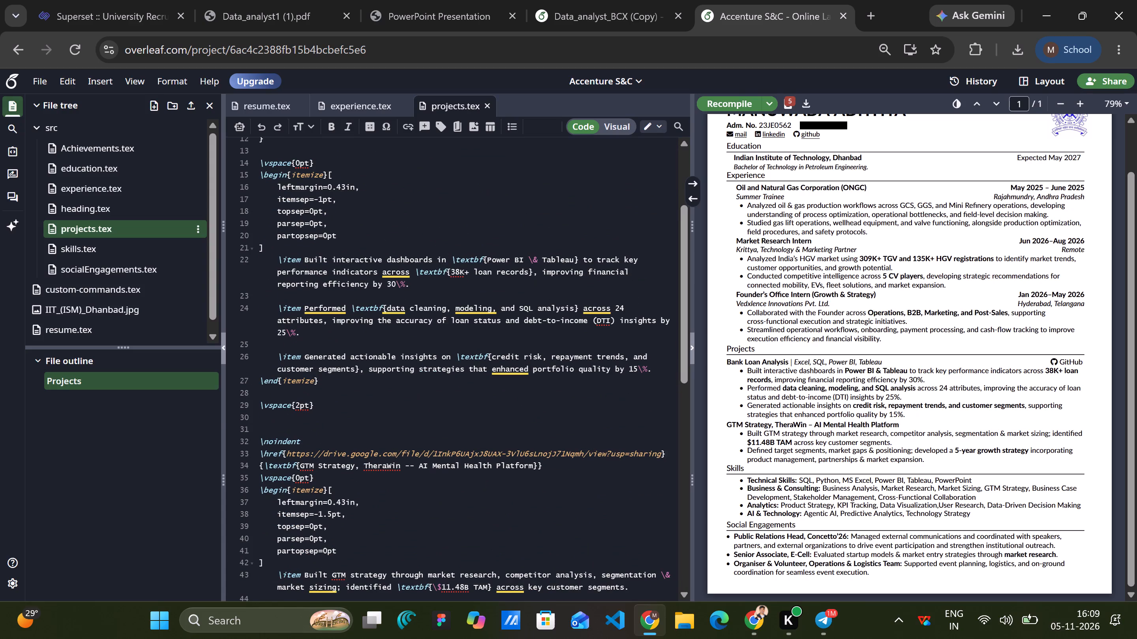
{"action": "left_click_drag", "start_coordinate": [345, 415], "coordinate": [224, 205]}
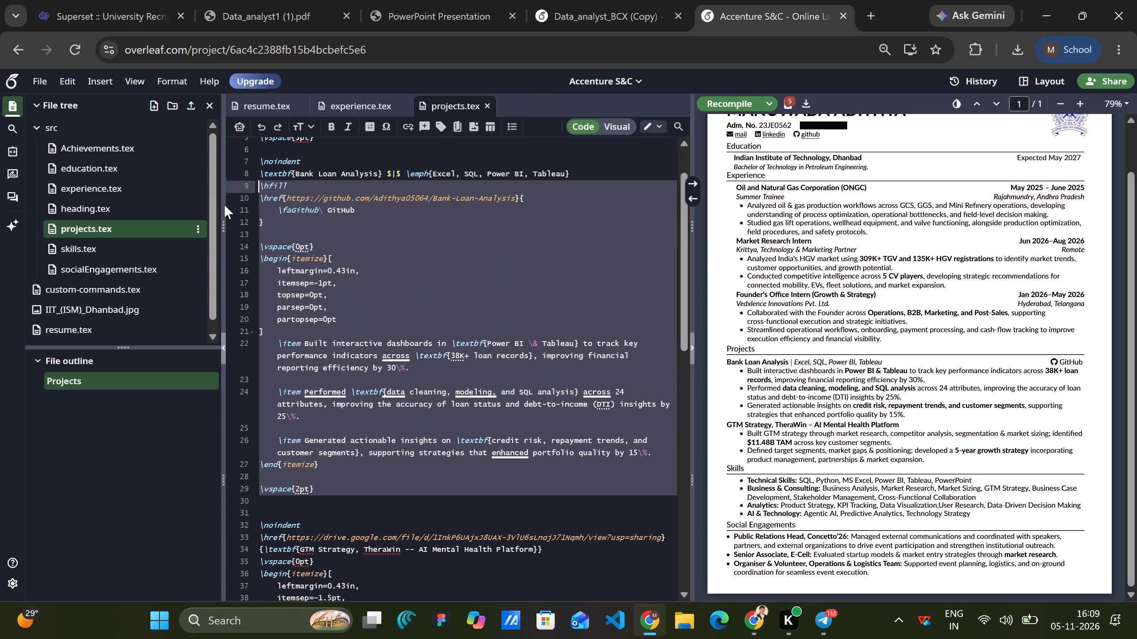
{"action": "left_click_drag", "start_coordinate": [224, 205], "coordinate": [235, 163]}
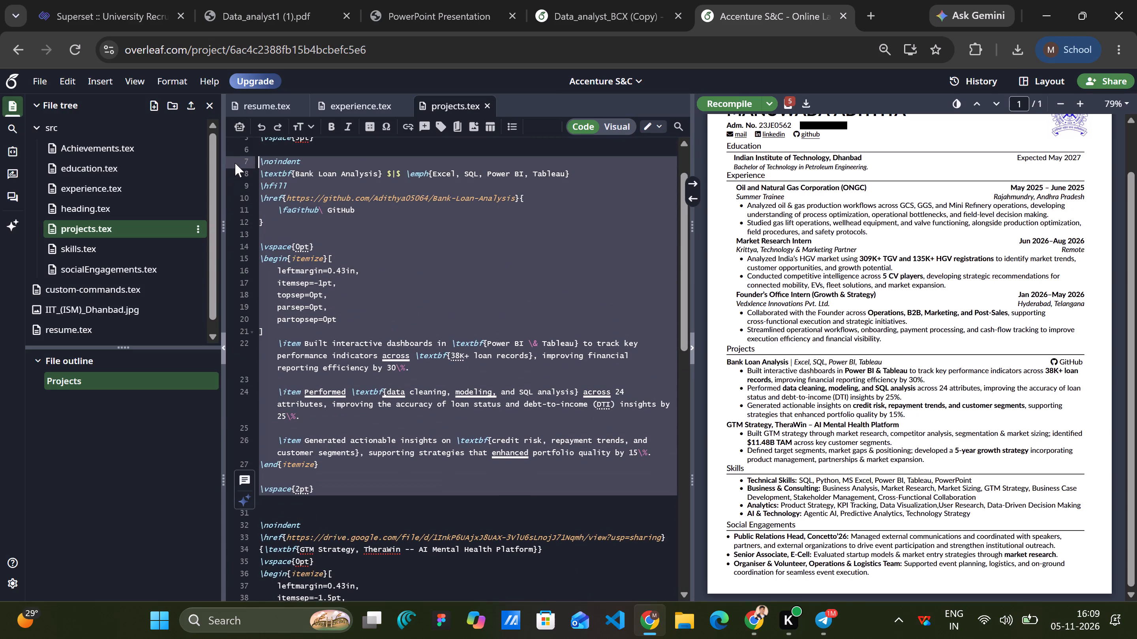
{"action": "key", "text": "ctrl+c"}
Back in the Data_analyst_BCX copy, replace the India Coal Production project block with the copied Bank Loan Analysis block and recompile.
{"action": "left_click", "coordinate": [549, 2]}
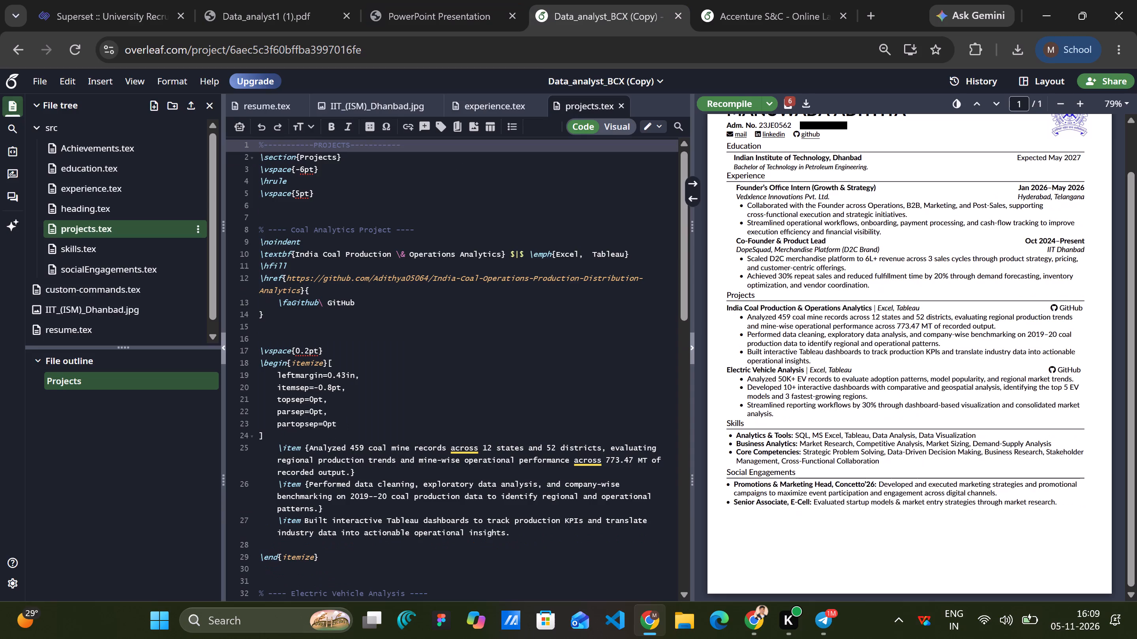
{"action": "scroll", "coordinate": [381, 334], "scroll_direction": "up", "scroll_amount": 1}
{"action": "left_click_drag", "start_coordinate": [331, 559], "coordinate": [252, 222]}
{"action": "key", "text": "ctrl+v"}
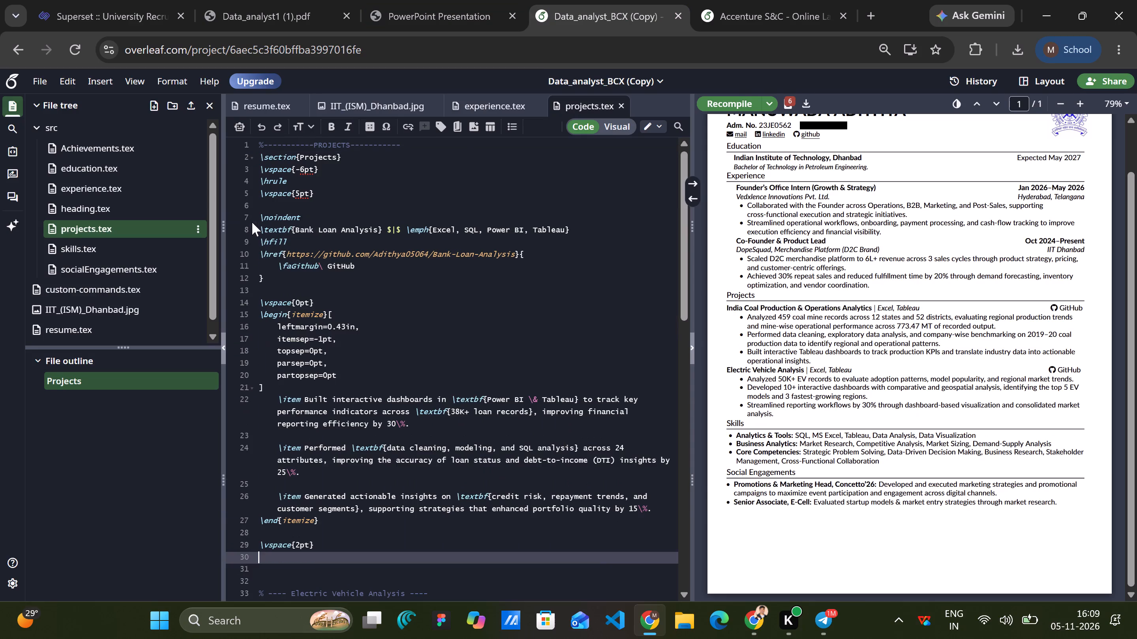
{"action": "left_click", "coordinate": [705, 103]}
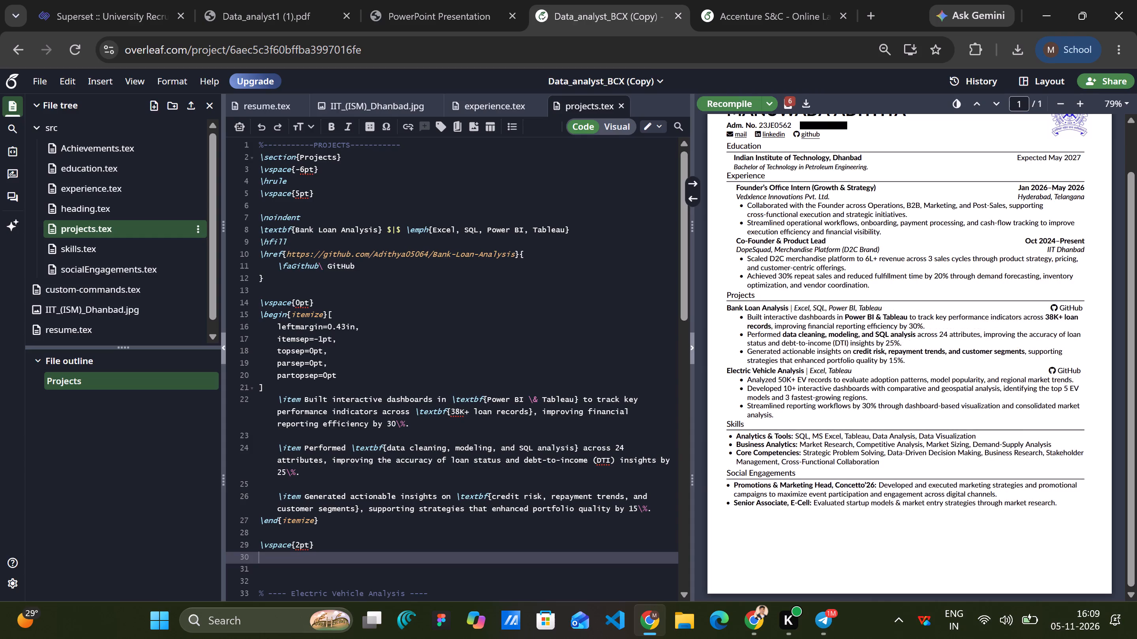
Remove the bold formatting from "Power BI & Tableau" and "38K+ loan records" in the first Bank Loan Analysis bullet.
{"action": "left_click", "coordinate": [485, 399]}
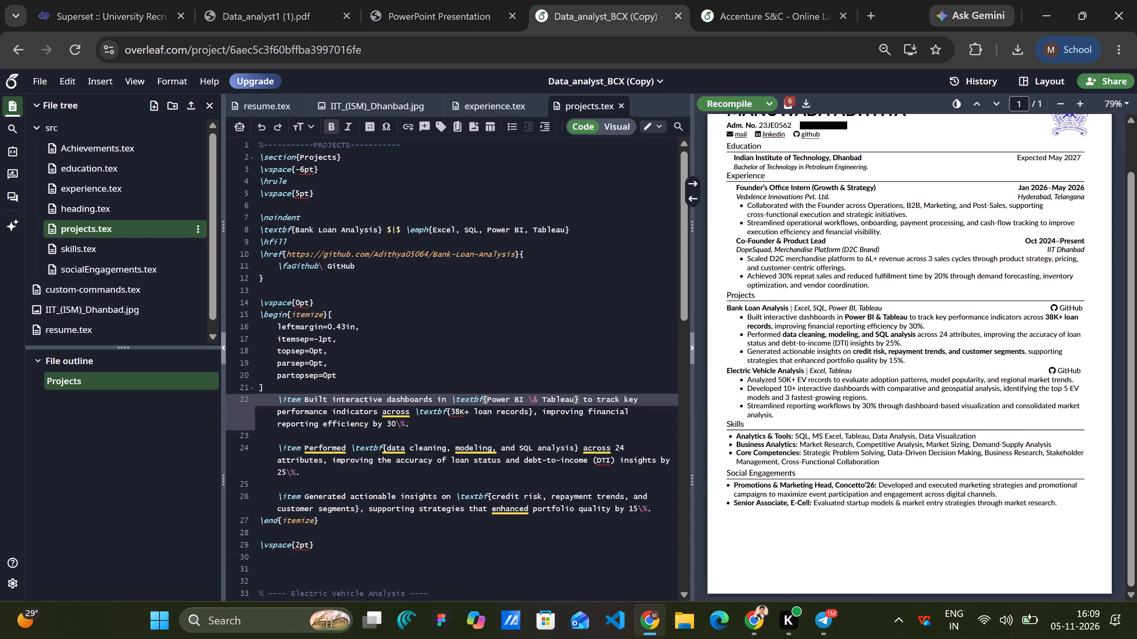
{"action": "key", "text": "ctrl+BackSpace"}
{"action": "key", "text": "ctrl+BackSpace"}
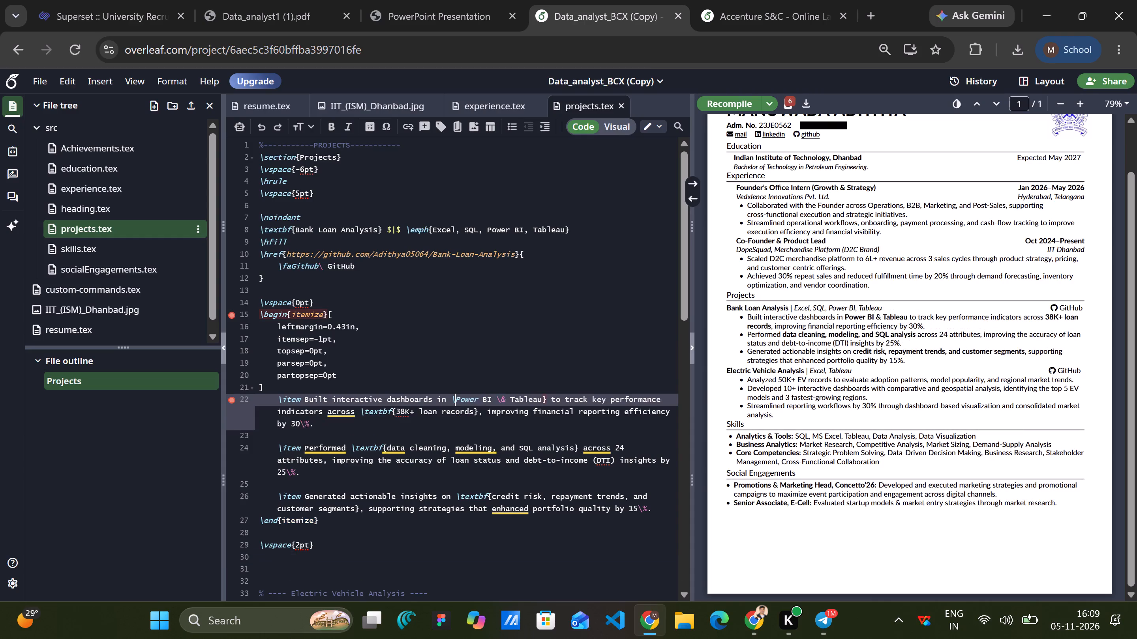
{"action": "key", "text": "BackSpace"}
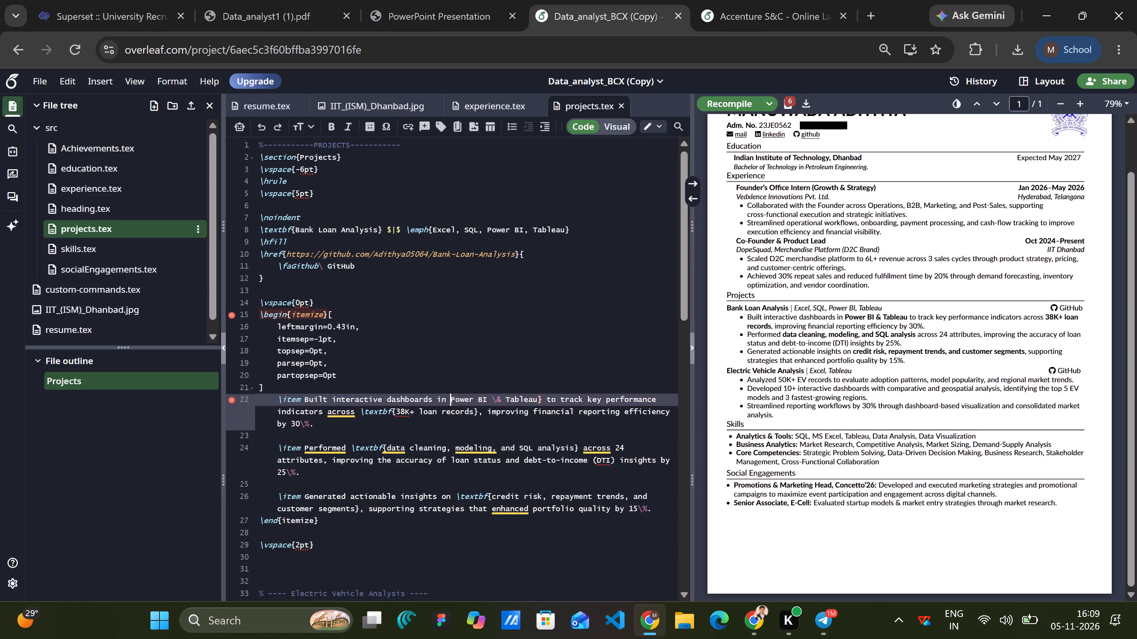
{"action": "left_click", "coordinate": [544, 399]}
{"action": "key", "text": "BackSpace"}
{"action": "scroll", "coordinate": [455, 420], "scroll_direction": "down", "scroll_amount": 1}
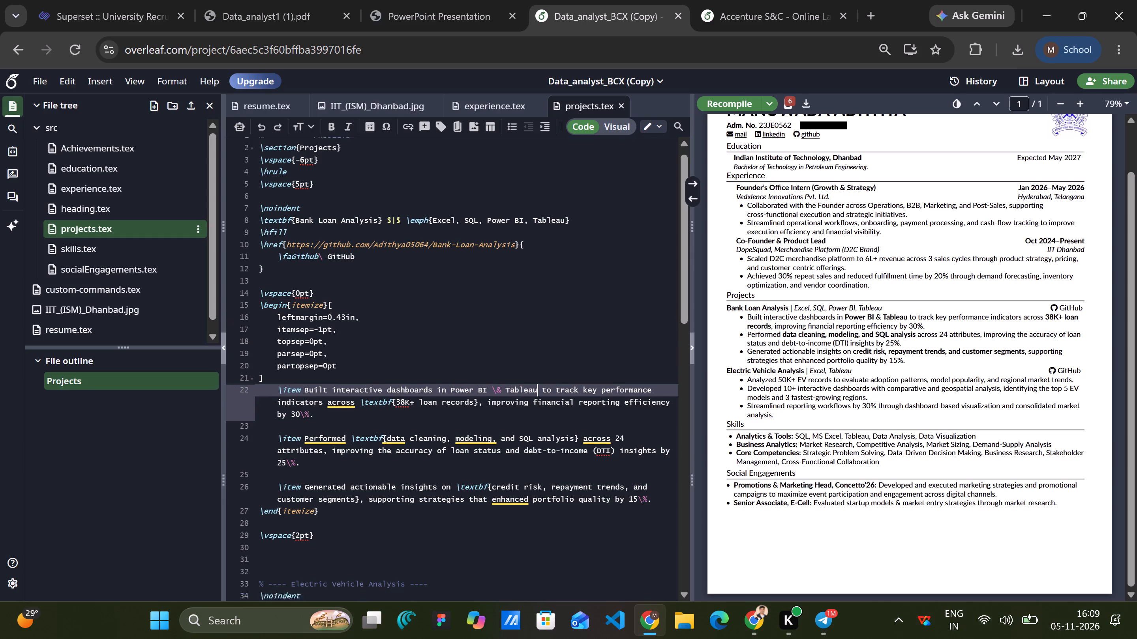
{"action": "scroll", "coordinate": [455, 420], "scroll_direction": "down", "scroll_amount": 1}
{"action": "left_click", "coordinate": [396, 374]}
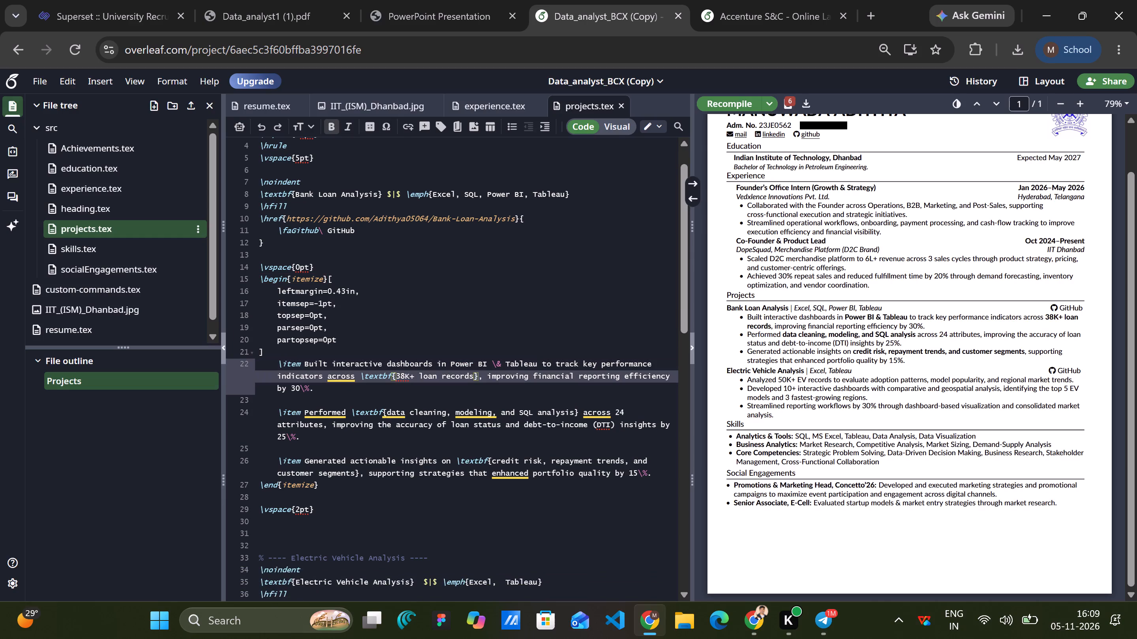
{"action": "key", "text": "ctrl+BackSpace"}
{"action": "key", "text": "ctrl+BackSpace"}
{"action": "key", "text": "ctrl+BackSpace"}
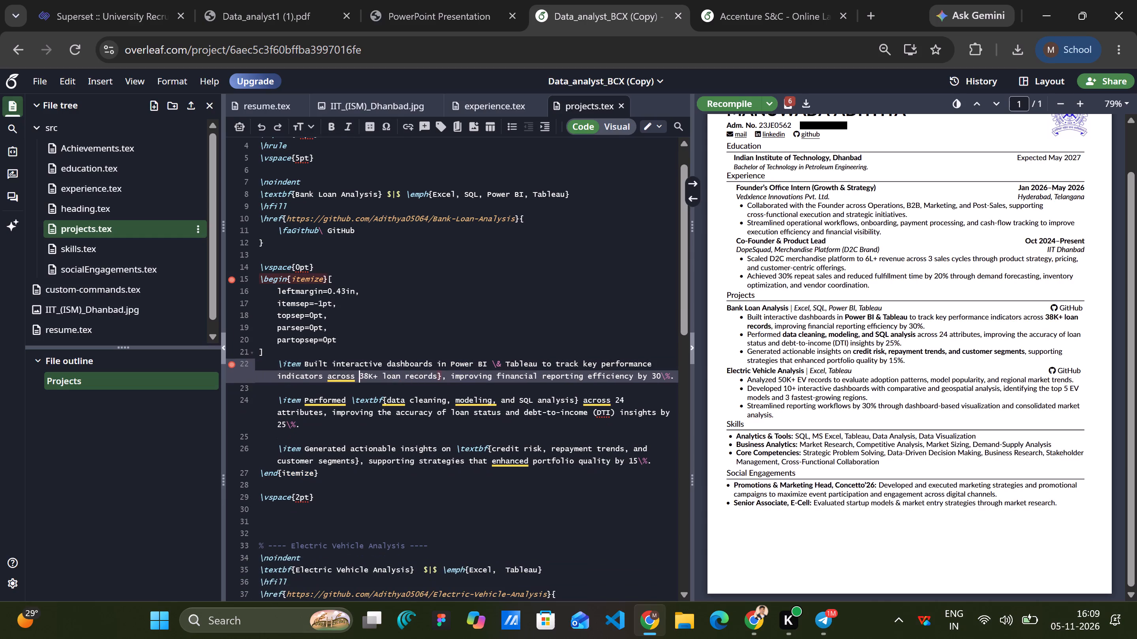
{"action": "left_click", "coordinate": [437, 372]}
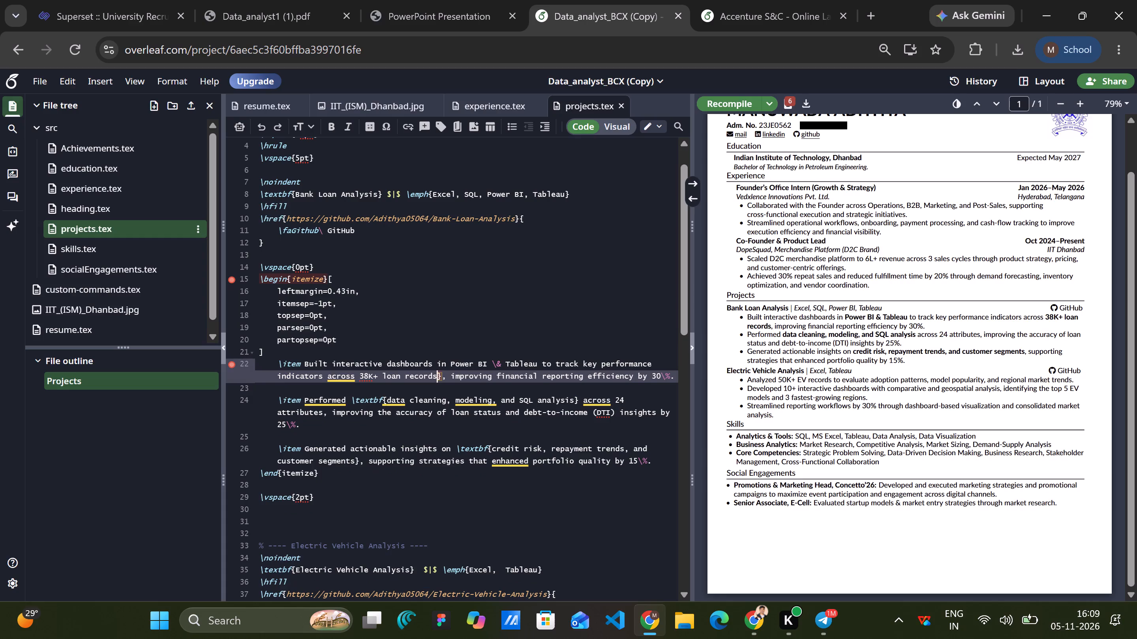
{"action": "key", "text": "Delete"}
Remove the bold formatting from "data cleaning, modeling, and SQL analysis" in the second Bank Loan Analysis bullet.
{"action": "scroll", "coordinate": [433, 424], "scroll_direction": "down", "scroll_amount": 1}
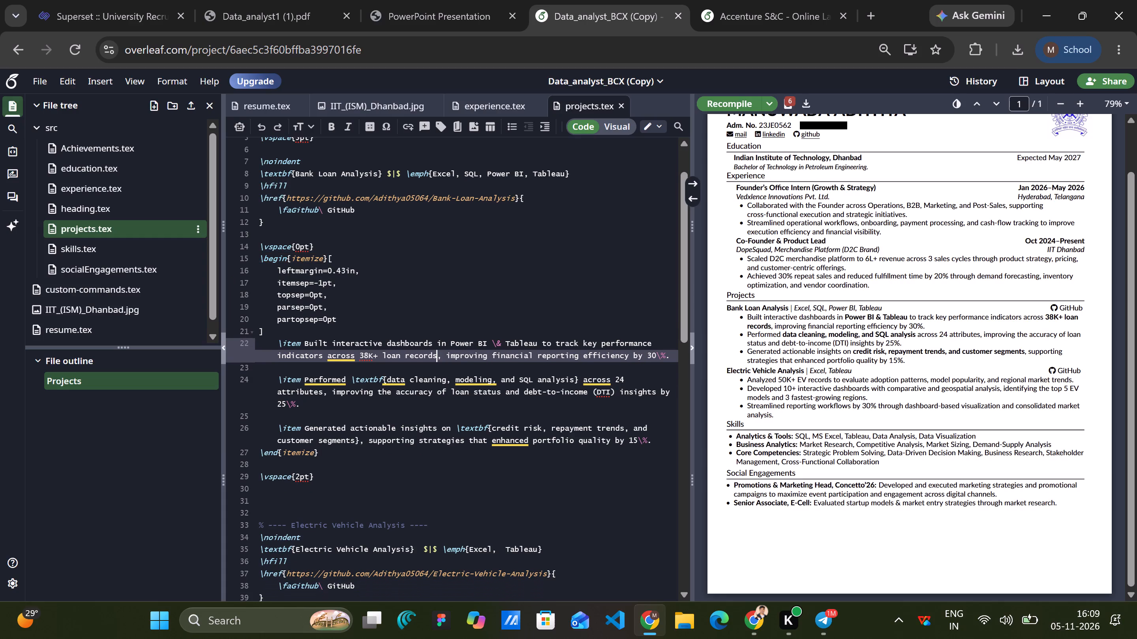
{"action": "left_click", "coordinate": [386, 380]}
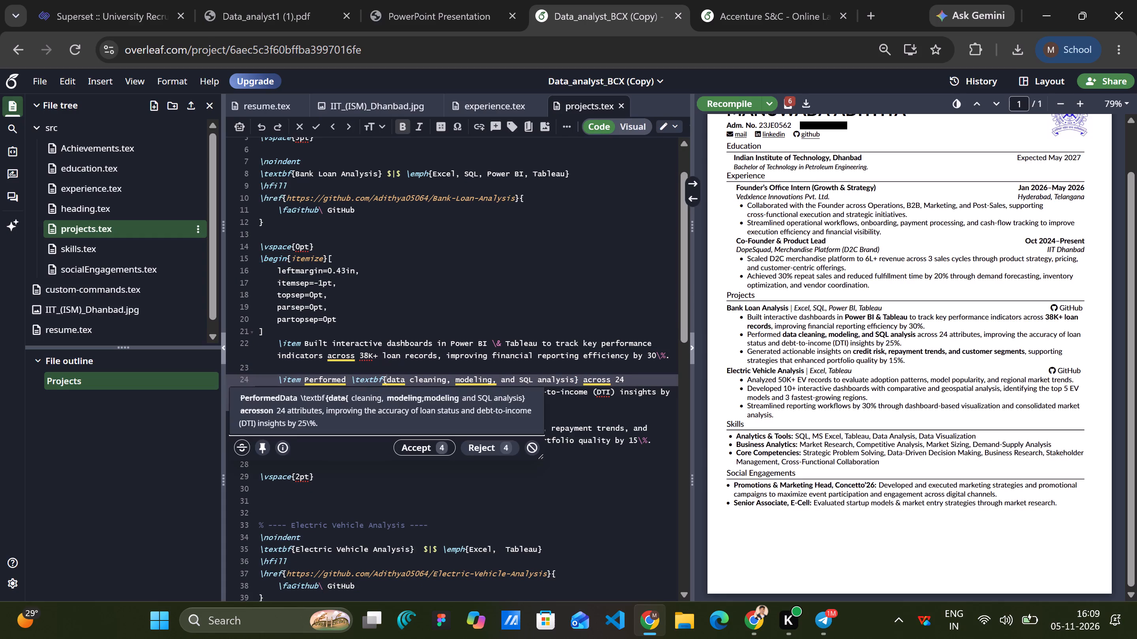
{"action": "key", "text": "ctrl+BackSpace"}
{"action": "key", "text": "ctrl+BackSpace"}
{"action": "key", "text": "BackSpace"}
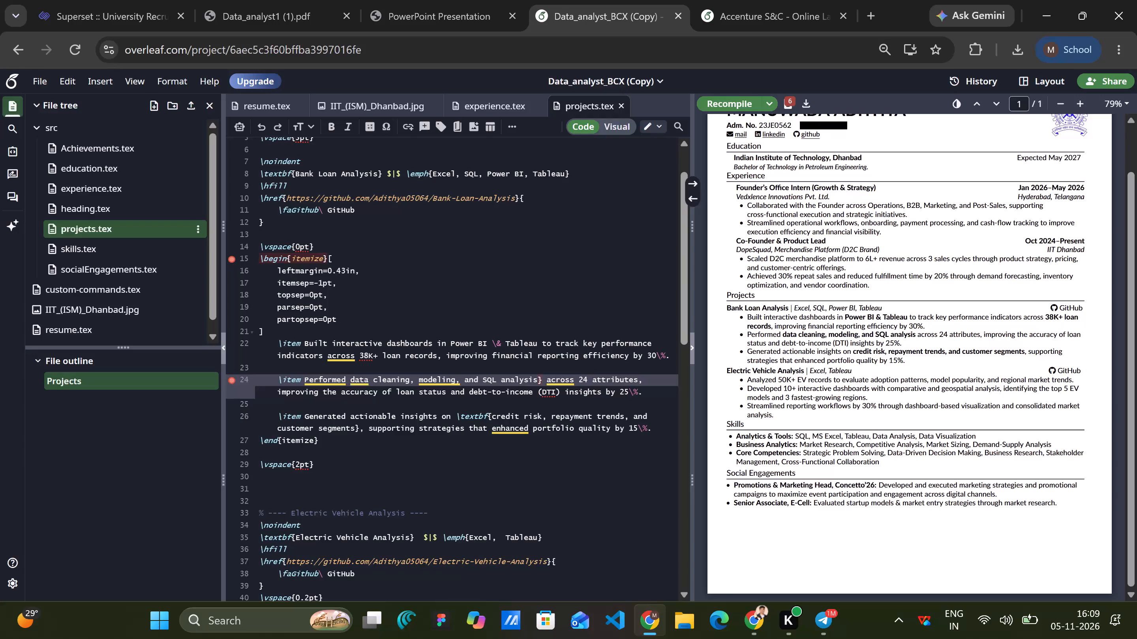
{"action": "left_click", "coordinate": [544, 377]}
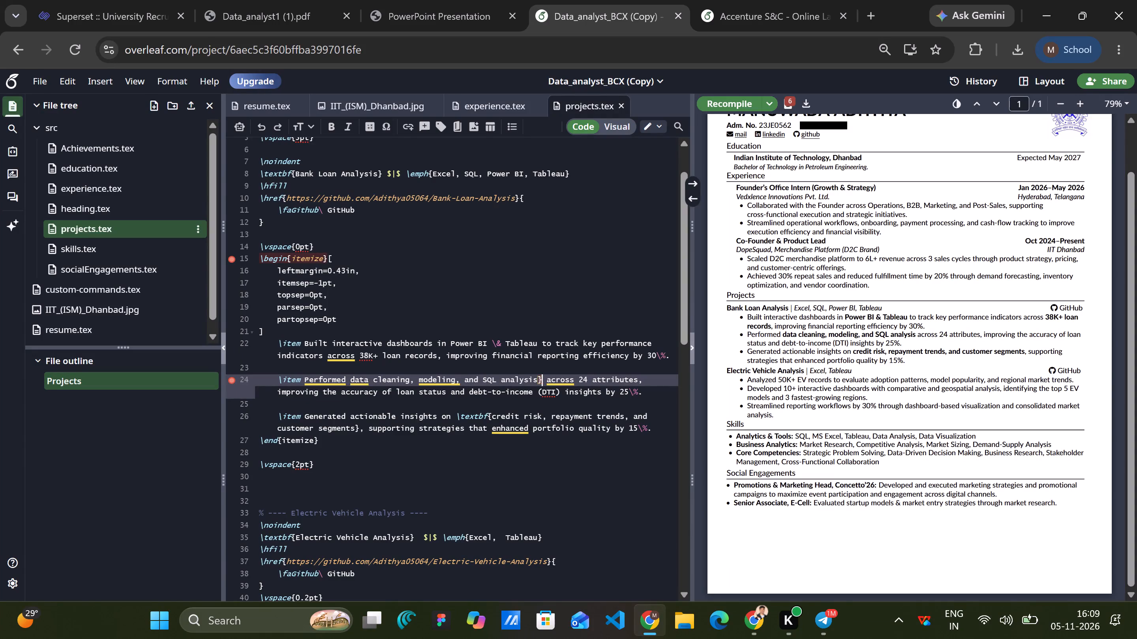
{"action": "key", "text": "BackSpace"}
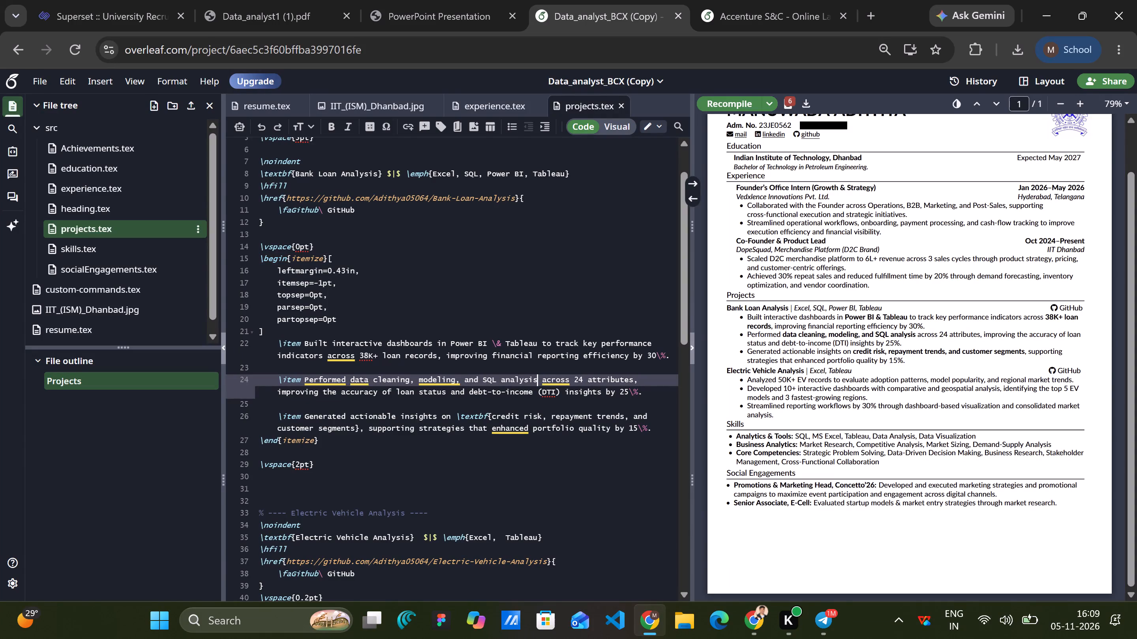
Remove the bold formatting from "credit risk, repayment trends, and customer segments" in the third Bank Loan Analysis bullet.
{"action": "left_click", "coordinate": [489, 416]}
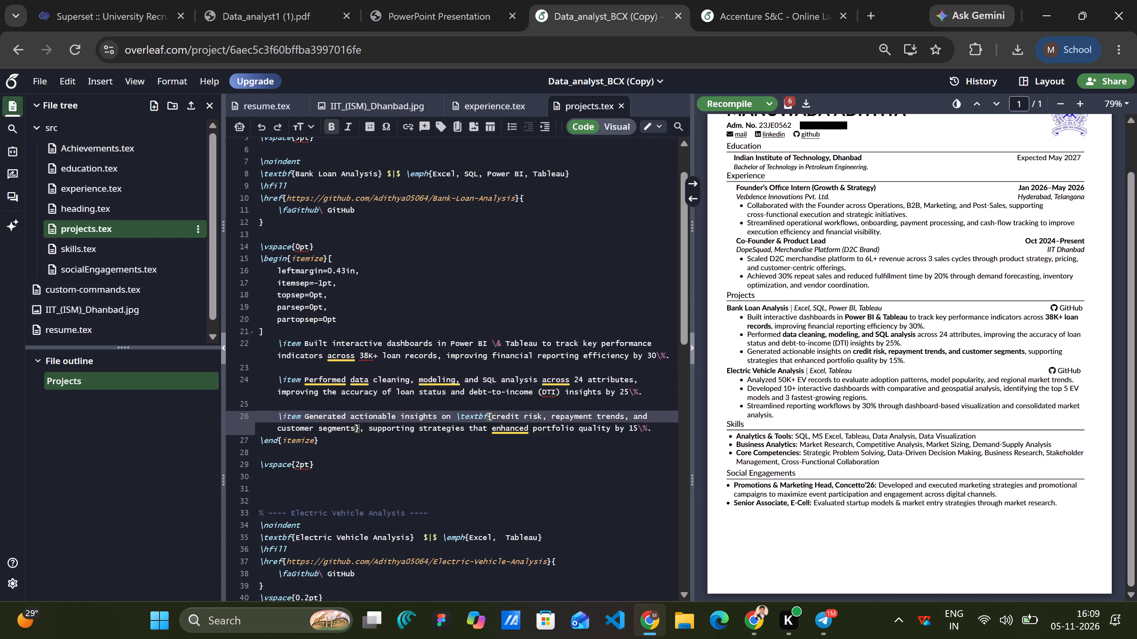
{"action": "key", "text": "ctrl+BackSpace"}
{"action": "key", "text": "ctrl+BackSpace"}
{"action": "key", "text": "BackSpace"}
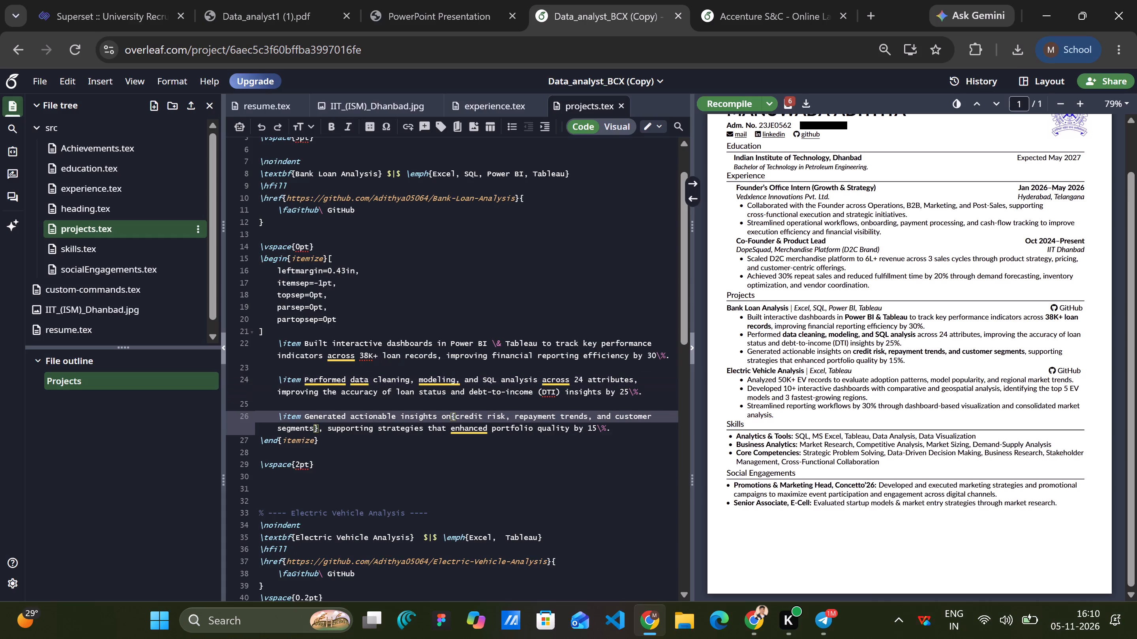
{"action": "key", "text": "space"}
{"action": "key", "text": "Delete"}
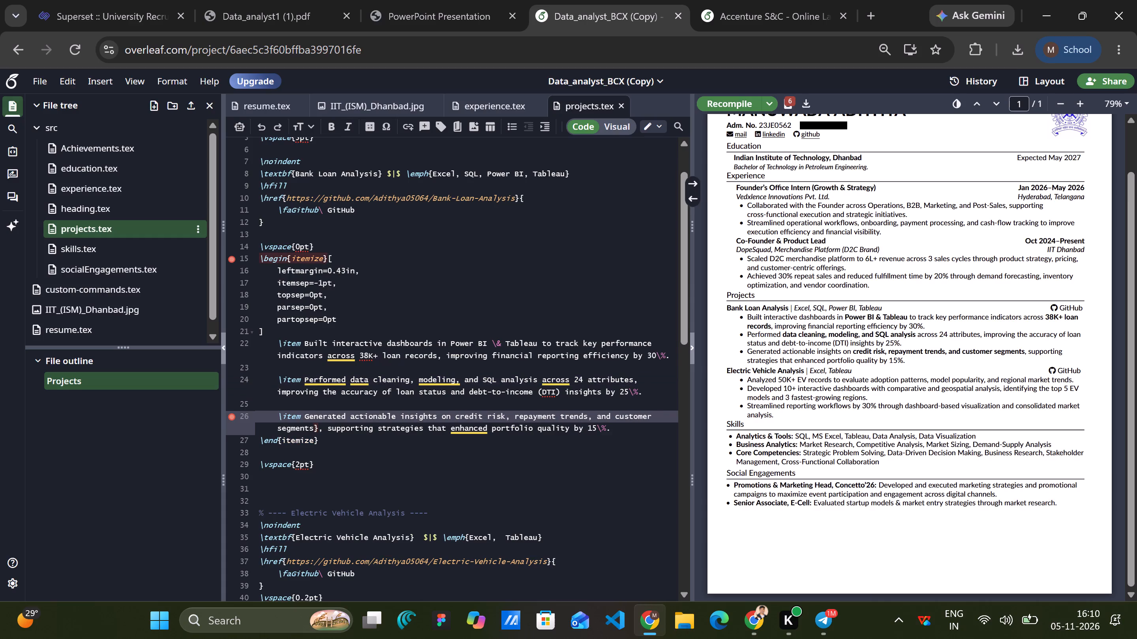
{"action": "left_click", "coordinate": [315, 428]}
{"action": "key", "text": "Delete"}
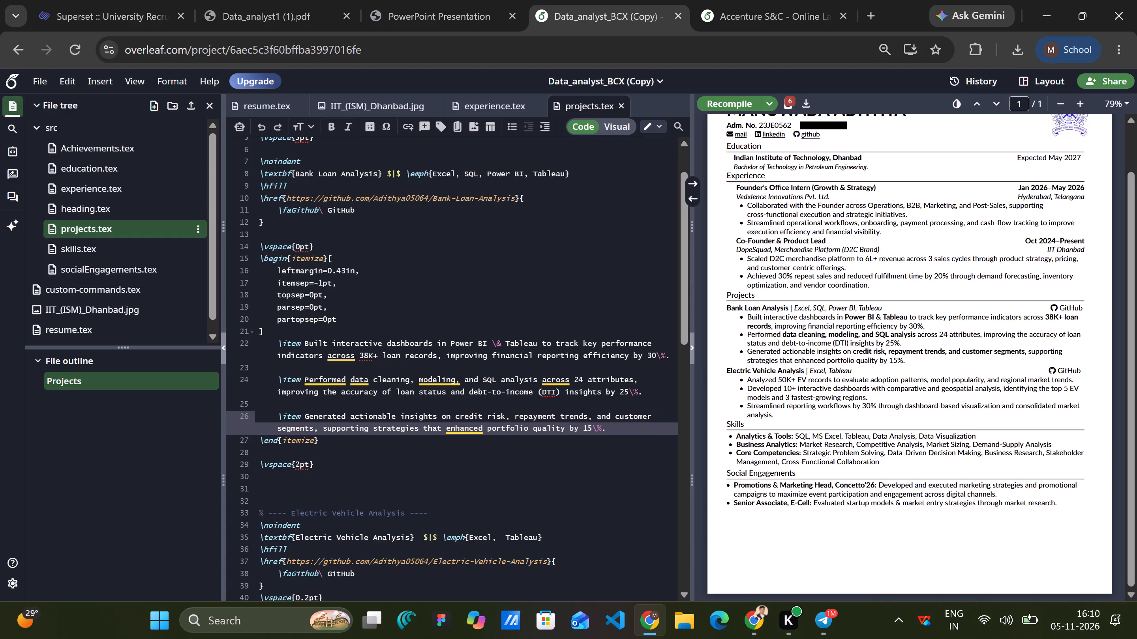
Recompile the resume with the edited Bank Loan Analysis bullets.
{"action": "scroll", "coordinate": [428, 481], "scroll_direction": "down", "scroll_amount": 2}
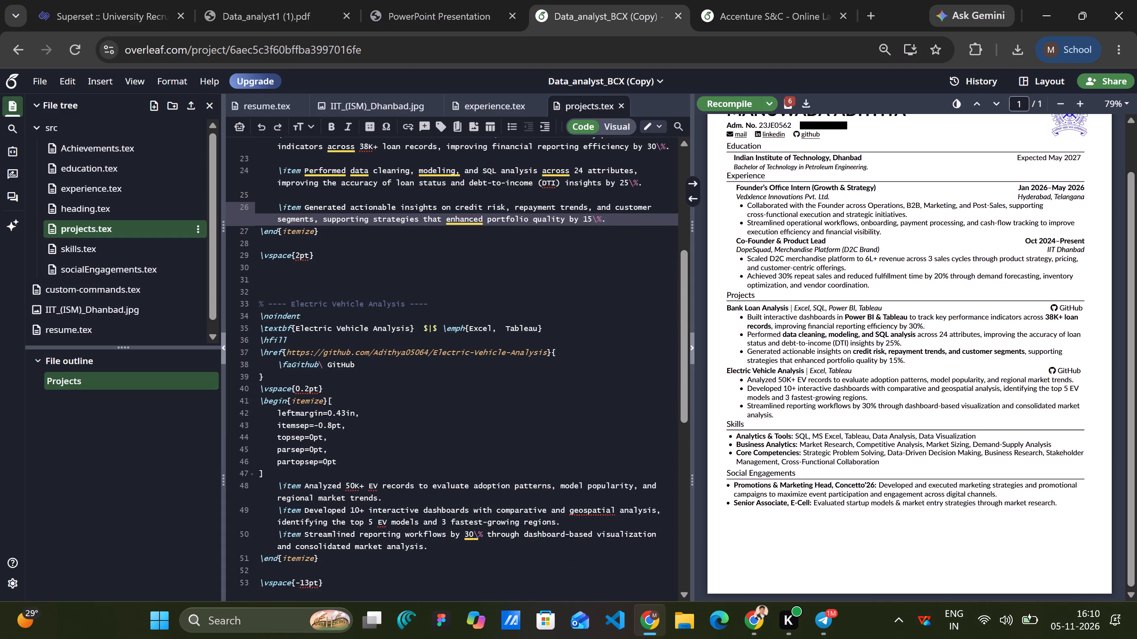
{"action": "left_click", "coordinate": [716, 105]}
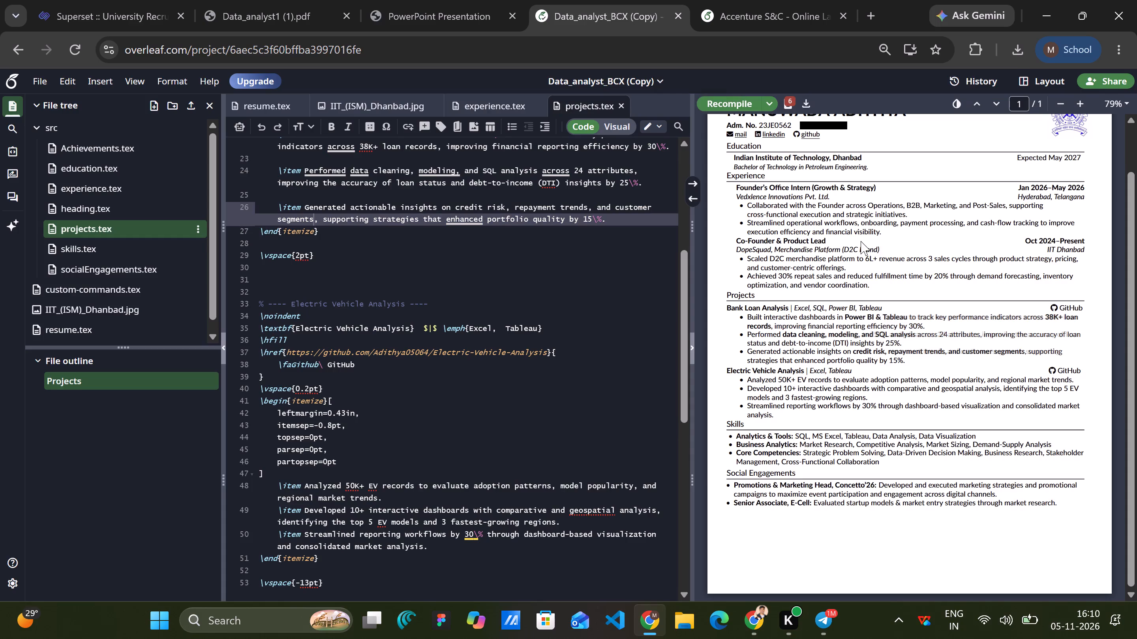
Review the recompiled resume page and the Bank Loan Analysis and Electric Vehicle Analysis source for layout and formatting.
{"action": "scroll", "coordinate": [861, 241], "scroll_direction": "down", "scroll_amount": 1}
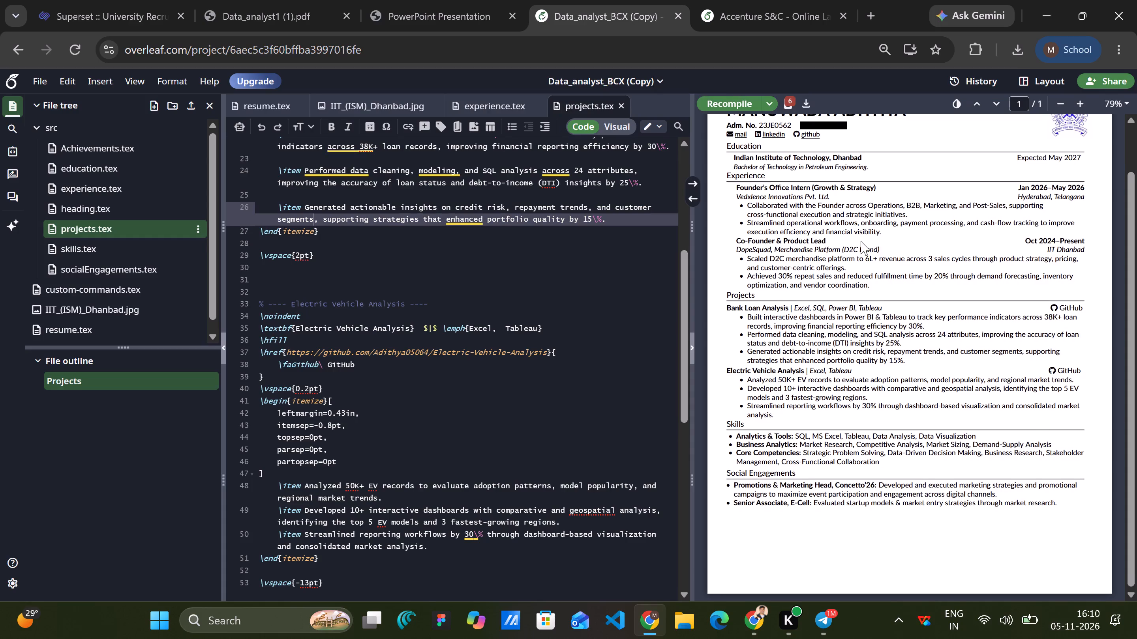
{"action": "scroll", "coordinate": [877, 400], "scroll_direction": "down", "scroll_amount": 1}
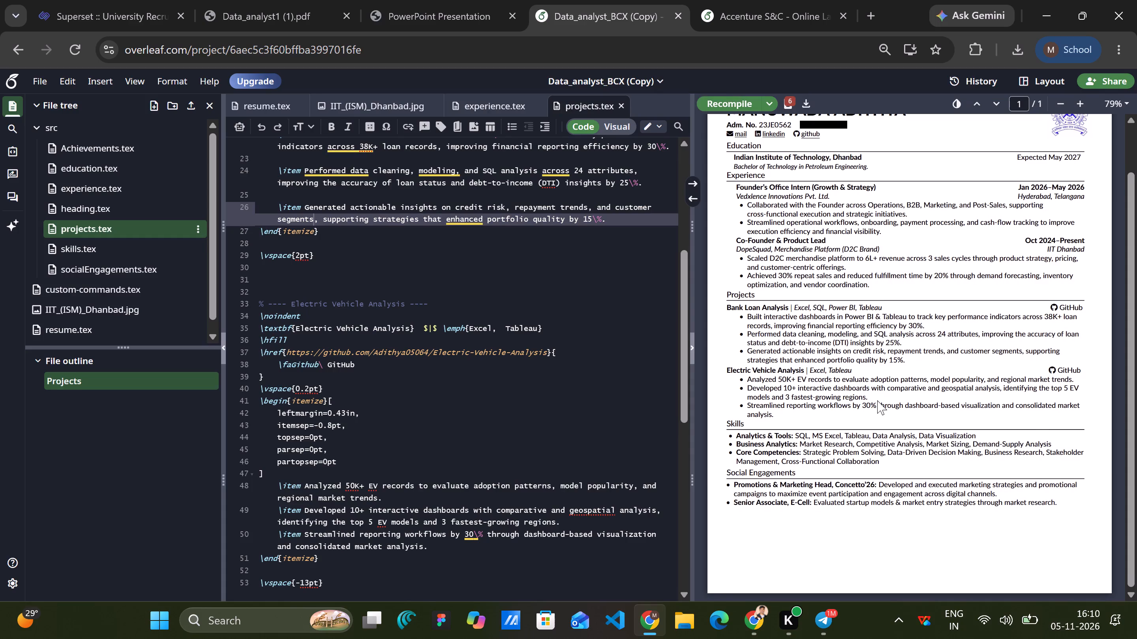
{"action": "scroll", "coordinate": [877, 400], "scroll_direction": "down", "scroll_amount": 1}
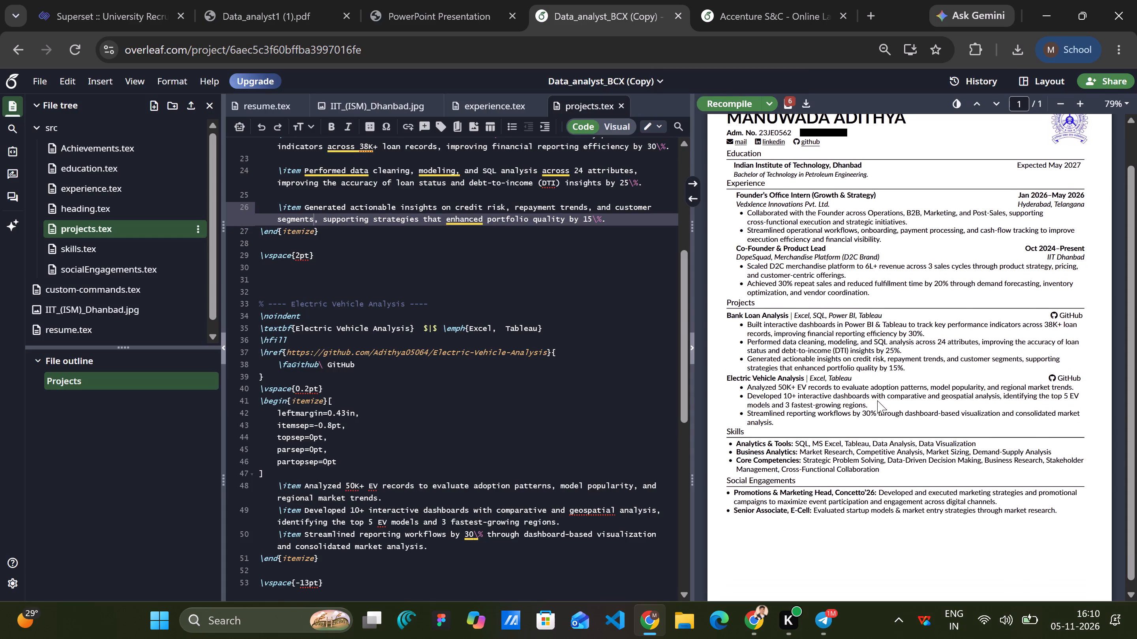
{"action": "scroll", "coordinate": [877, 400], "scroll_direction": "down", "scroll_amount": 1}
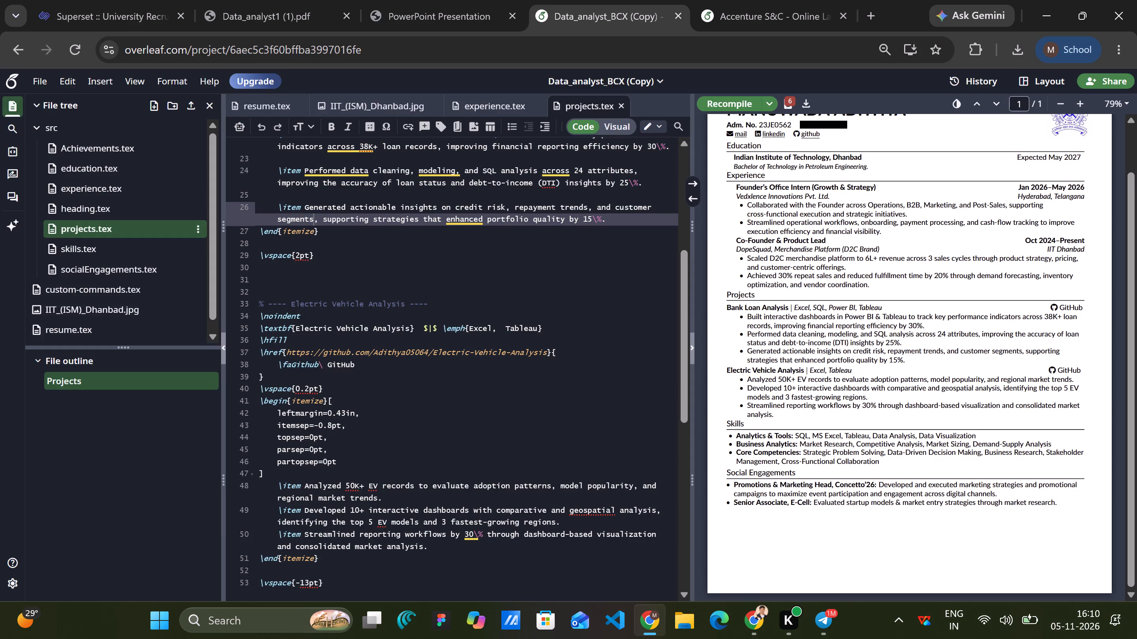
{"action": "scroll", "coordinate": [595, 493], "scroll_direction": "up", "scroll_amount": 5}
{"action": "left_click", "coordinate": [559, 341]}
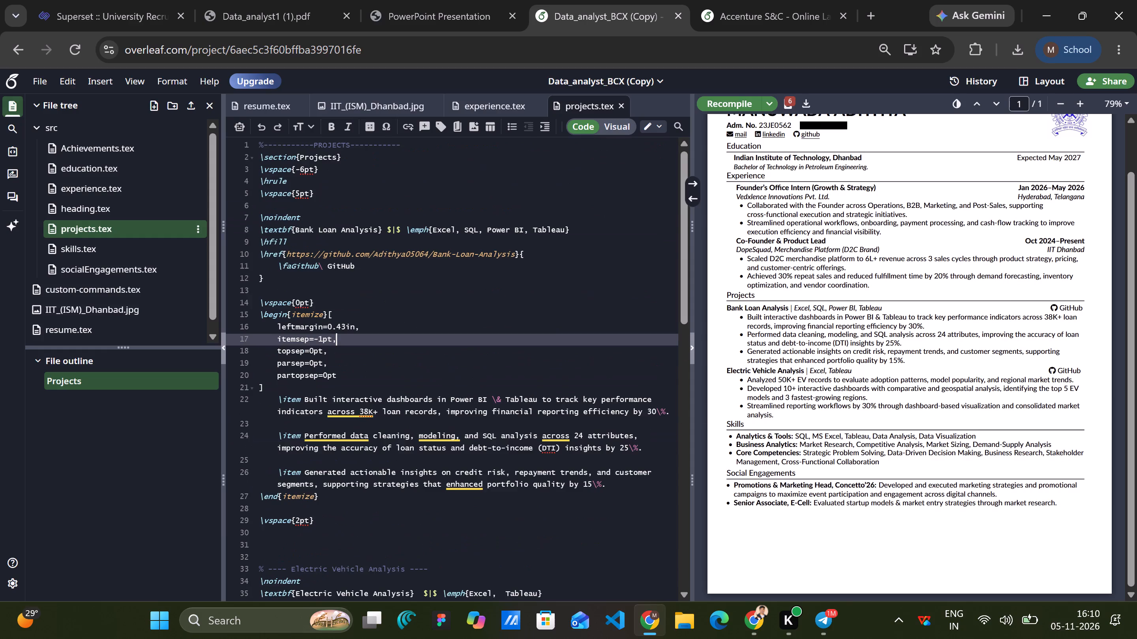
{"action": "scroll", "coordinate": [559, 341], "scroll_direction": "down", "scroll_amount": 5}
{"action": "left_click", "coordinate": [533, 345]}
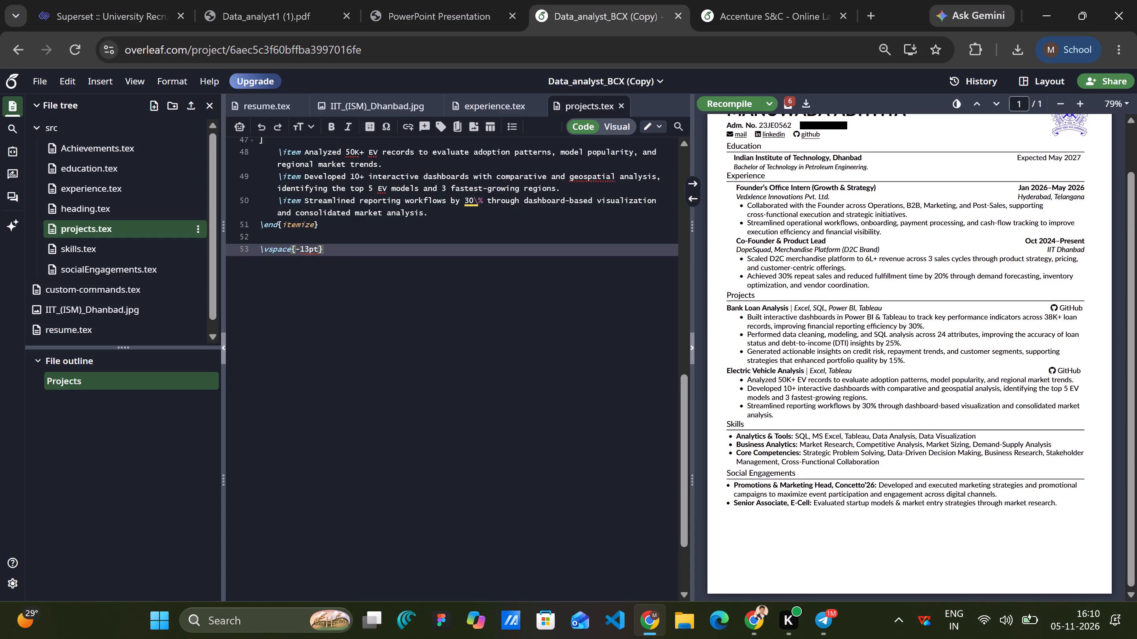
{"action": "scroll", "coordinate": [533, 345], "scroll_direction": "up", "scroll_amount": 9}
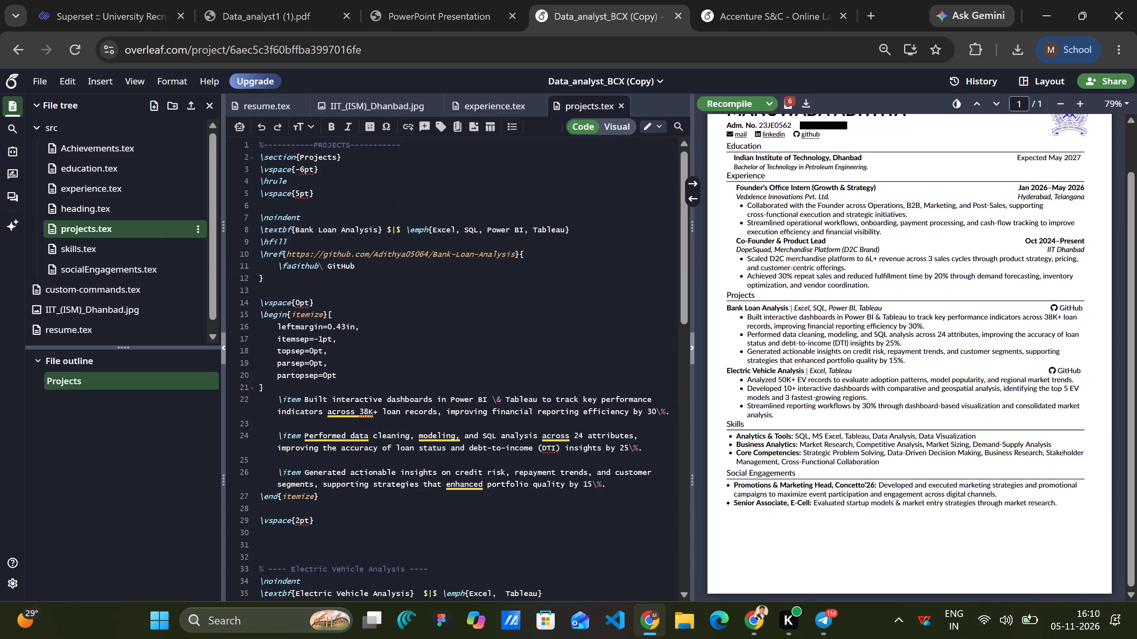
{"action": "scroll", "coordinate": [533, 345], "scroll_direction": "down", "scroll_amount": 6}
{"action": "scroll", "coordinate": [533, 345], "scroll_direction": "up", "scroll_amount": 1}
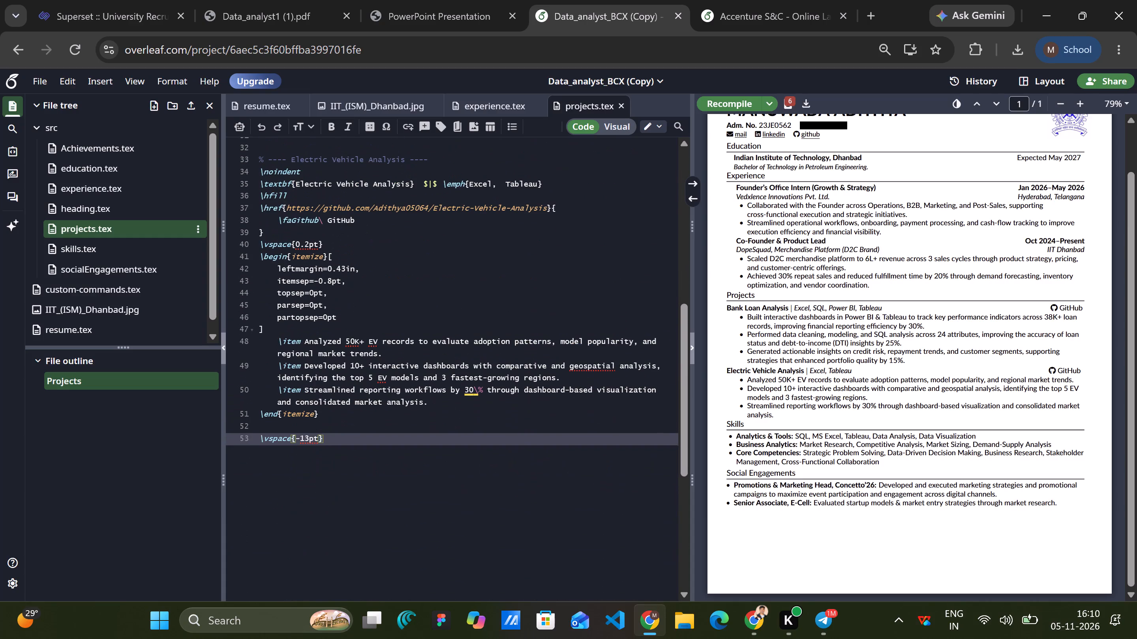
{"action": "left_click", "coordinate": [442, 440]}
{"action": "scroll", "coordinate": [815, 510], "scroll_direction": "down", "scroll_amount": 1}
{"action": "scroll", "coordinate": [815, 510], "scroll_direction": "right", "scroll_amount": 1}
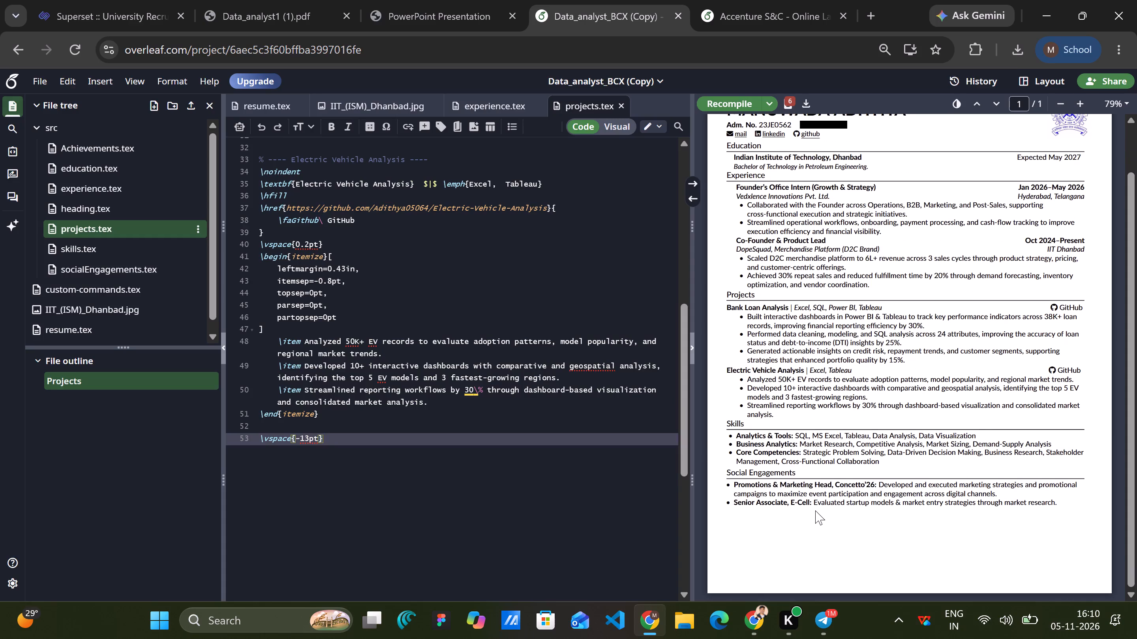
{"action": "scroll", "coordinate": [815, 510], "scroll_direction": "up", "scroll_amount": 3}
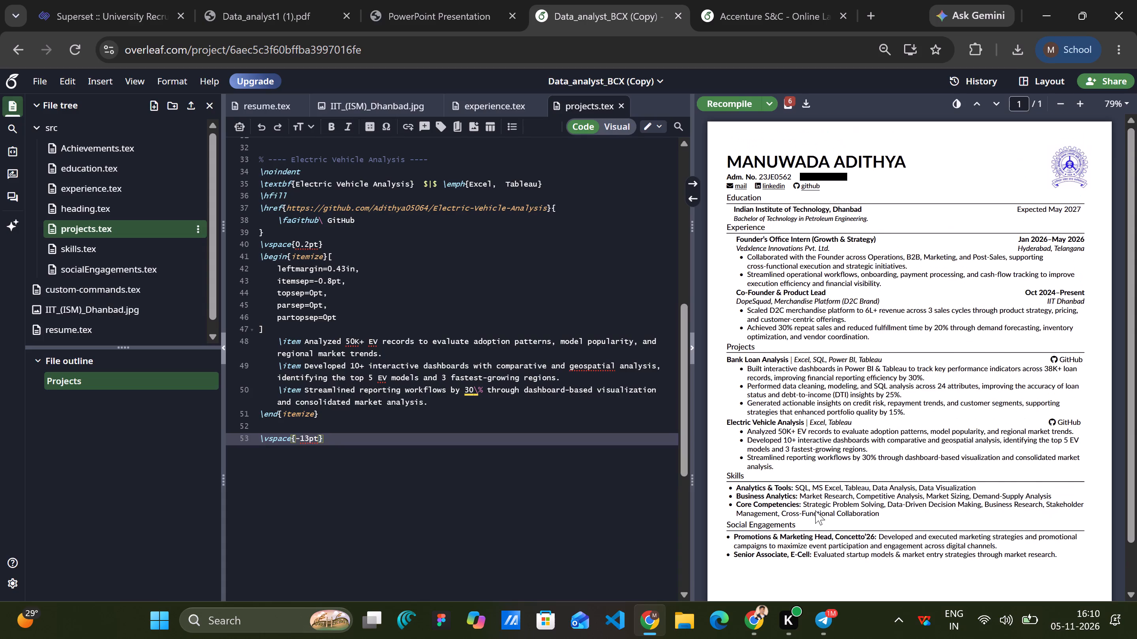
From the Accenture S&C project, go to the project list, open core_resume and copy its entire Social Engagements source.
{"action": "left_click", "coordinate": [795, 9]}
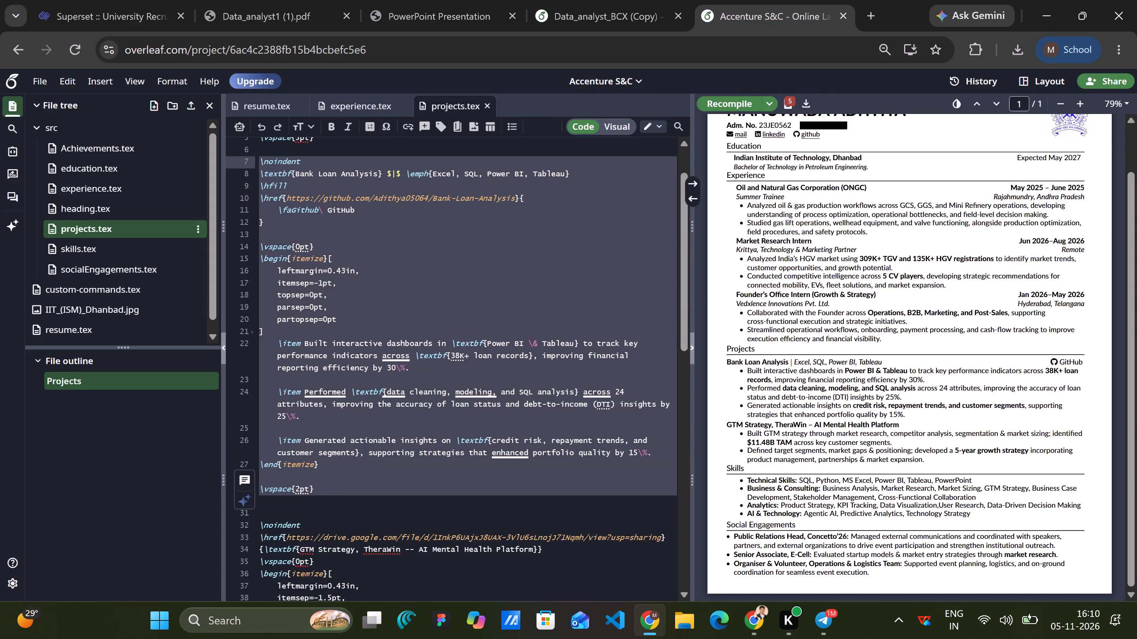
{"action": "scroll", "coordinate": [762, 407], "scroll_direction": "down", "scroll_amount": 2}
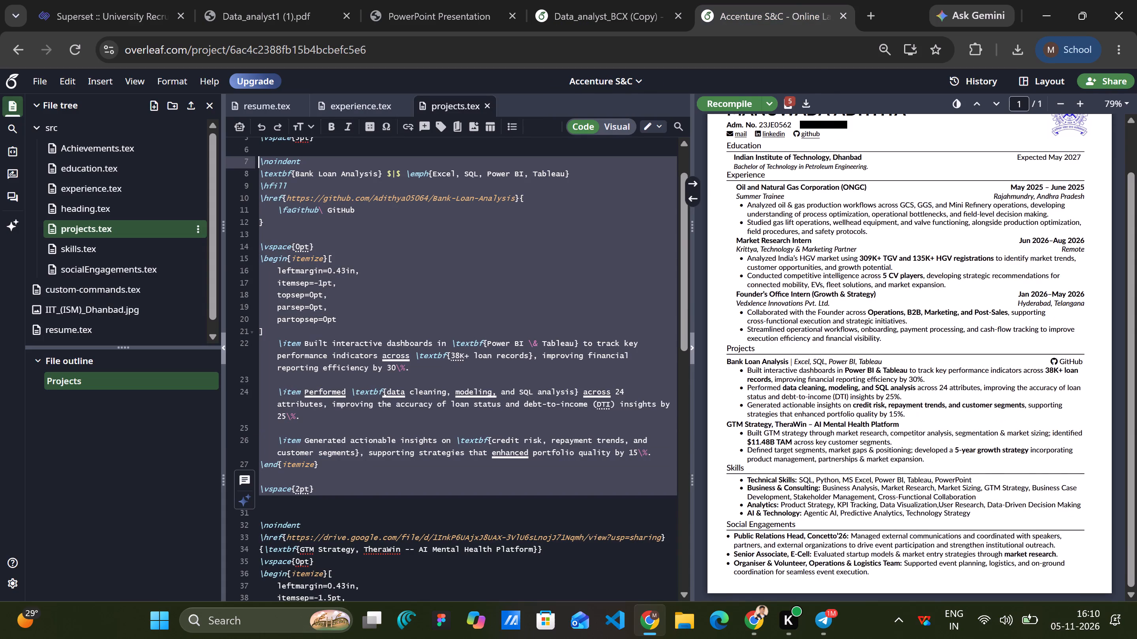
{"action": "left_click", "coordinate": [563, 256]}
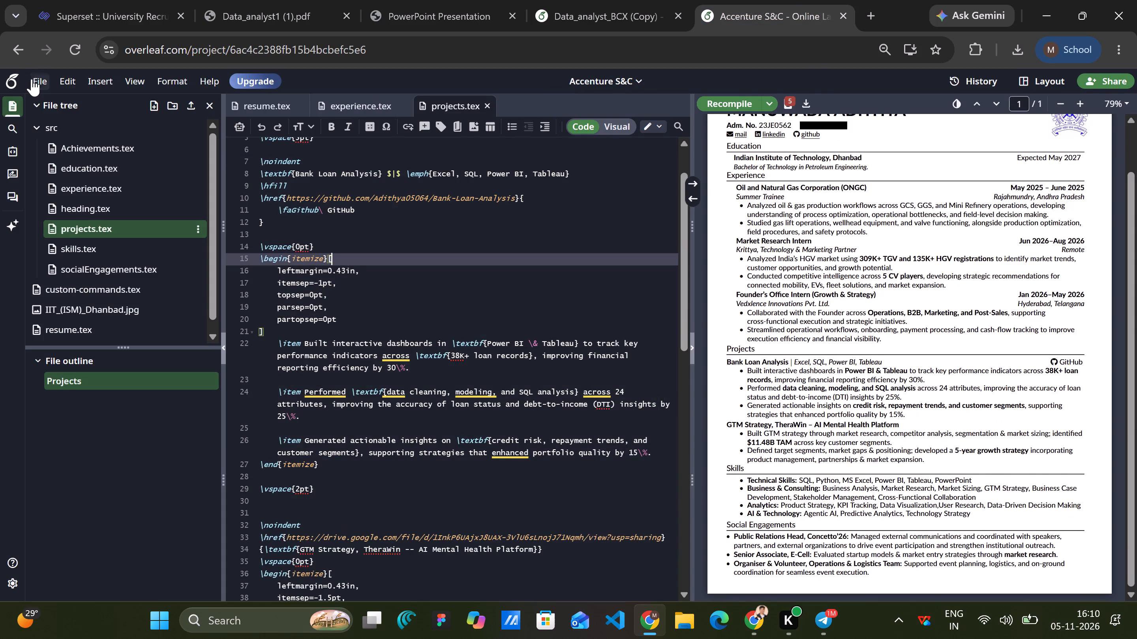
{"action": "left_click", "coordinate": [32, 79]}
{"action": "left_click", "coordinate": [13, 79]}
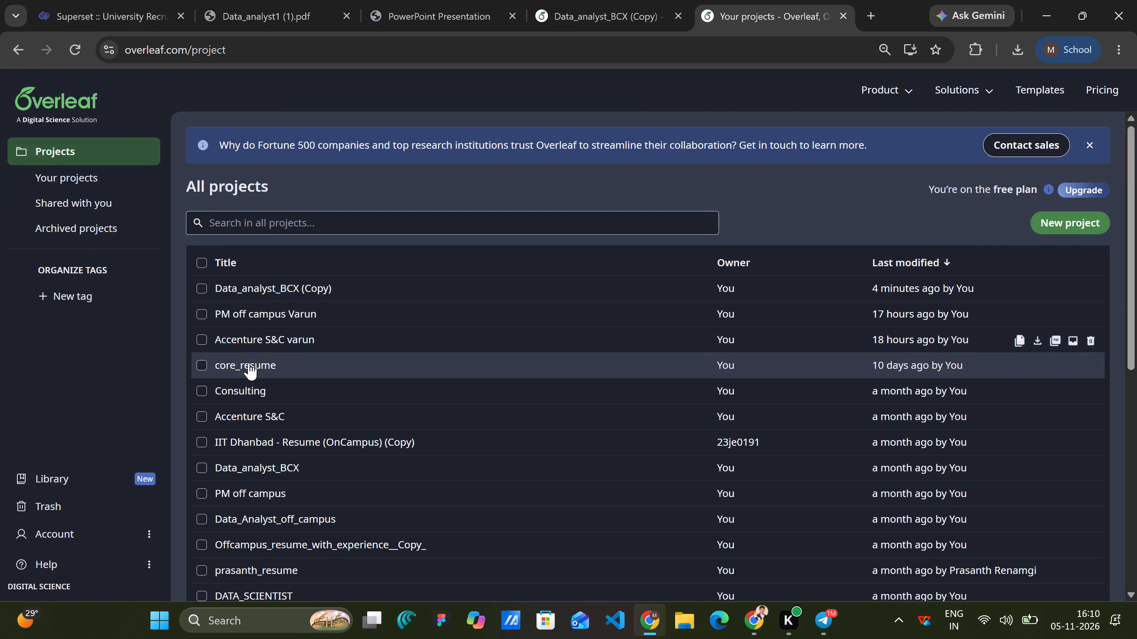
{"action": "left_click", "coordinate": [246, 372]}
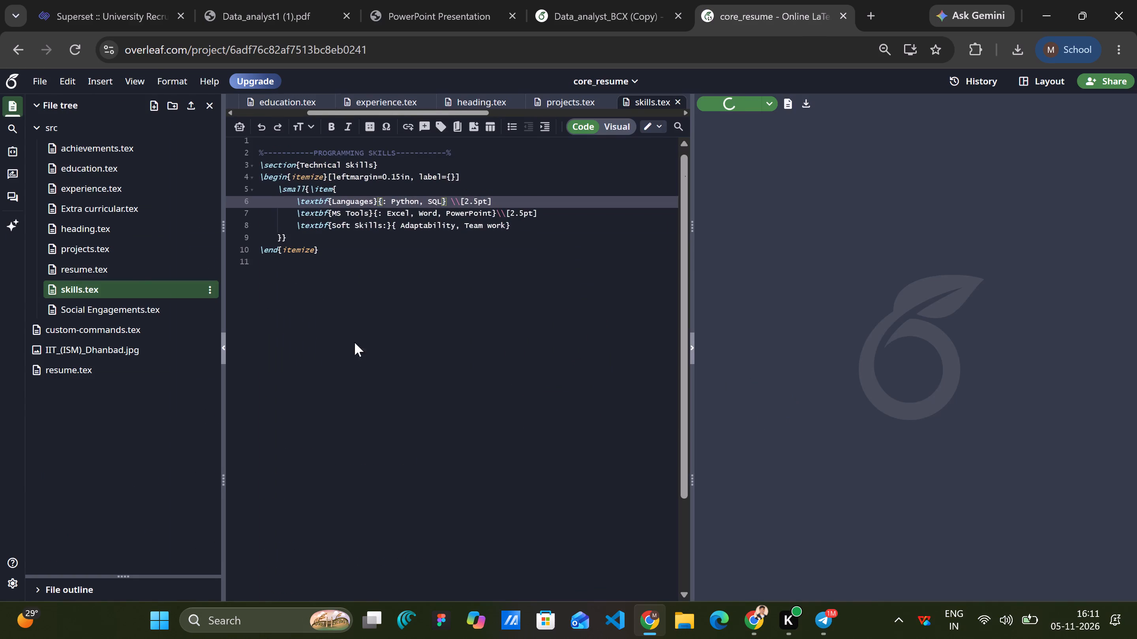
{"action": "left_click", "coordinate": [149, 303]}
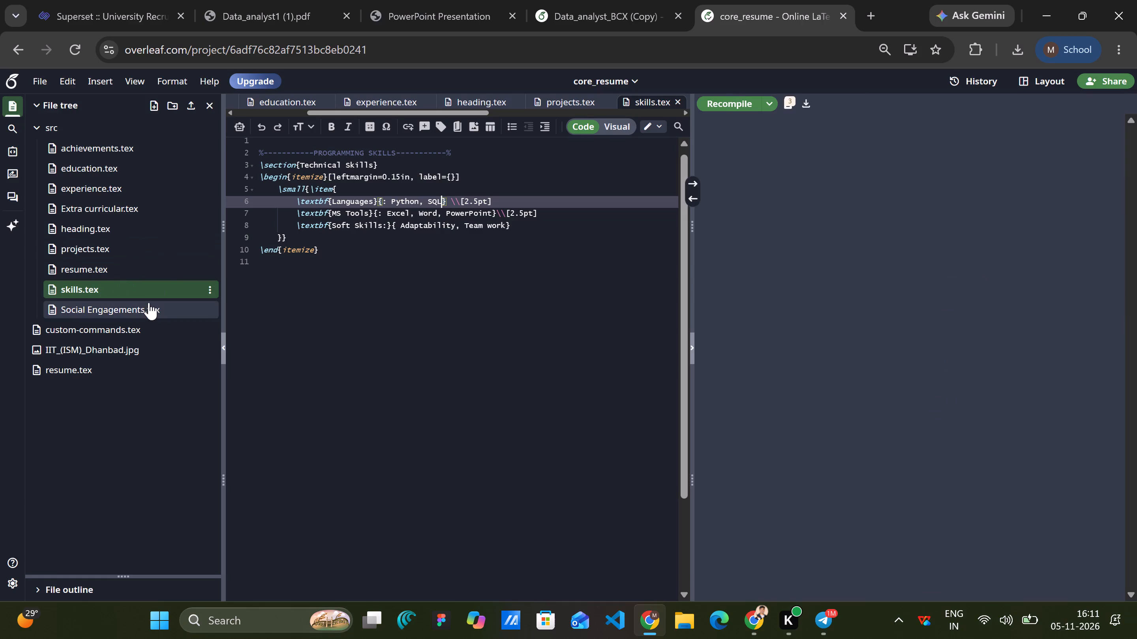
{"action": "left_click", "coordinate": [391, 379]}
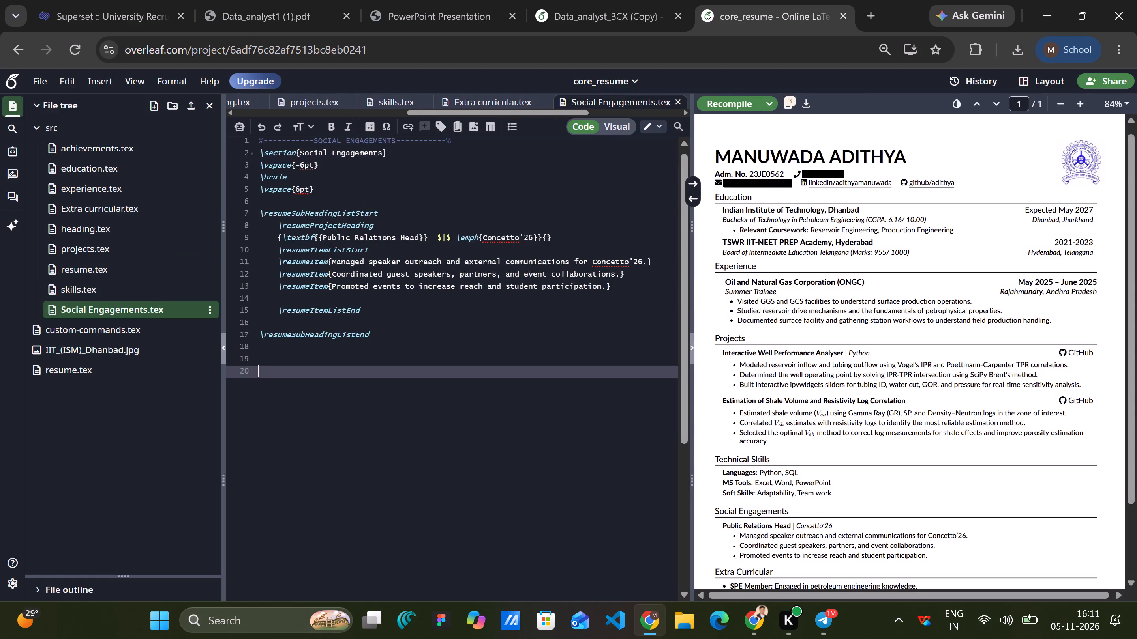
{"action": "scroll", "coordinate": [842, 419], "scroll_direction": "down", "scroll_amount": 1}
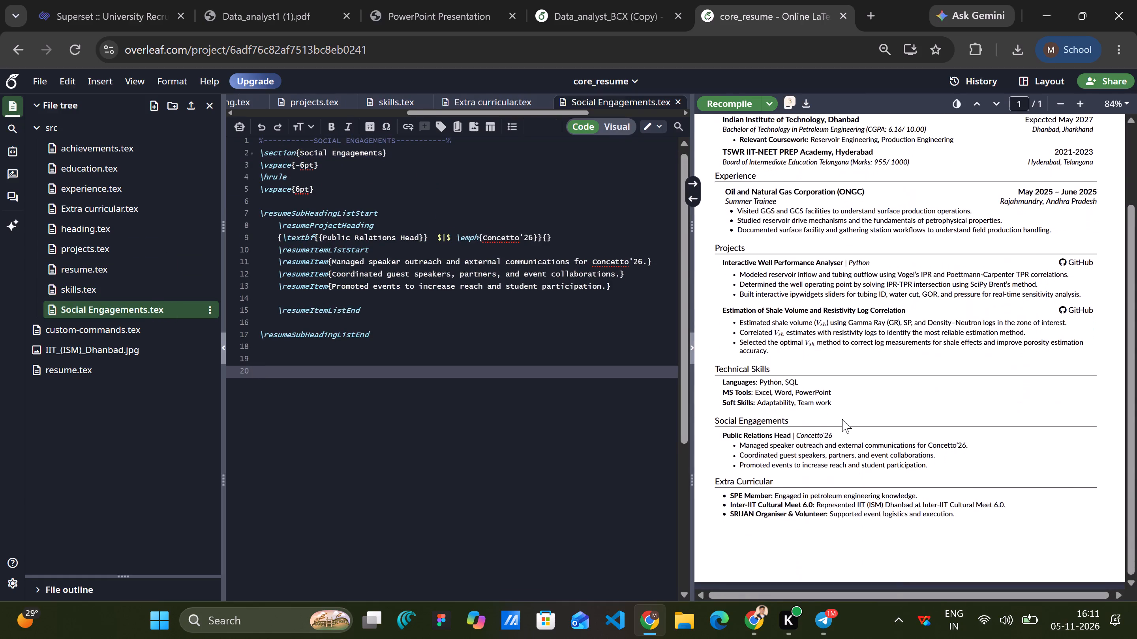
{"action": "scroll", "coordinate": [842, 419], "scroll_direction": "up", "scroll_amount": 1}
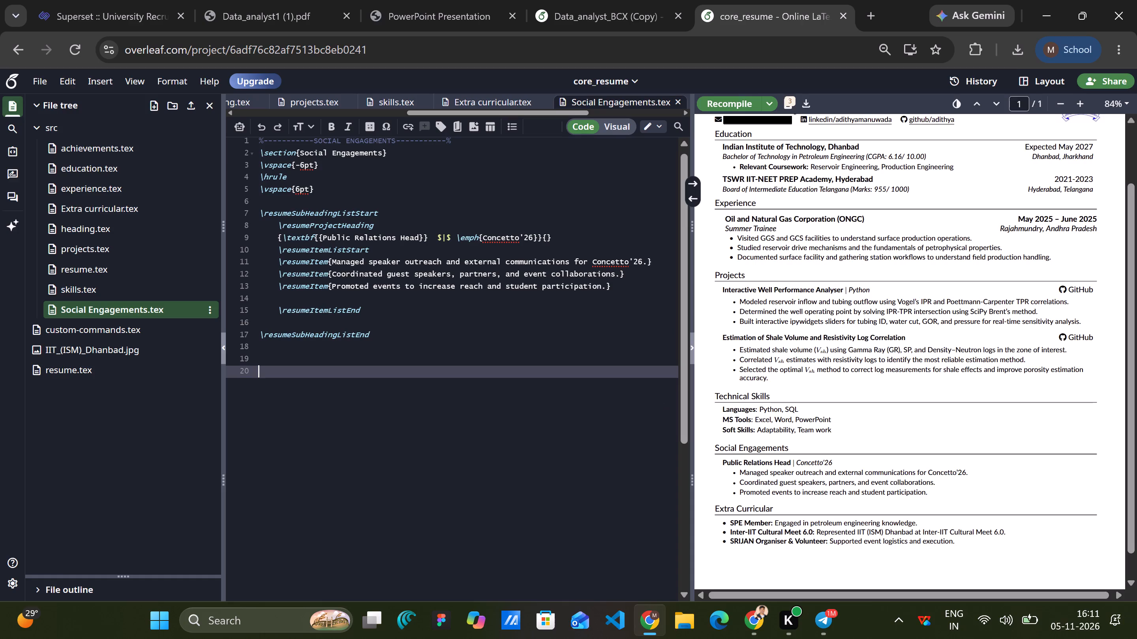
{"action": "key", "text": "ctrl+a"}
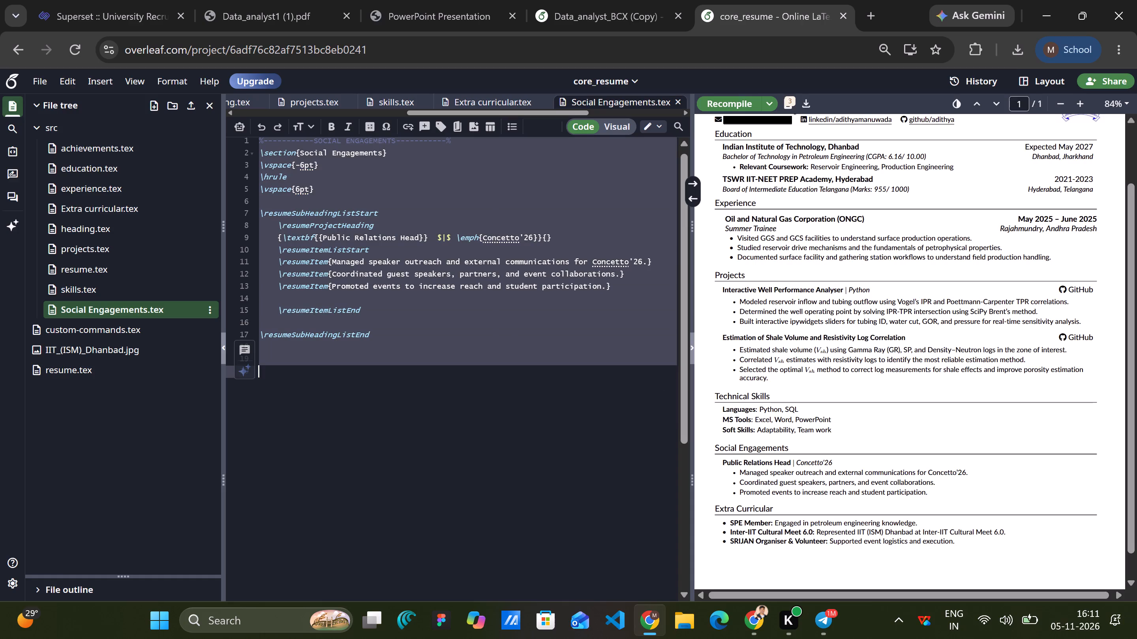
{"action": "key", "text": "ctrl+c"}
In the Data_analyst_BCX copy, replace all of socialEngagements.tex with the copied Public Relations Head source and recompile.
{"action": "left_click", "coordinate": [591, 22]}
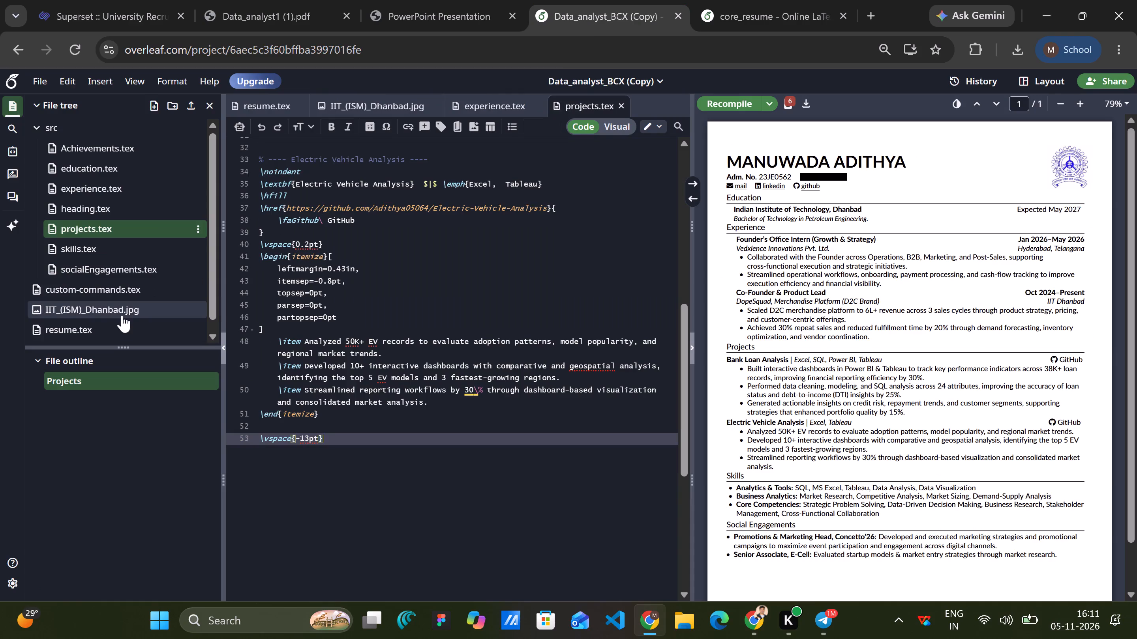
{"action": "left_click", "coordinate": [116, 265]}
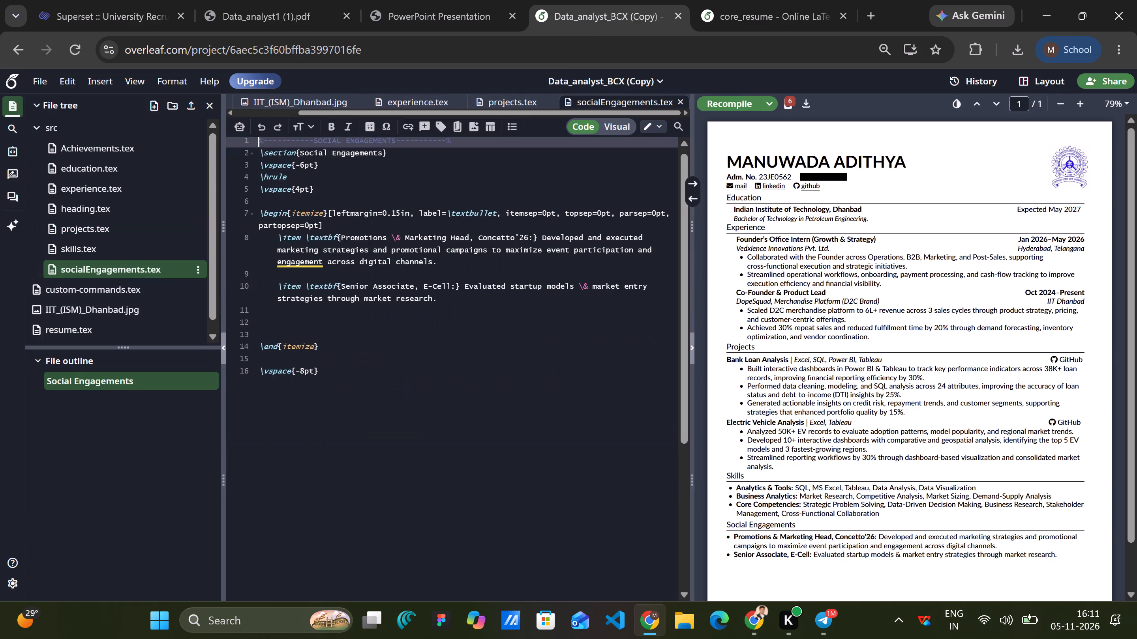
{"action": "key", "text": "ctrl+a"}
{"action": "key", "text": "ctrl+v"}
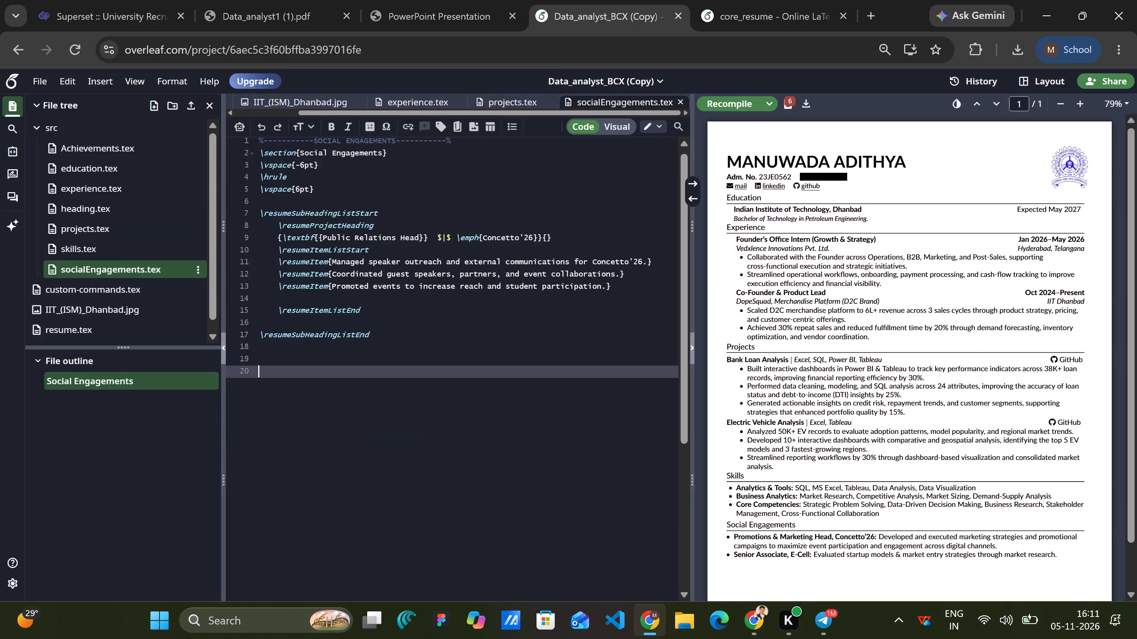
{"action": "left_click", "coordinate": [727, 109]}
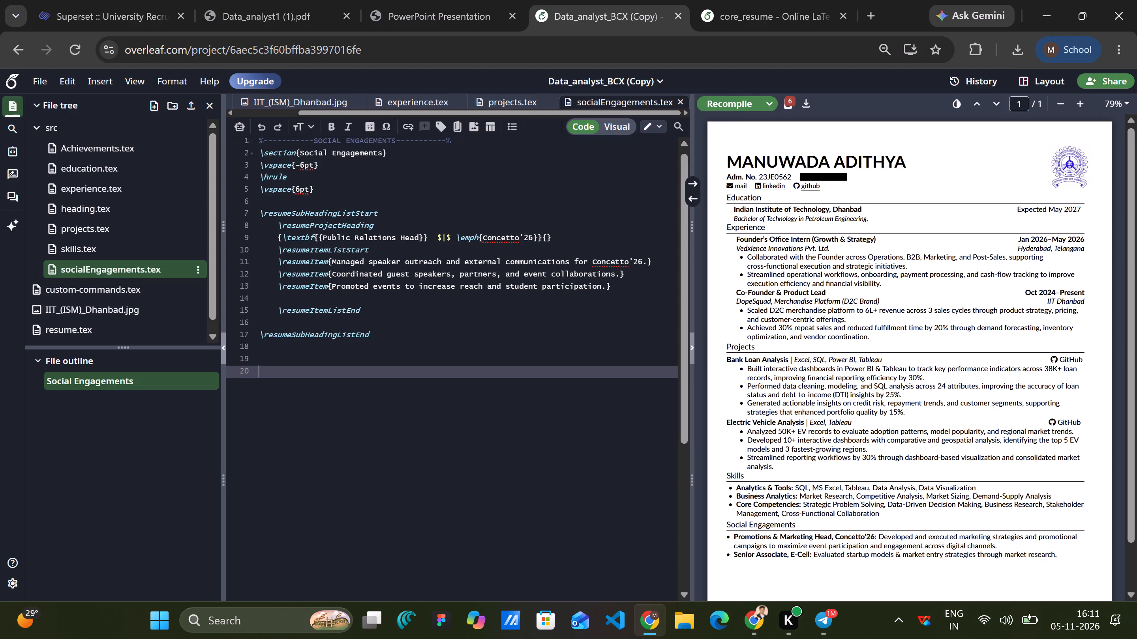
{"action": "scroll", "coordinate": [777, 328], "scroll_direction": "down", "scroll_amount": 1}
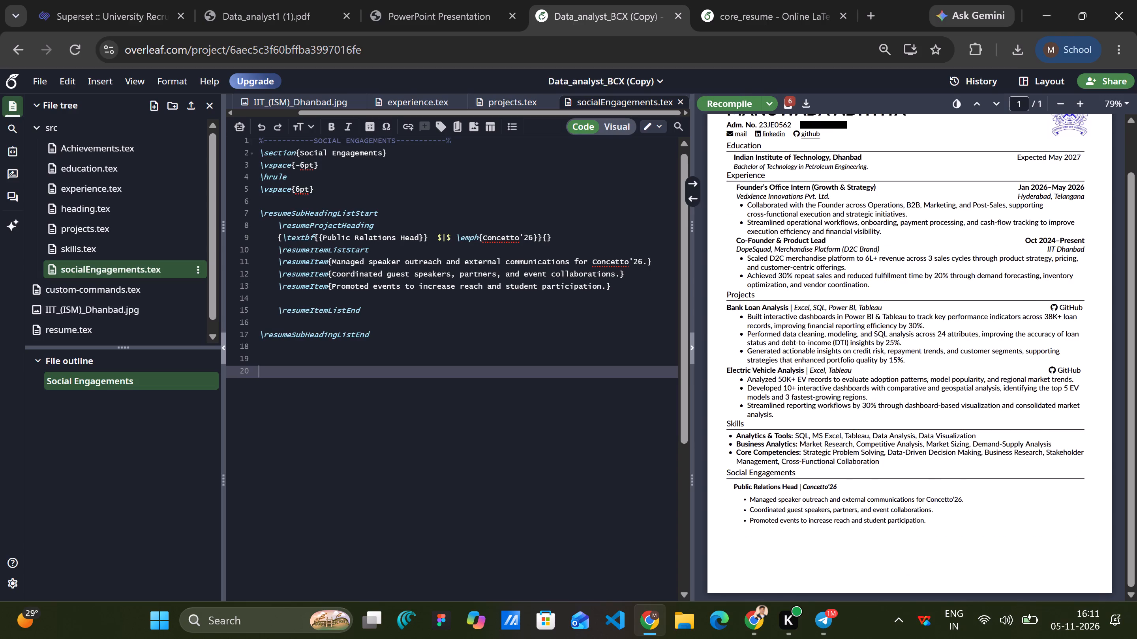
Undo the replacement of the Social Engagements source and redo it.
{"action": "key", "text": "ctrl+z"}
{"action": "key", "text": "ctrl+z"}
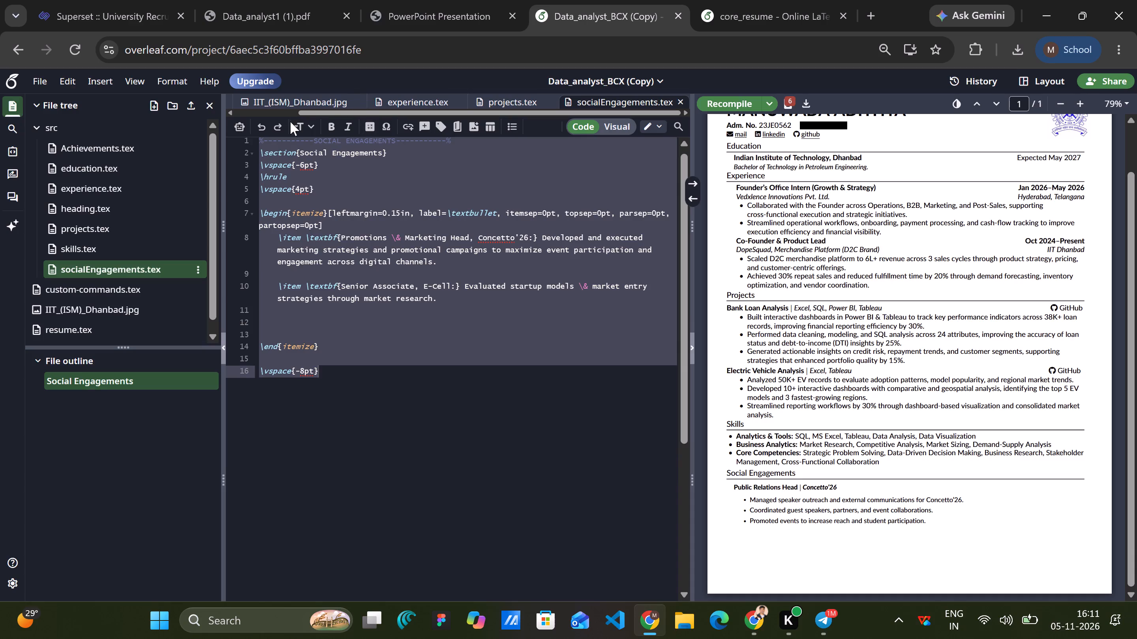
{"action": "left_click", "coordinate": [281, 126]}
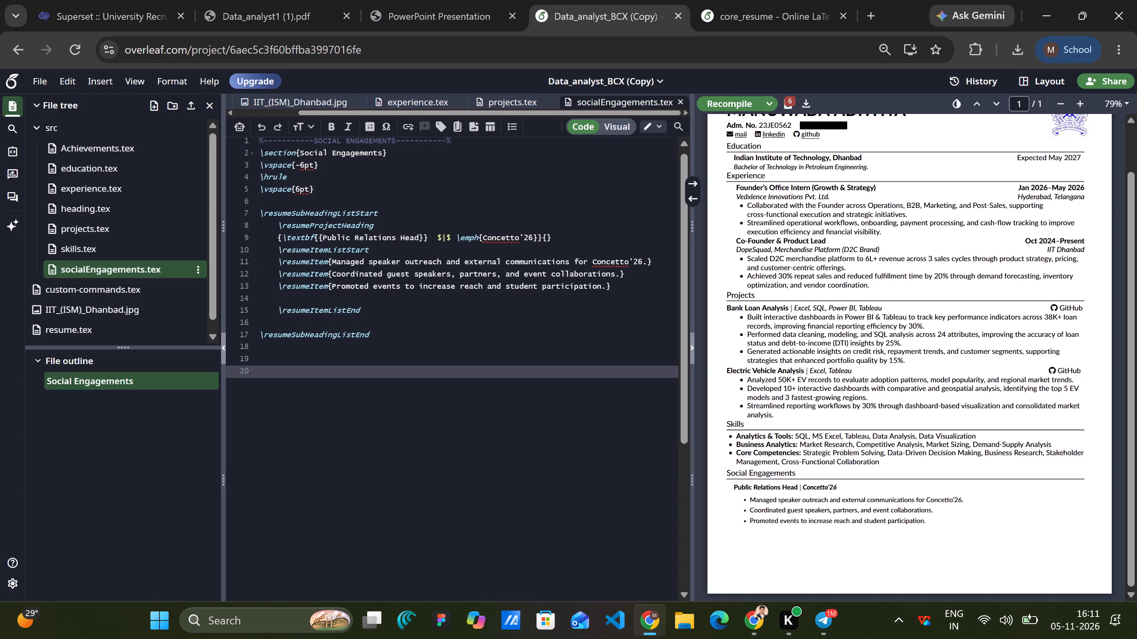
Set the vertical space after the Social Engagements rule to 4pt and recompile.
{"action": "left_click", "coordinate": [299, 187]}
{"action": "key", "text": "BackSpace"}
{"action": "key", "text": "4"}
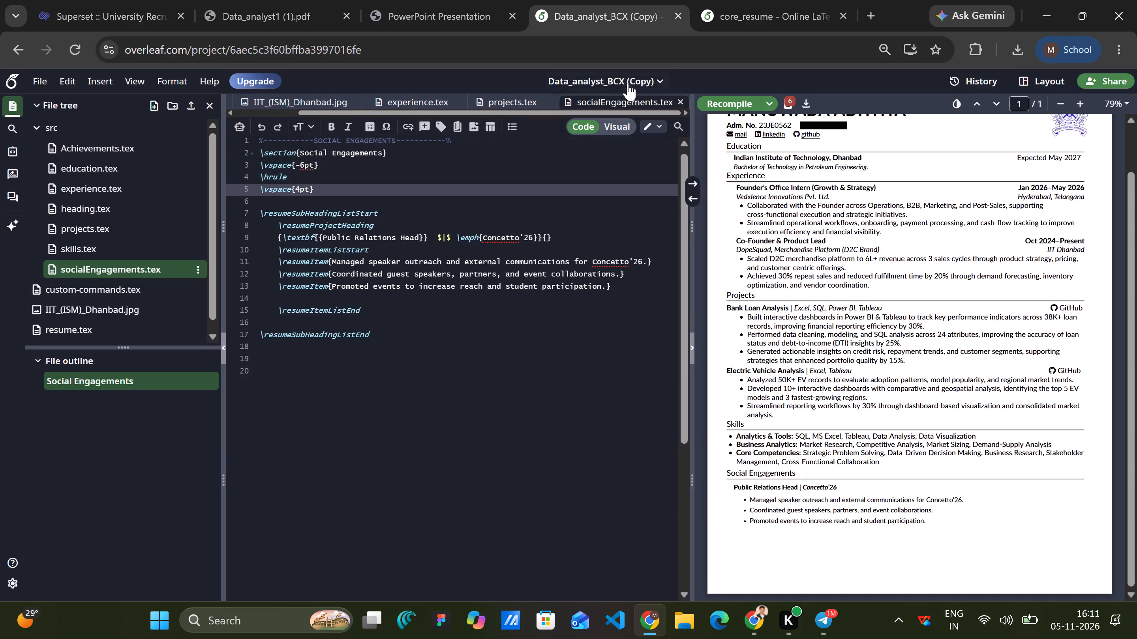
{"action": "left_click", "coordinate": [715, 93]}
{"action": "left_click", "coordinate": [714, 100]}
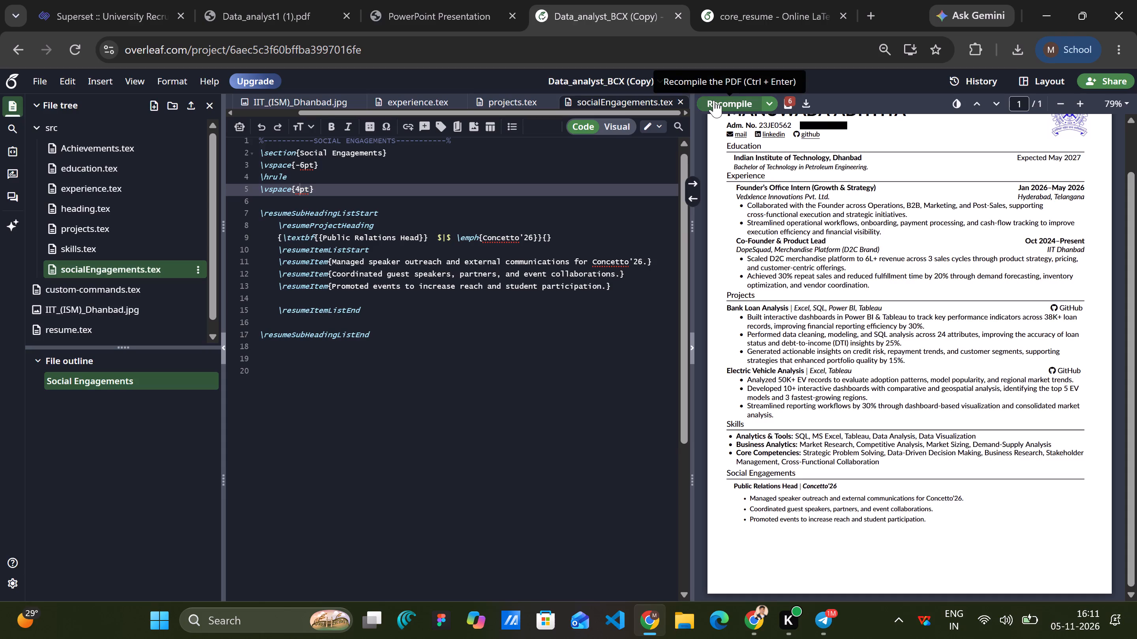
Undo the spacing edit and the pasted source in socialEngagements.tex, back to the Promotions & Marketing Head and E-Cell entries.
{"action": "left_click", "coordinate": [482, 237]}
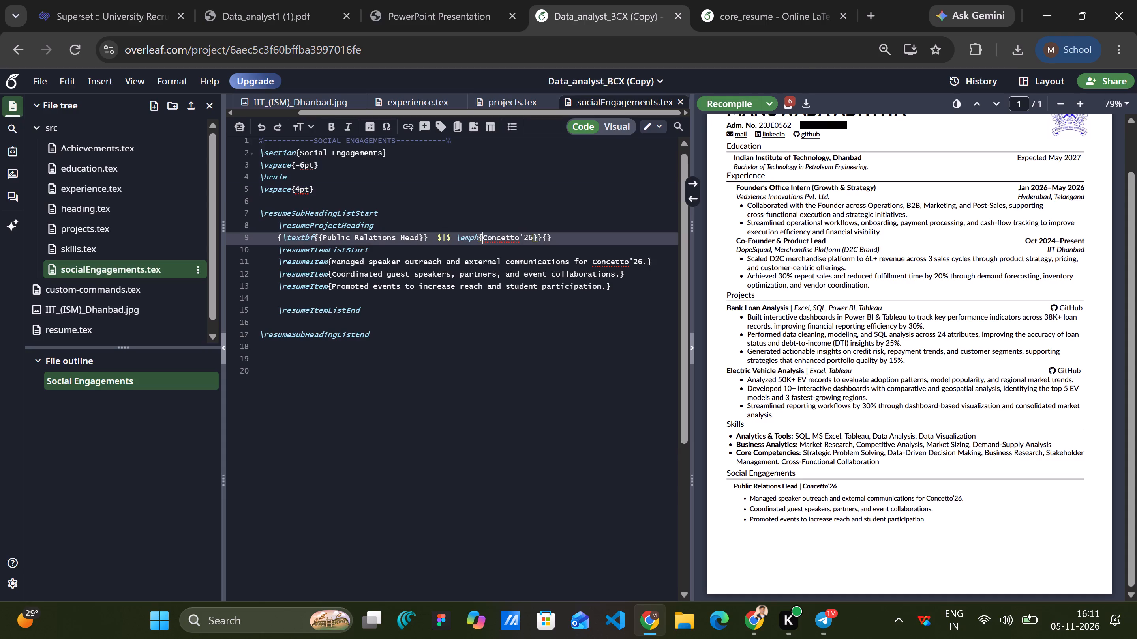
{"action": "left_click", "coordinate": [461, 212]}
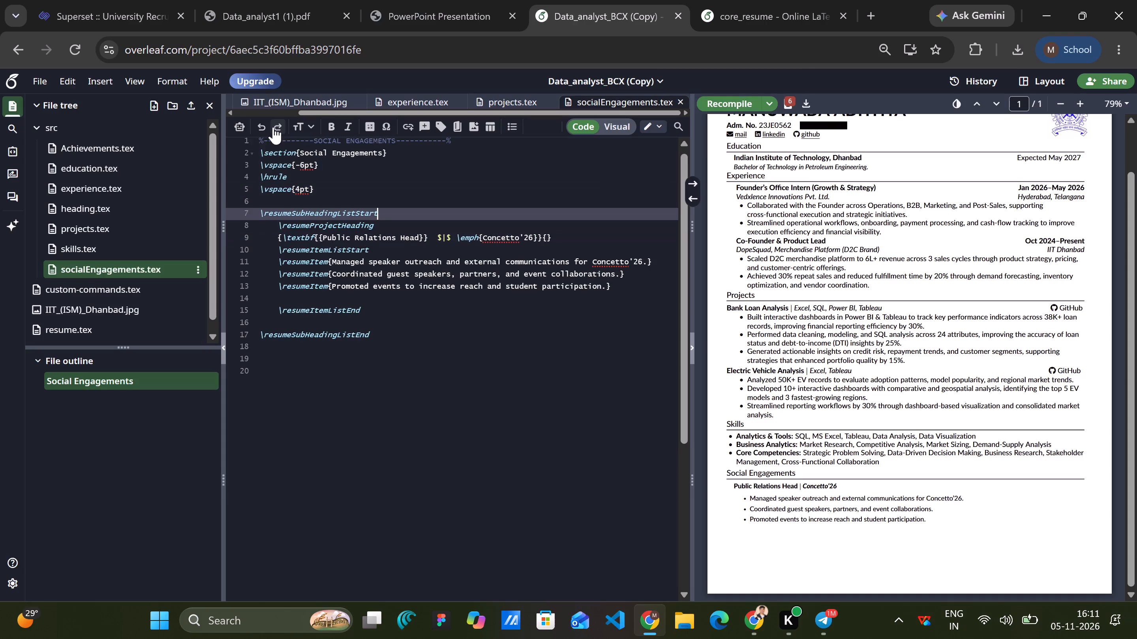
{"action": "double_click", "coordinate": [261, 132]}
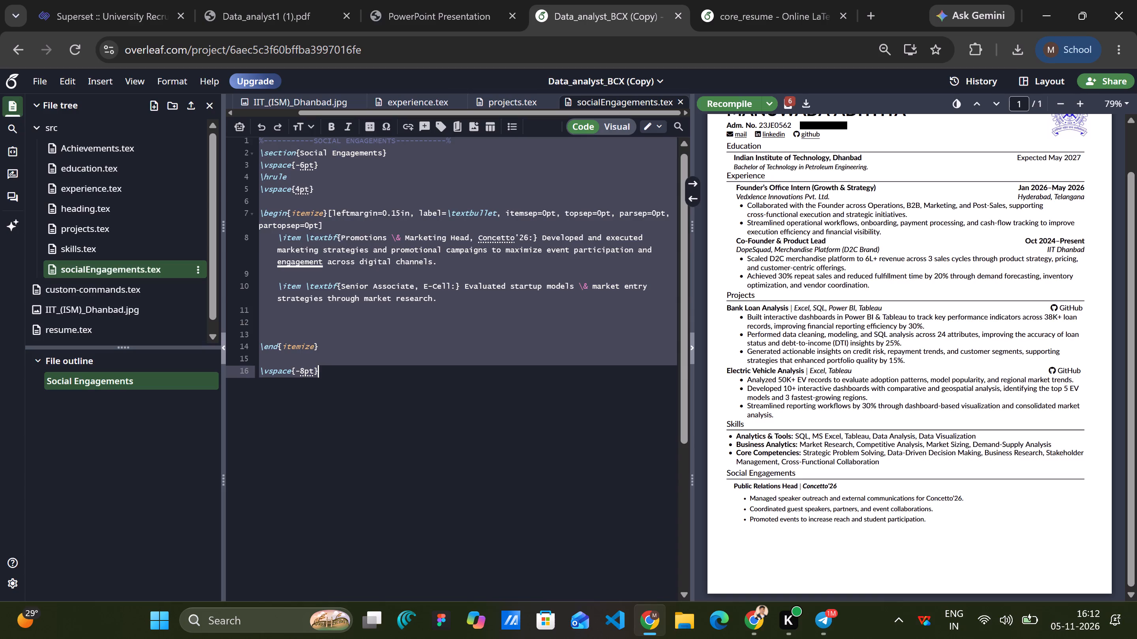
Recompile the resume with the restored Social Engagements entries.
{"action": "left_click", "coordinate": [390, 341]}
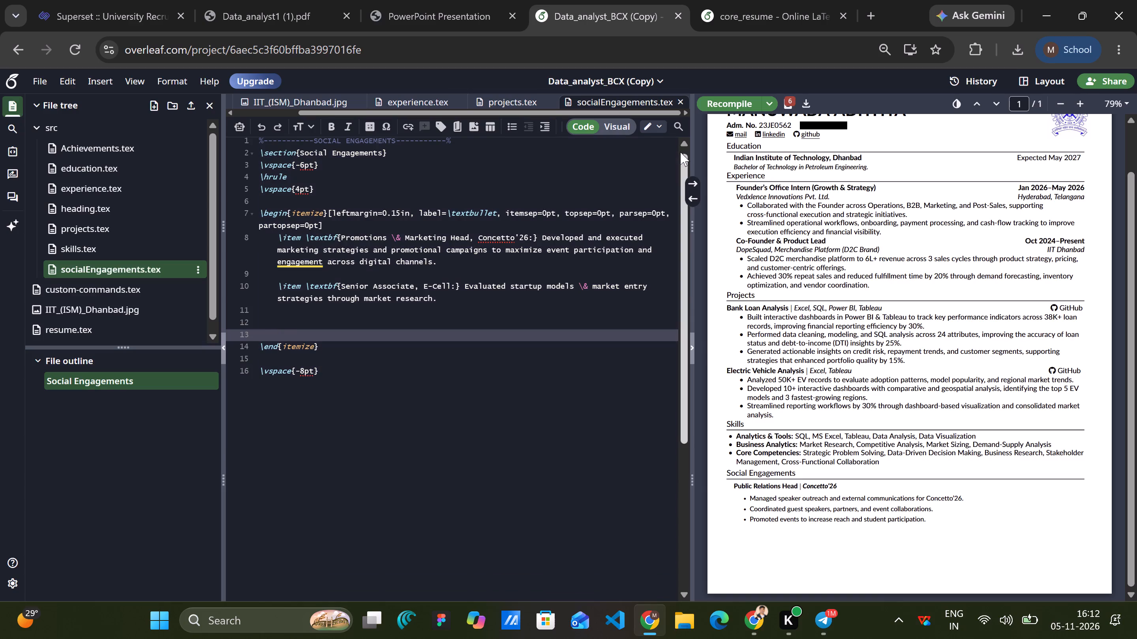
{"action": "left_click", "coordinate": [718, 107]}
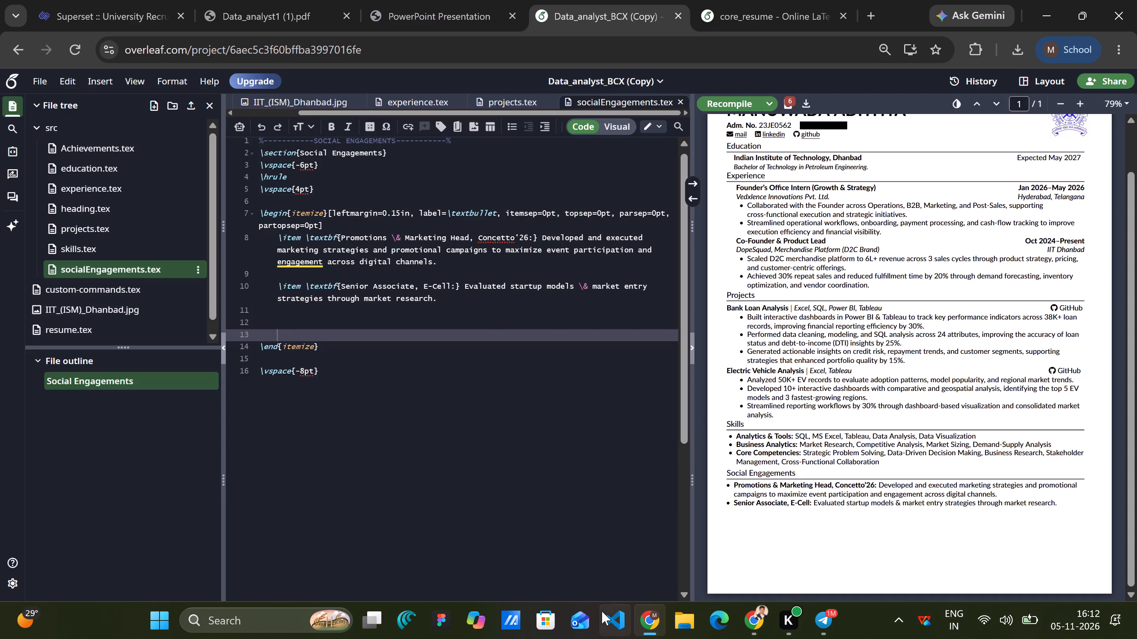
Search the computer for raghu and open the Raghuveer resume DA PDF at its Skills and Social Engagements sections.
{"action": "left_click", "coordinate": [294, 611]}
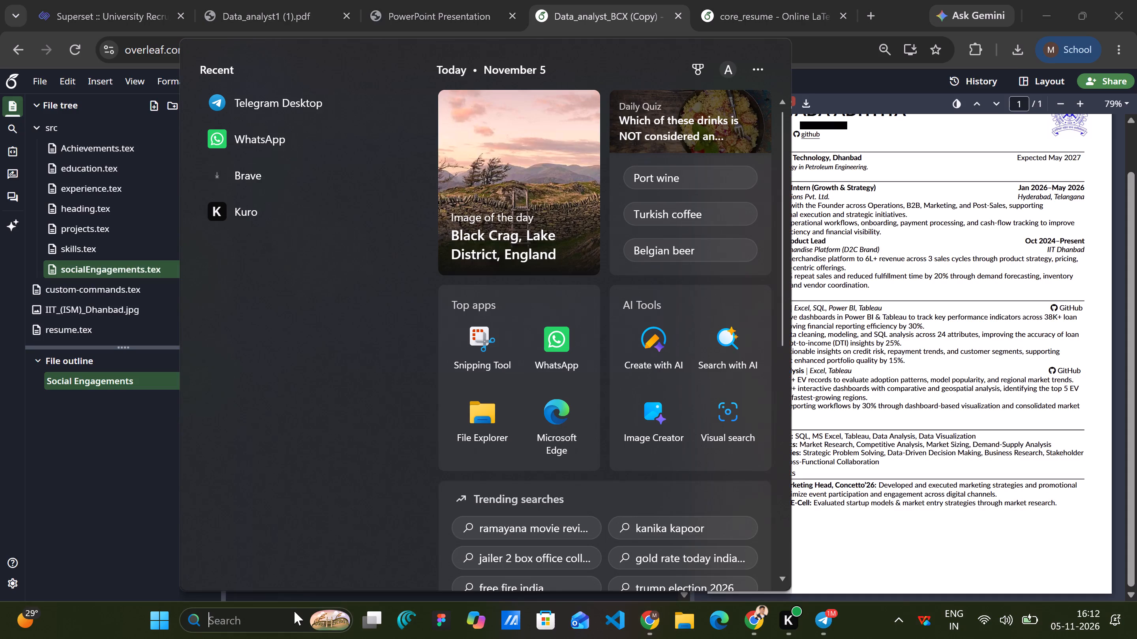
{"action": "type", "text": "raghu"}
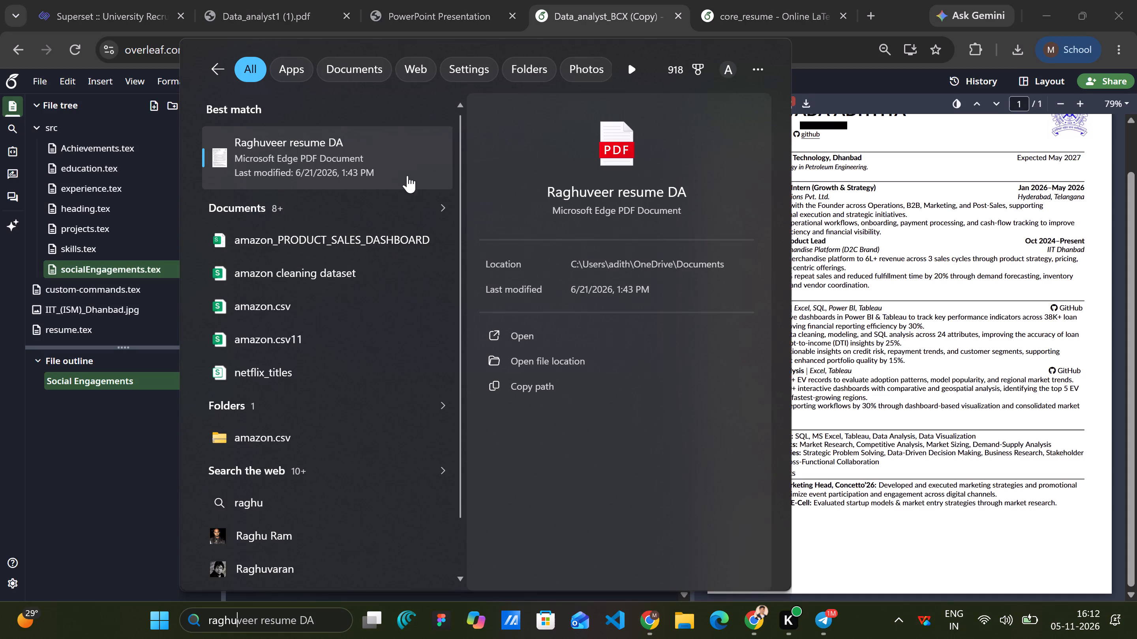
{"action": "left_click", "coordinate": [385, 173]}
{"action": "left_click", "coordinate": [385, 173]}
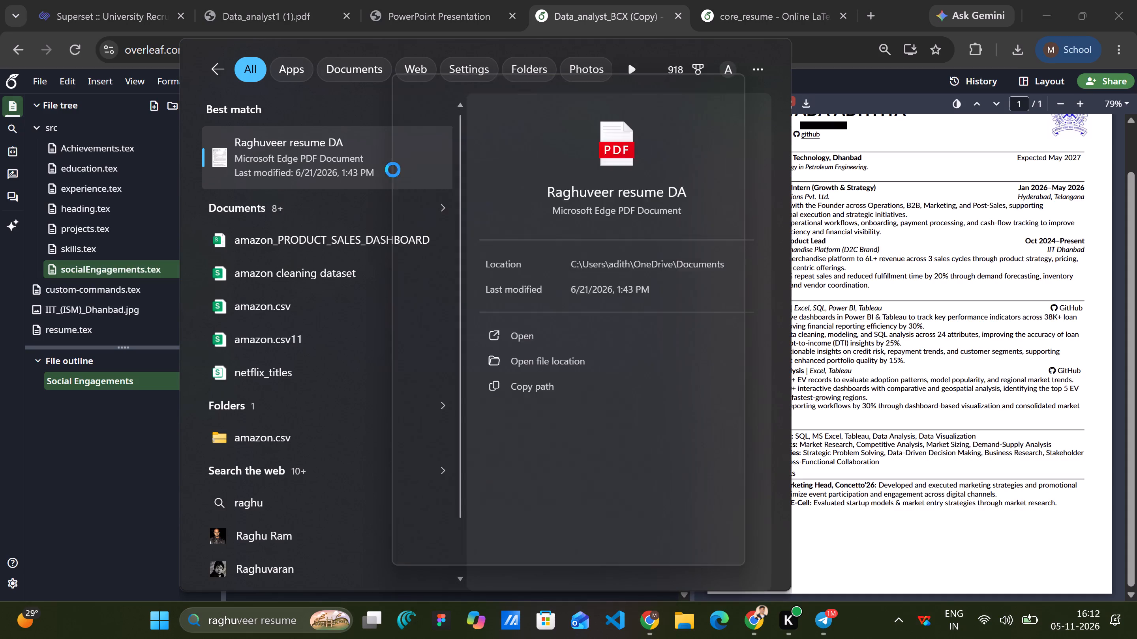
{"action": "left_click", "coordinate": [365, 168]}
{"action": "double_click", "coordinate": [365, 168]}
{"action": "double_click", "coordinate": [458, 167]}
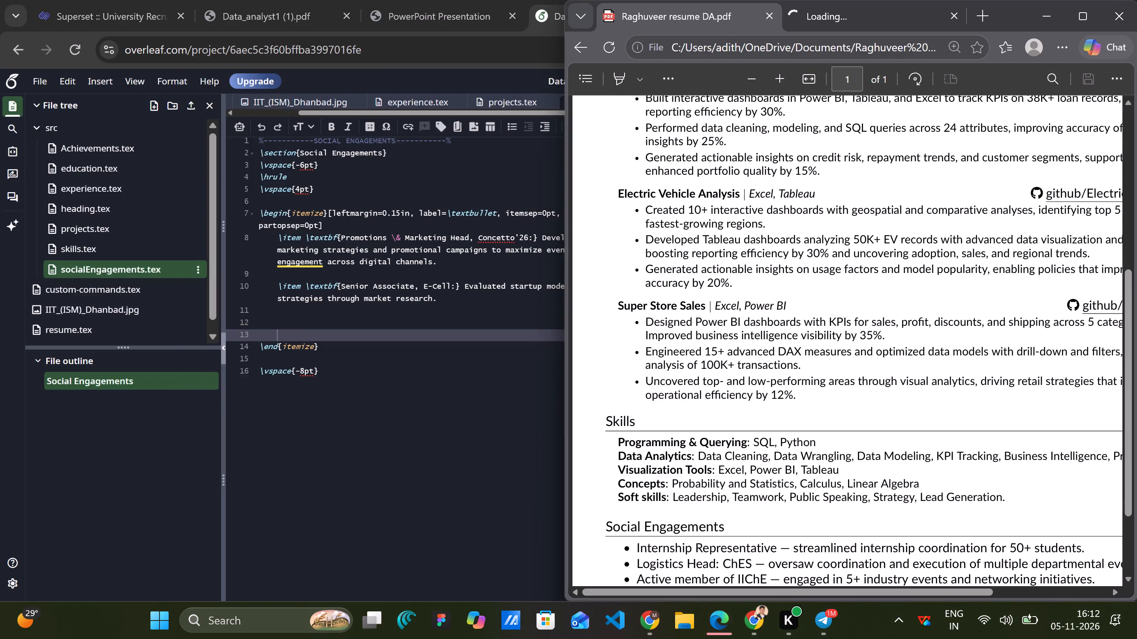
{"action": "scroll", "coordinate": [784, 407], "scroll_direction": "down", "scroll_amount": 2}
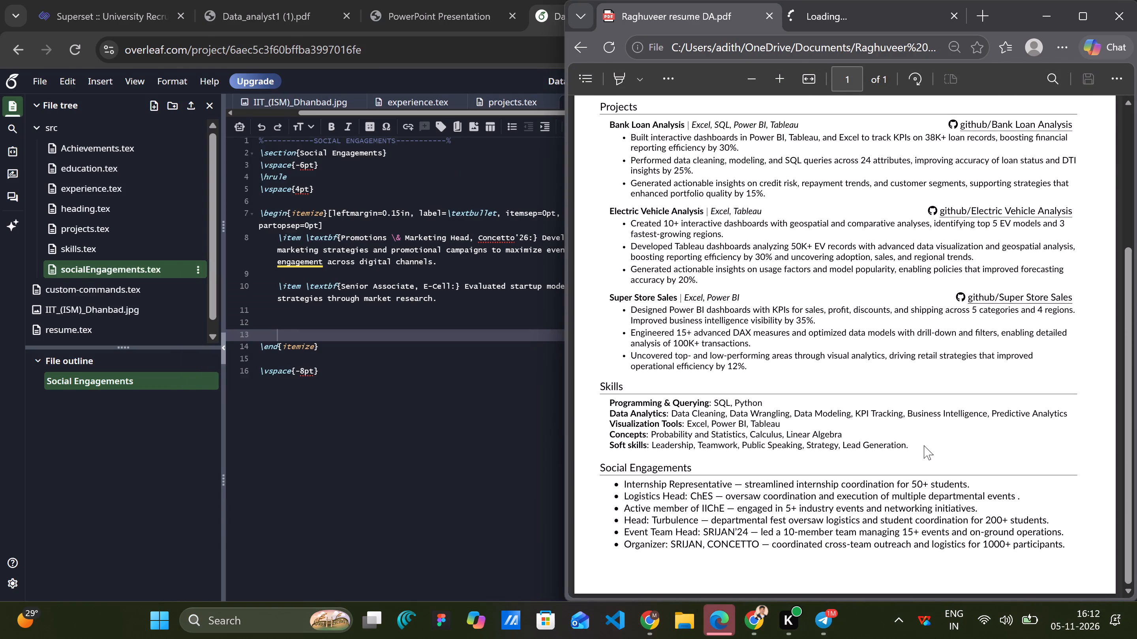
{"action": "left_click_drag", "start_coordinate": [924, 446], "coordinate": [604, 424]}
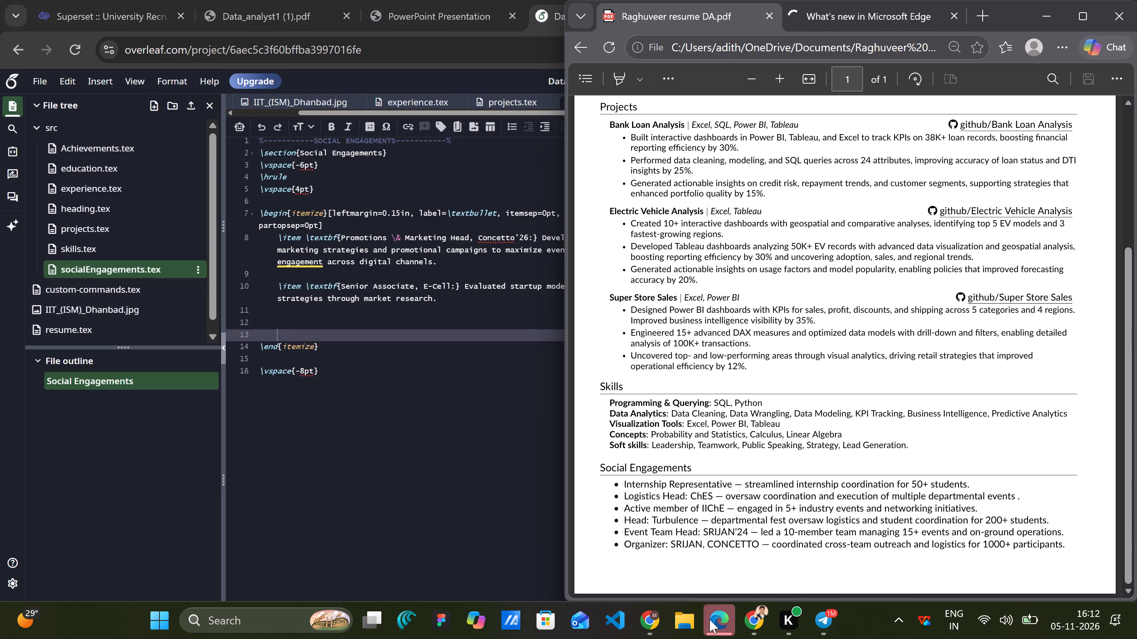
Arrange the reference resume PDF and the Overleaf project side by side.
{"action": "left_click", "coordinate": [709, 620]}
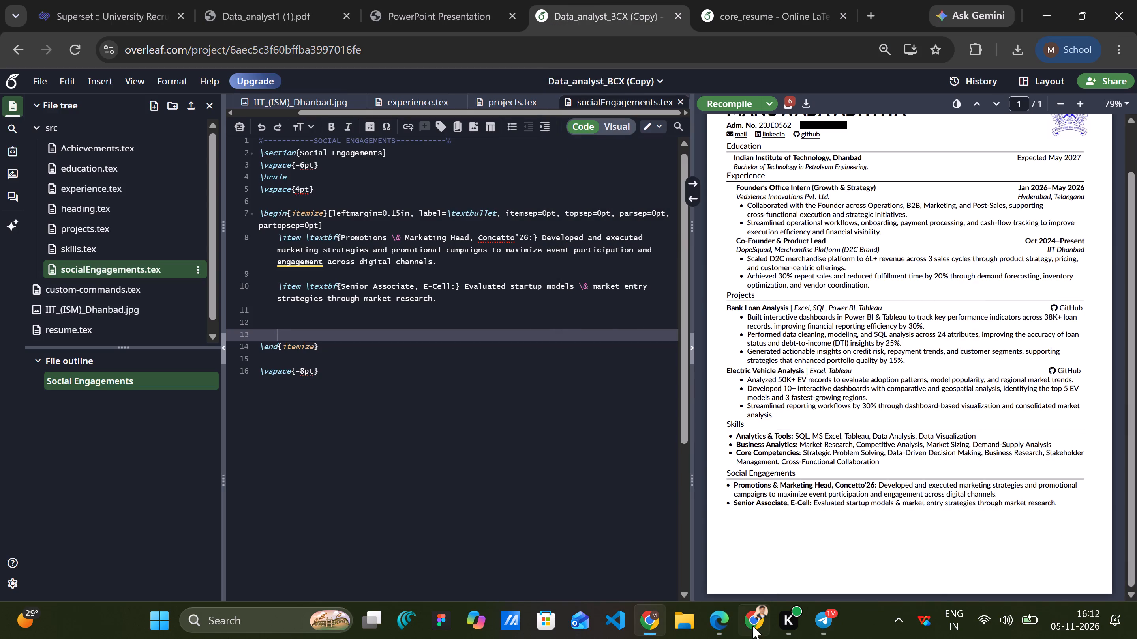
{"action": "left_click", "coordinate": [703, 623]}
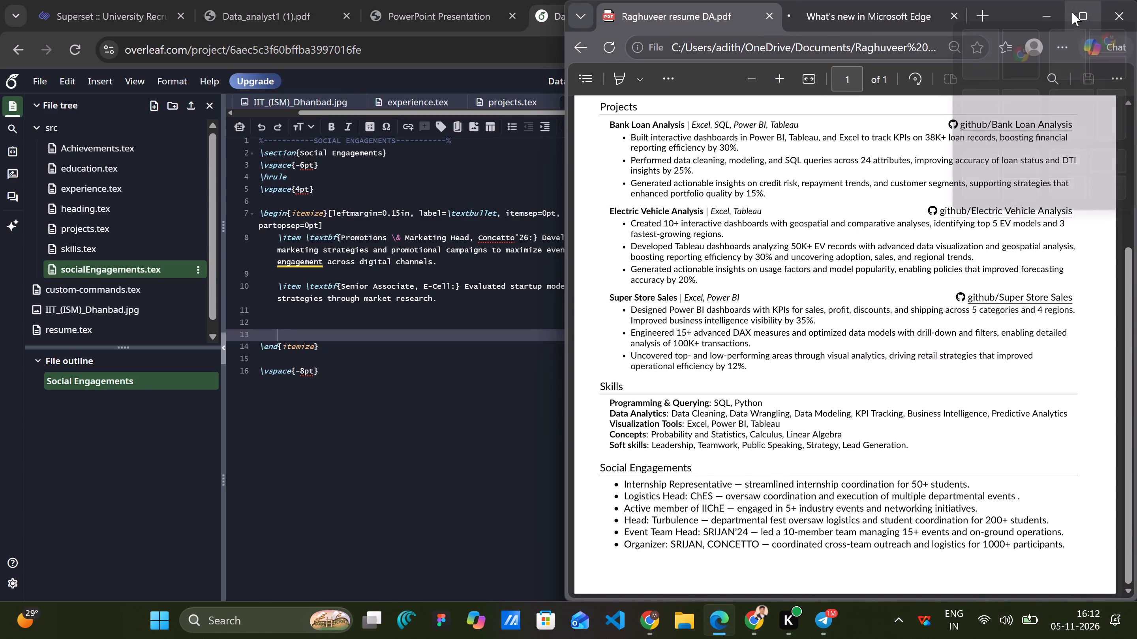
{"action": "left_click", "coordinate": [961, 52]}
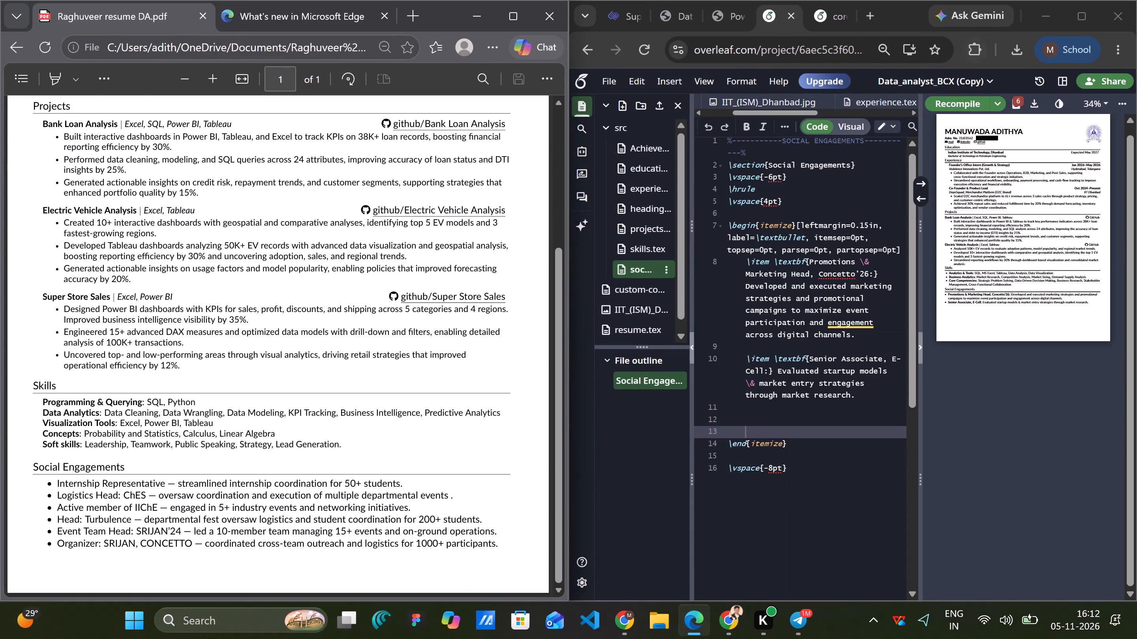
Open skills.tex in the Overleaf project and widen the code editor by shrinking the PDF preview.
{"action": "left_click", "coordinate": [635, 245]}
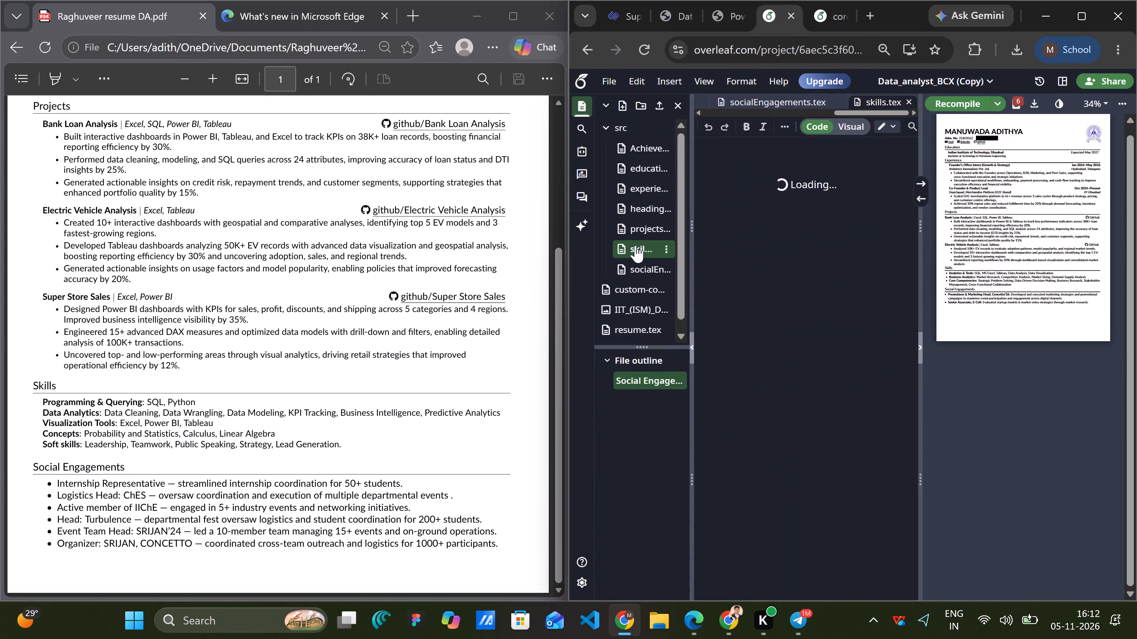
{"action": "left_click_drag", "start_coordinate": [917, 309], "coordinate": [1041, 293]}
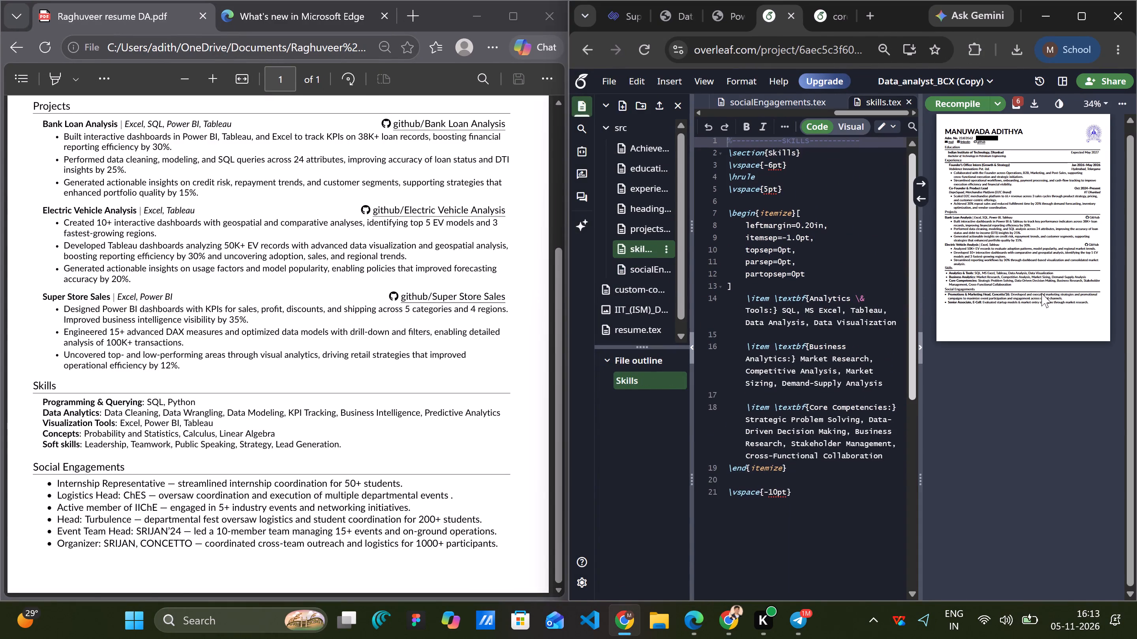
{"action": "left_click_drag", "start_coordinate": [1041, 293], "coordinate": [1046, 294]}
{"action": "left_click_drag", "start_coordinate": [918, 504], "coordinate": [972, 499]}
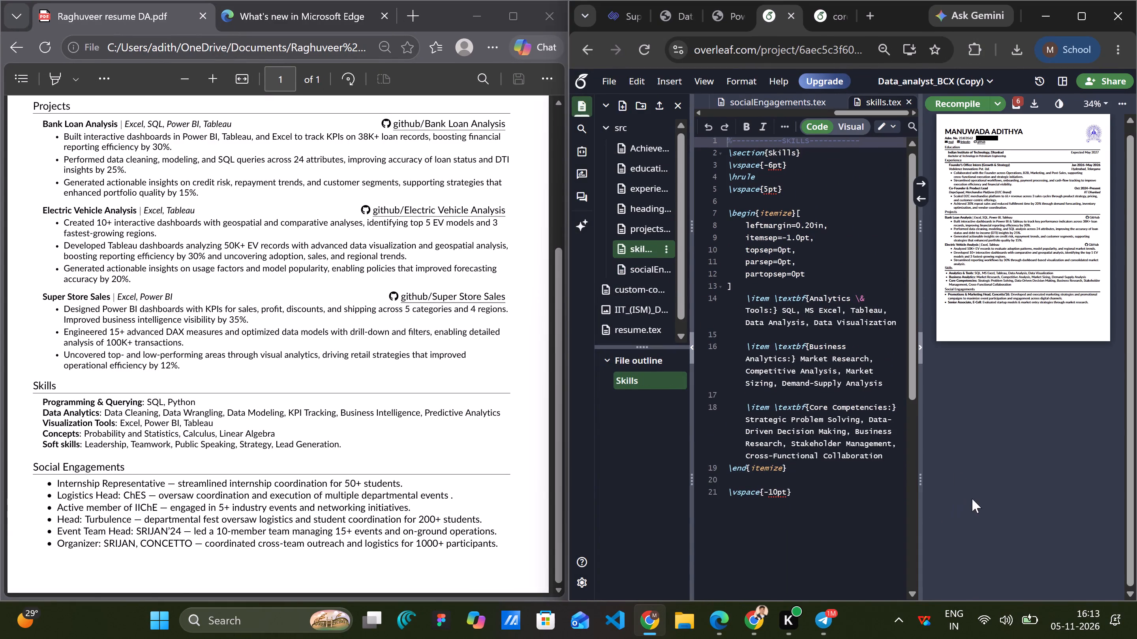
{"action": "left_click_drag", "start_coordinate": [972, 499], "coordinate": [974, 498]}
{"action": "left_click_drag", "start_coordinate": [921, 485], "coordinate": [957, 479]}
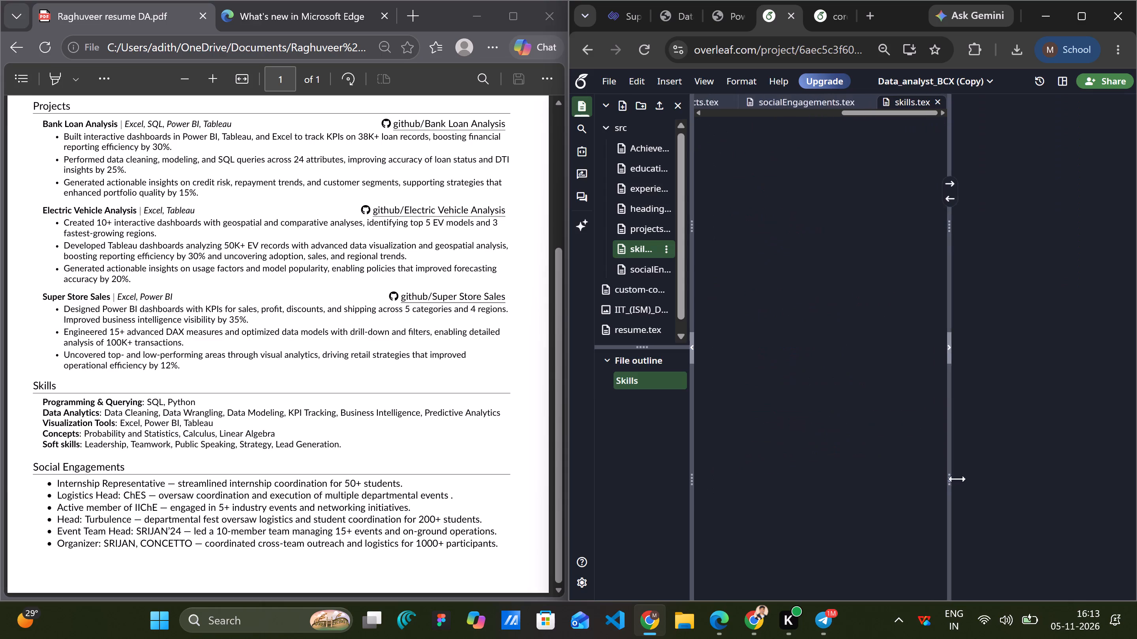
{"action": "left_click_drag", "start_coordinate": [957, 479], "coordinate": [1090, 467]}
{"action": "scroll", "coordinate": [897, 363], "scroll_direction": "up", "scroll_amount": 1}
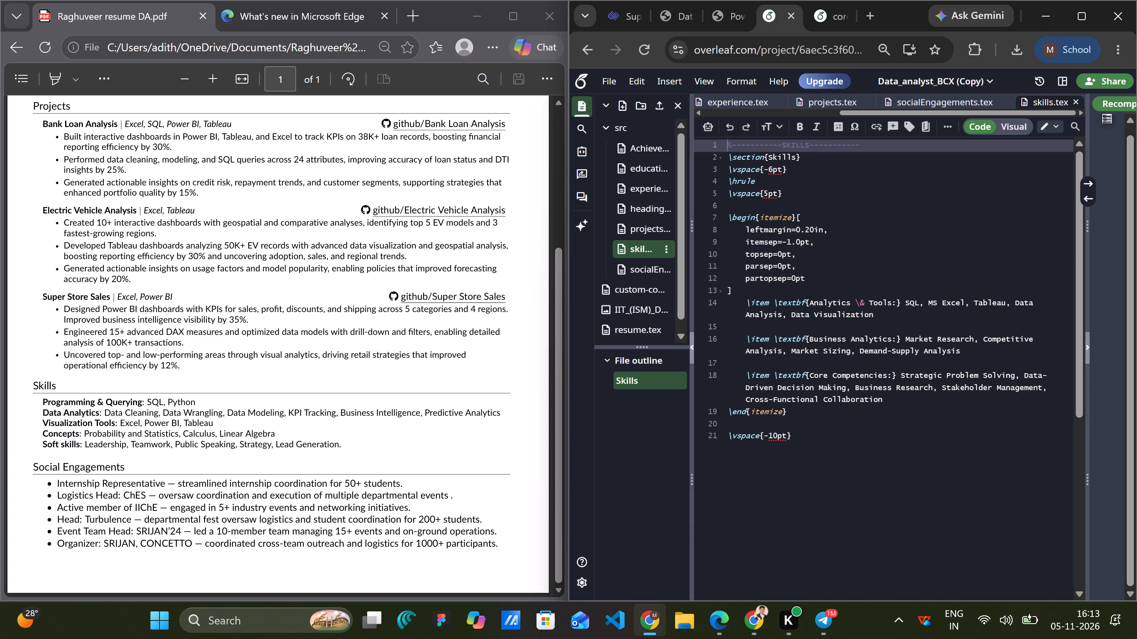
Change the first skills label, Analytics \& Tools, to "programming \& Querying", keeping the colon.
{"action": "left_click", "coordinate": [892, 301]}
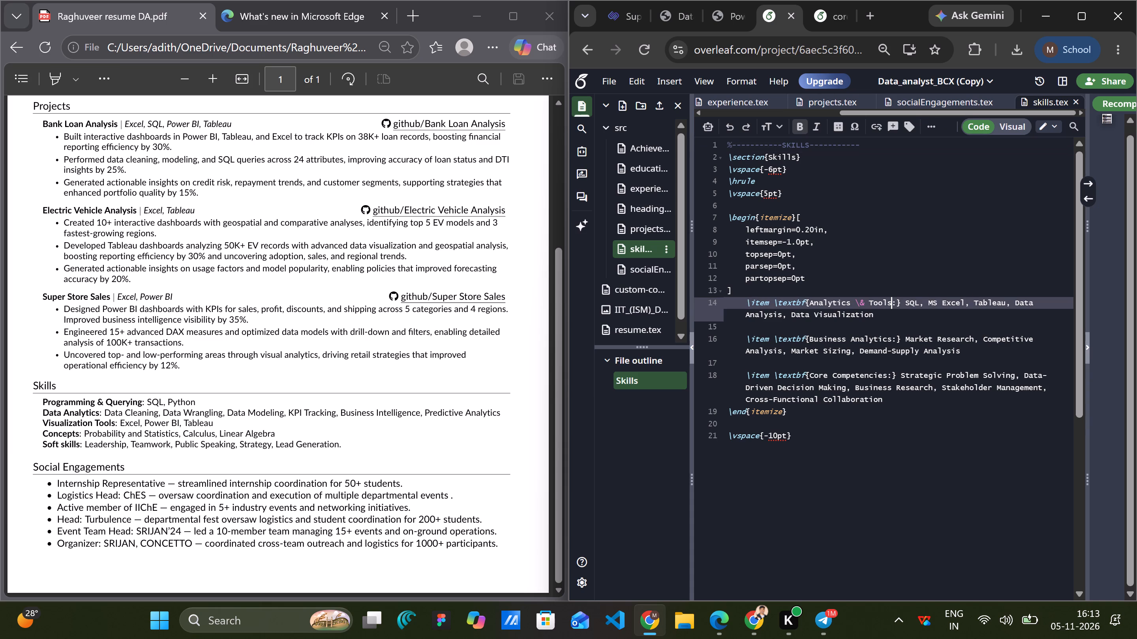
{"action": "key", "text": "ctrl+BackSpace"}
{"action": "key", "text": "ctrl+BackSpace"}
{"action": "key", "text": "ctrl+BackSpace"}
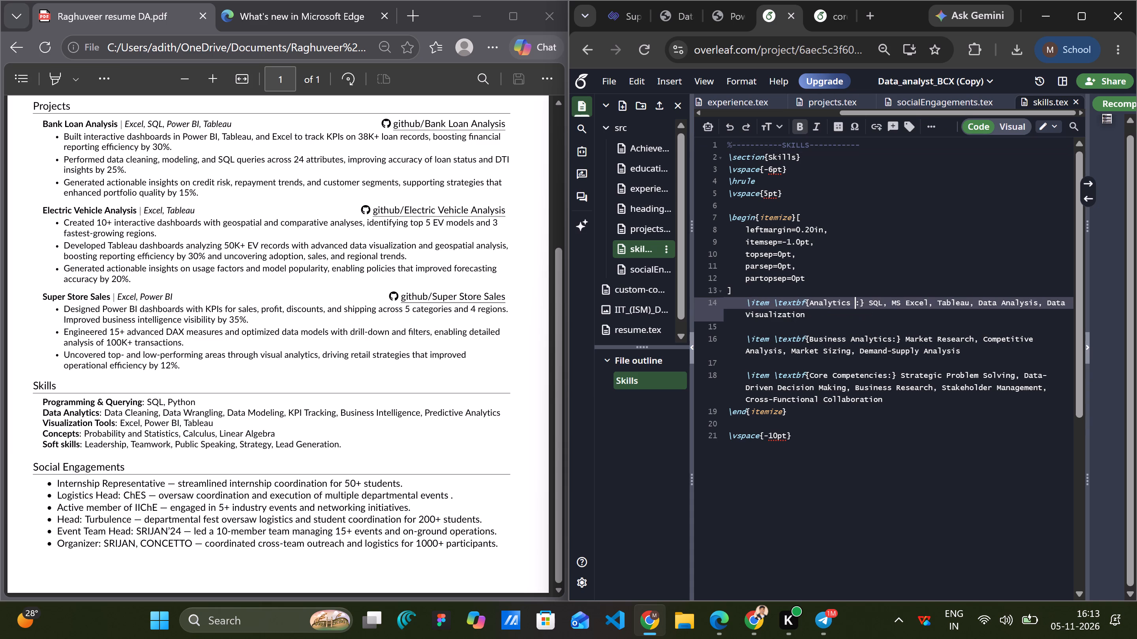
{"action": "type", "text": "programming"}
{"action": "key", "text": "space"}
{"action": "key", "text": "backslash"}
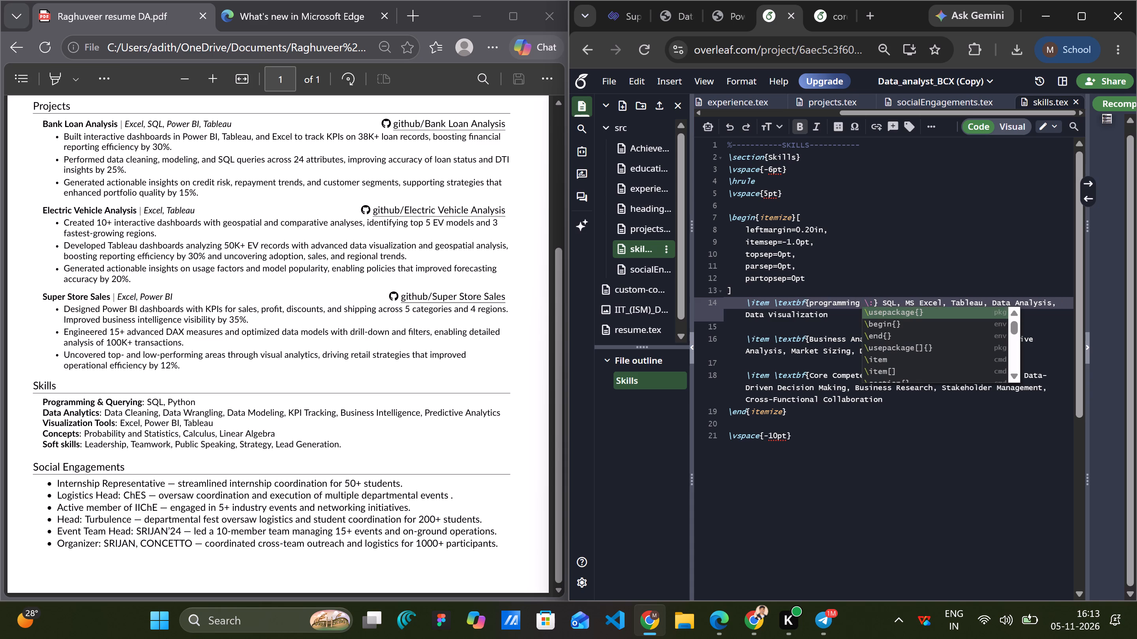
{"action": "type", "text": "&"}
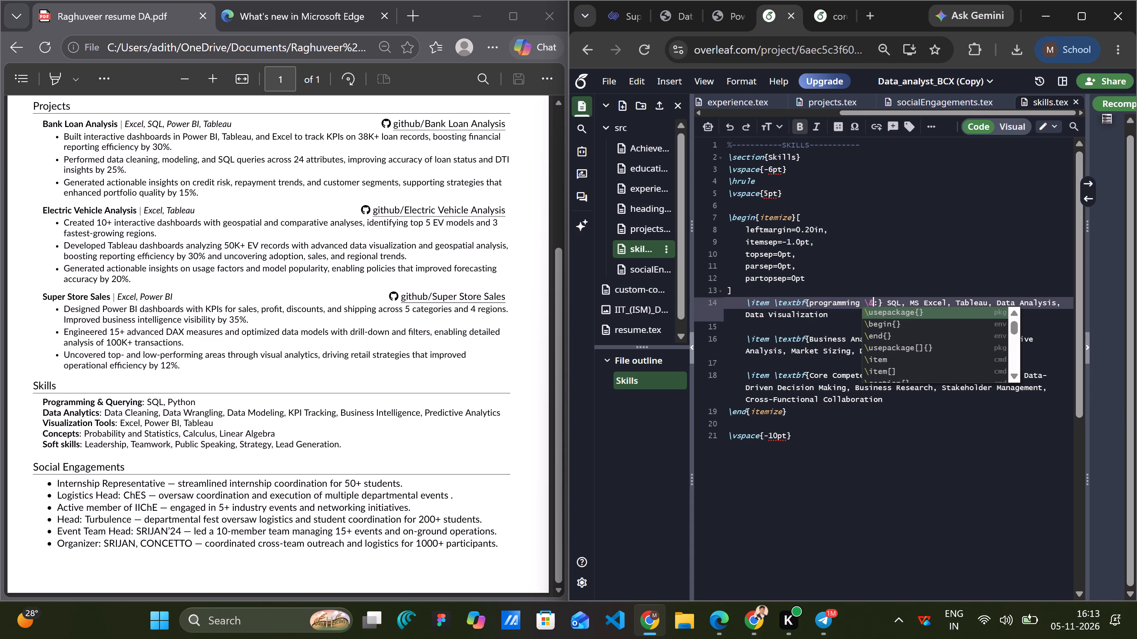
{"action": "key", "text": "space"}
{"action": "type", "text": "Querying"}
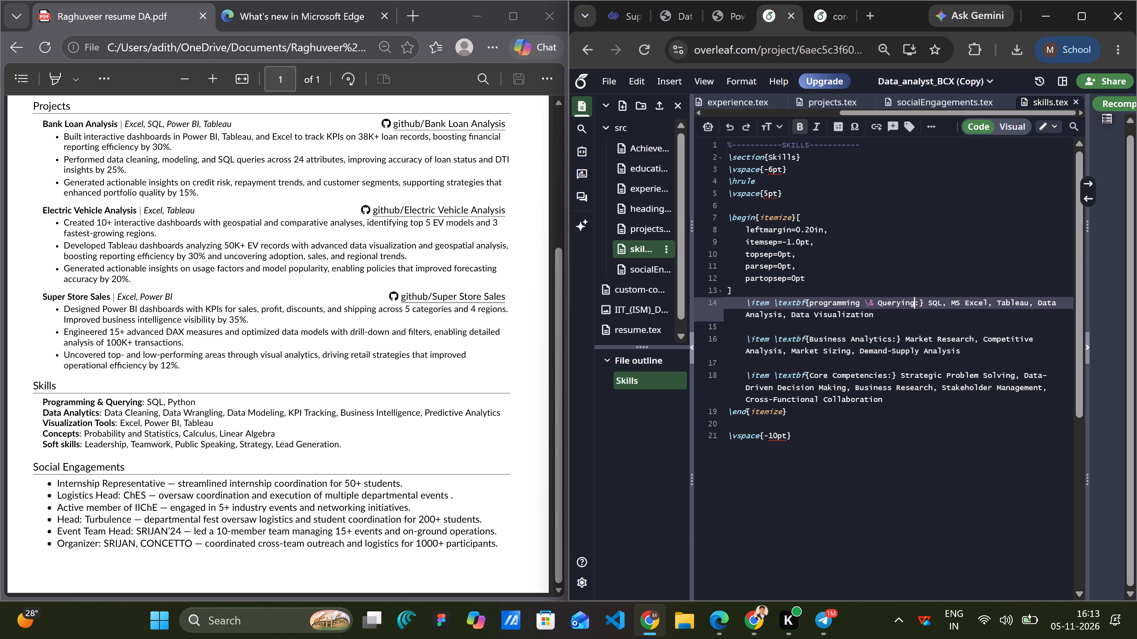
In the programming \& Querying item, replace MS Excel, Tableau and Data Analysis after SQL with Python.
{"action": "key", "text": "Right"}
{"action": "key", "text": "Right"}
{"action": "key", "text": "Right"}
{"action": "key", "text": "Right"}
{"action": "key", "text": "Right"}
{"action": "key", "text": "Right"}
{"action": "key", "text": "Right"}
{"action": "key", "text": "ctrl+Delete"}
{"action": "key", "text": "ctrl+Delete"}
{"action": "key", "text": "ctrl+Delete"}
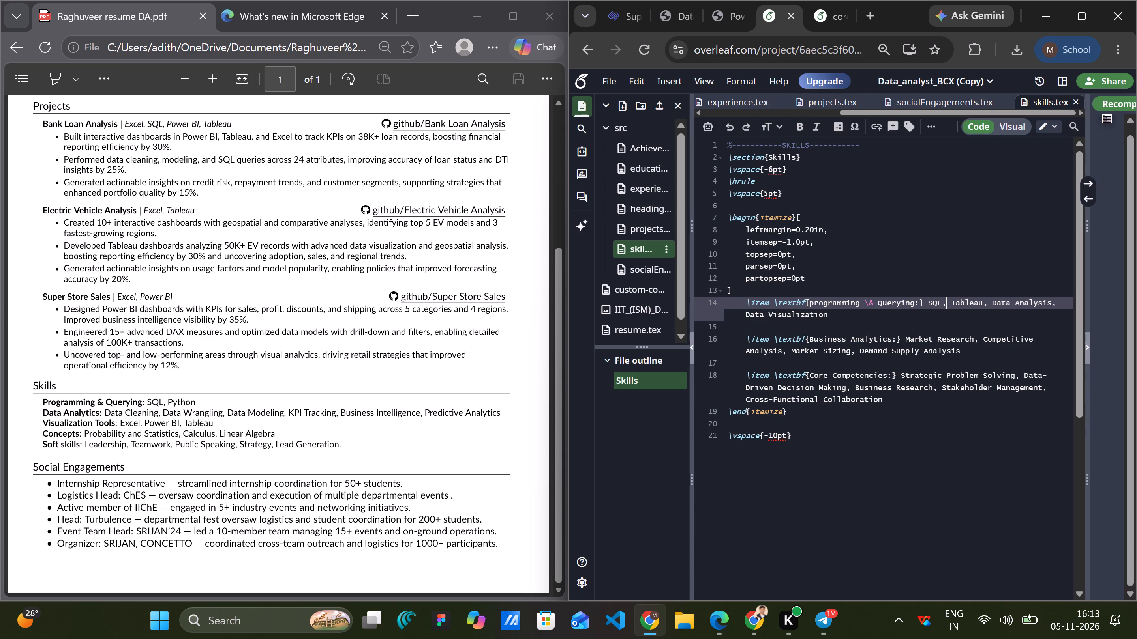
{"action": "key", "text": "ctrl+Delete"}
{"action": "key", "text": "ctrl+Delete"}
{"action": "key", "text": "ctrl+Delete"}
{"action": "key", "text": "ctrl+Delete"}
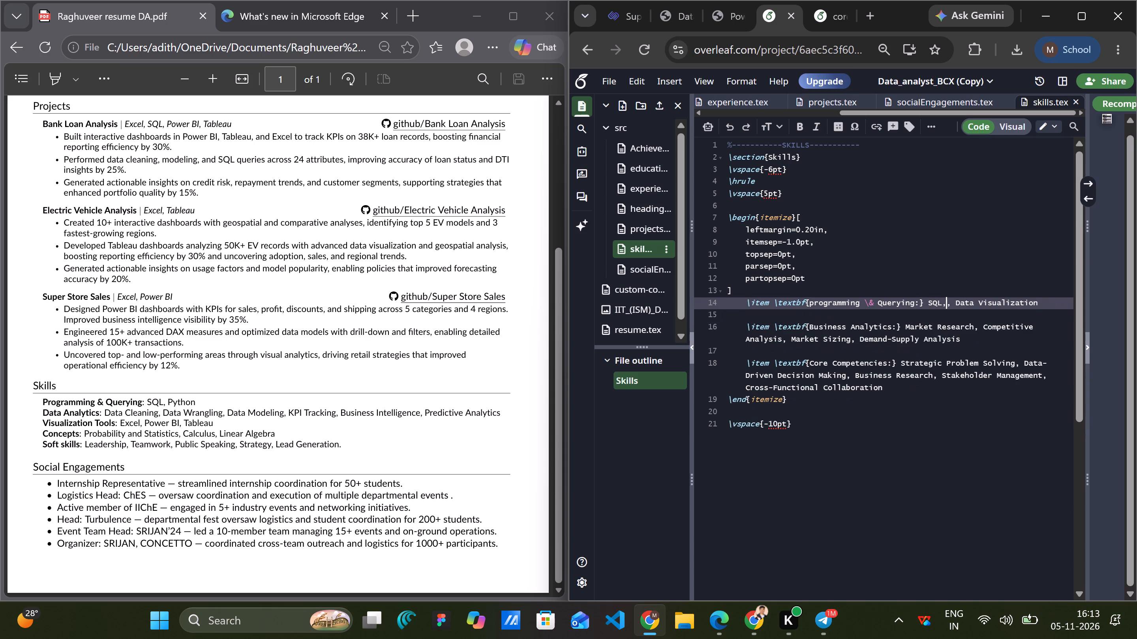
{"action": "key", "text": "ctrl+Delete"}
{"action": "key", "text": "space"}
{"action": "type", "text": "P"}
{"action": "type", "text": "ython"}
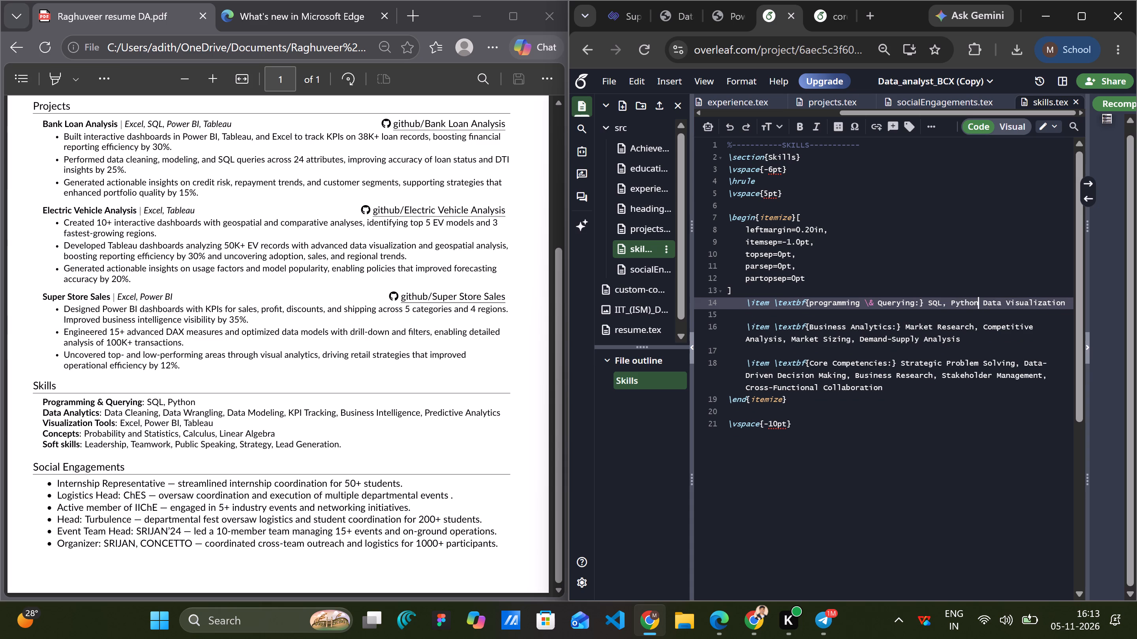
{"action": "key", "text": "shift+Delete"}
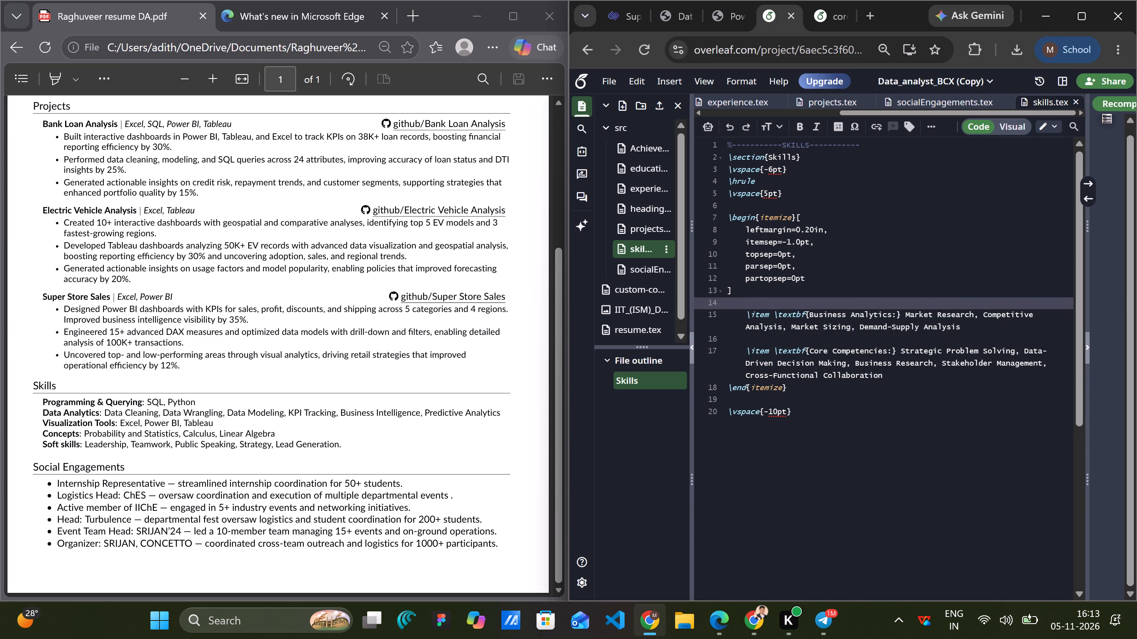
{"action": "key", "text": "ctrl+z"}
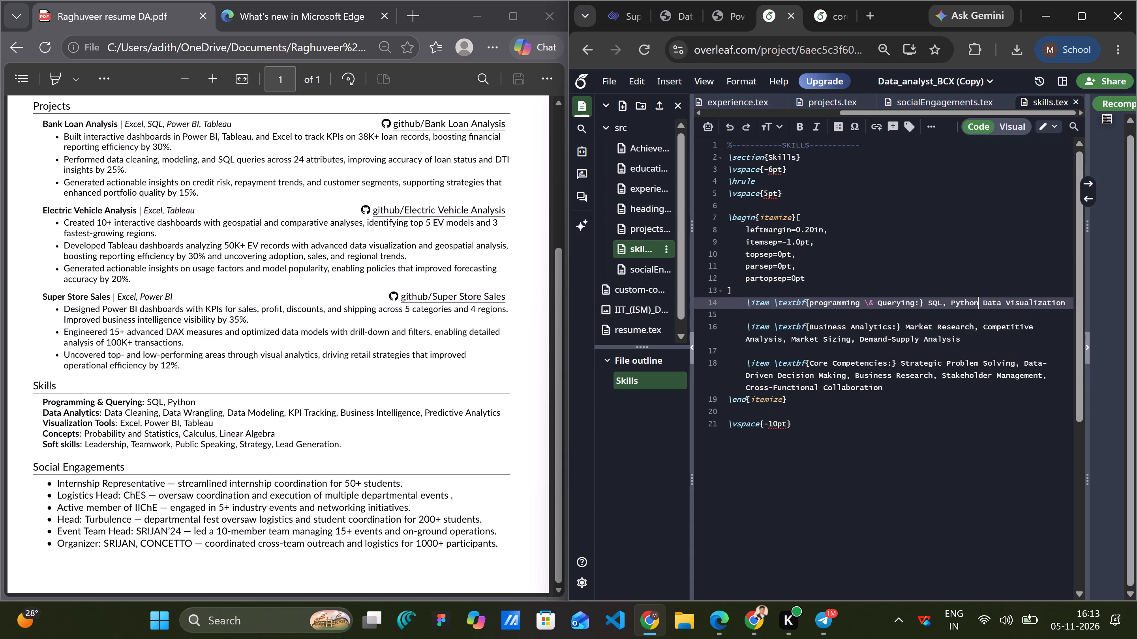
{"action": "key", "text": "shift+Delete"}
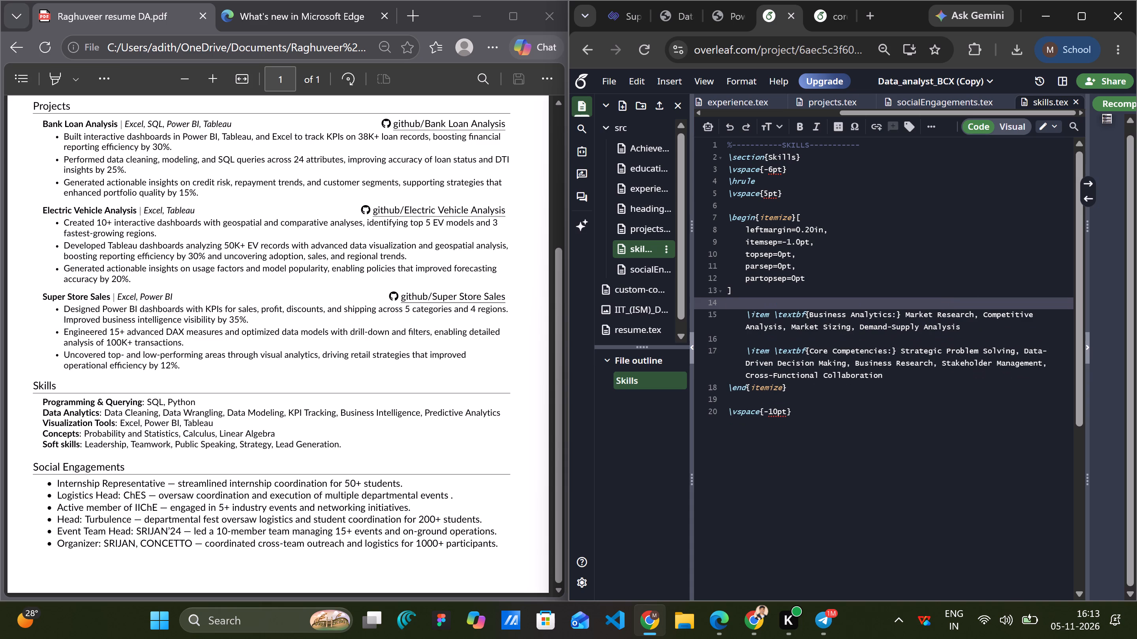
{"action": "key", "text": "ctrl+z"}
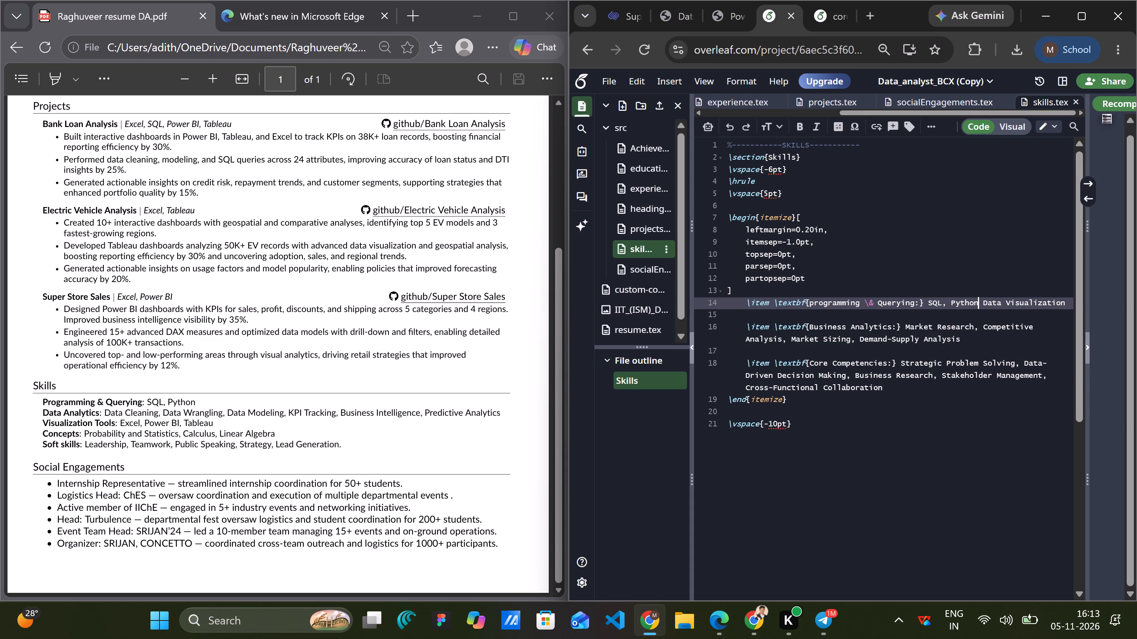
Remove Data Visualization from the end of the programming \& Querying item so it lists only SQL, Python.
{"action": "key", "text": "Delete"}
{"action": "key", "text": "ctrl+Delete"}
{"action": "key", "text": "ctrl+Delete"}
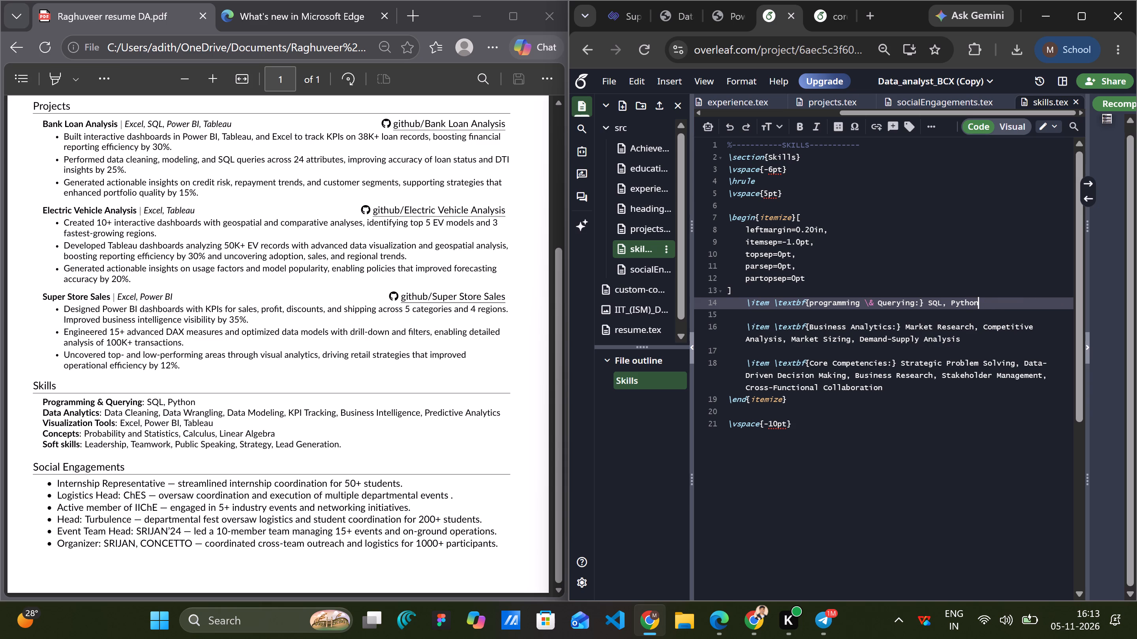
Change the second skills label, Business Analytics, to "Data Analytics", keeping the colon.
{"action": "left_click", "coordinate": [843, 327]}
{"action": "key", "text": "BackSpace"}
{"action": "key", "text": "BackSpace"}
{"action": "key", "text": "BackSpace"}
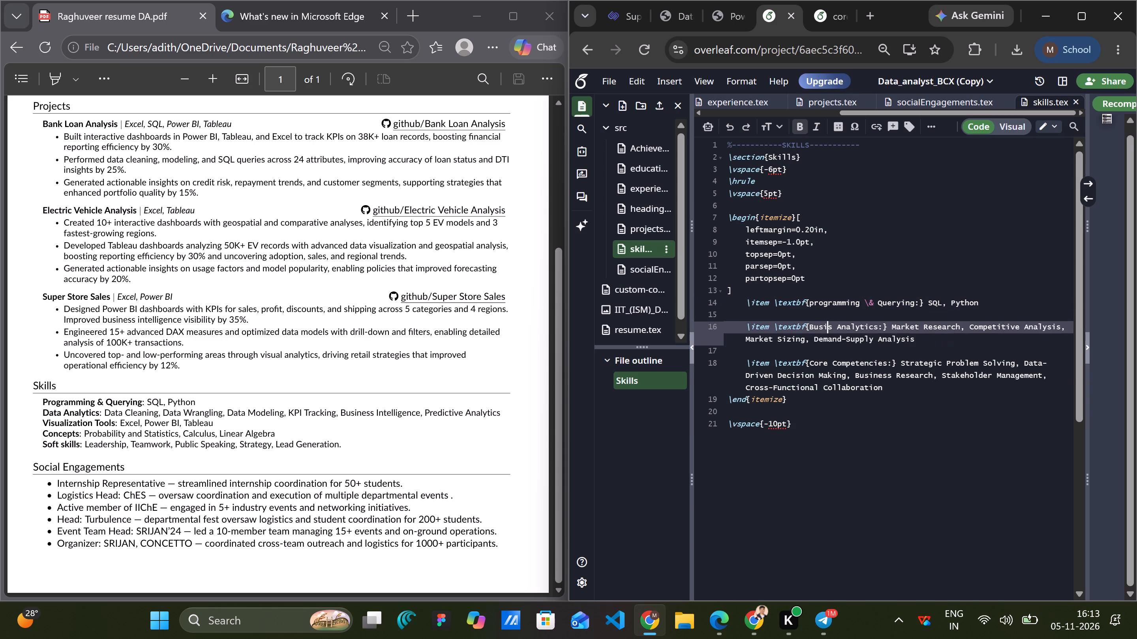
{"action": "key", "text": "BackSpace"}
{"action": "key", "text": "BackSpace"}
{"action": "key", "text": "BackSpace"}
{"action": "key", "text": "BackSpace"}
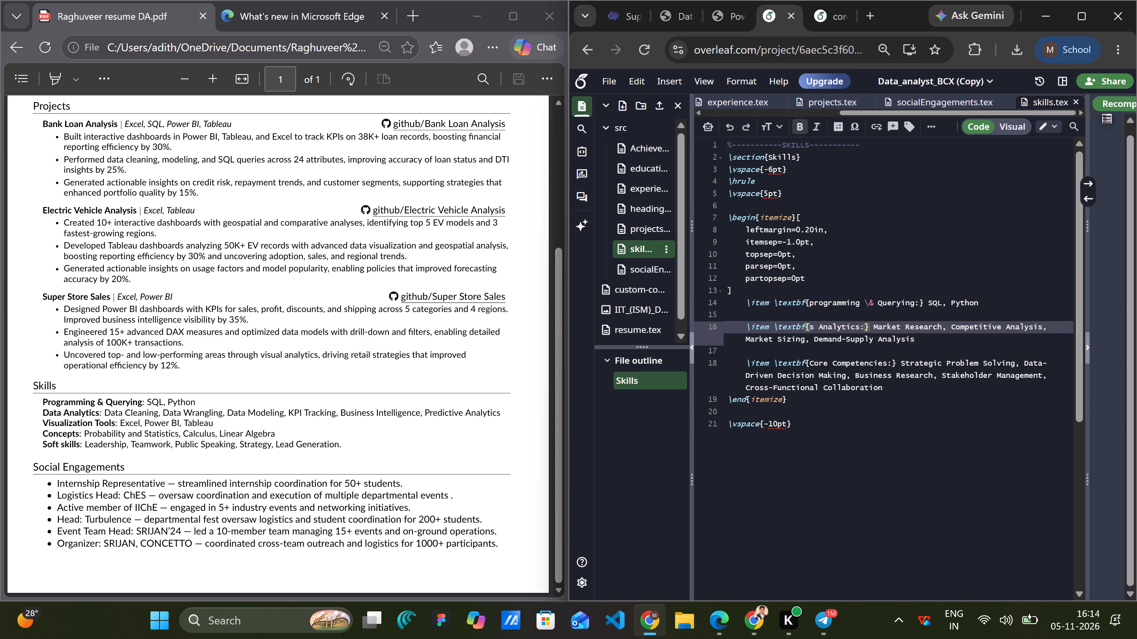
{"action": "type", "text": "Data"}
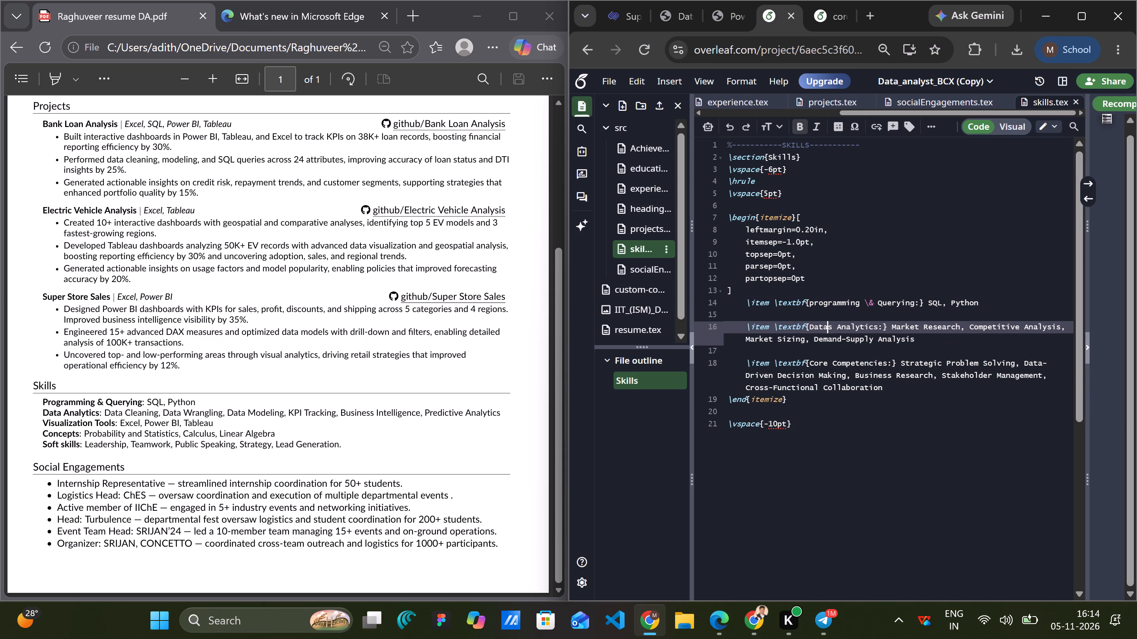
{"action": "key", "text": "Delete"}
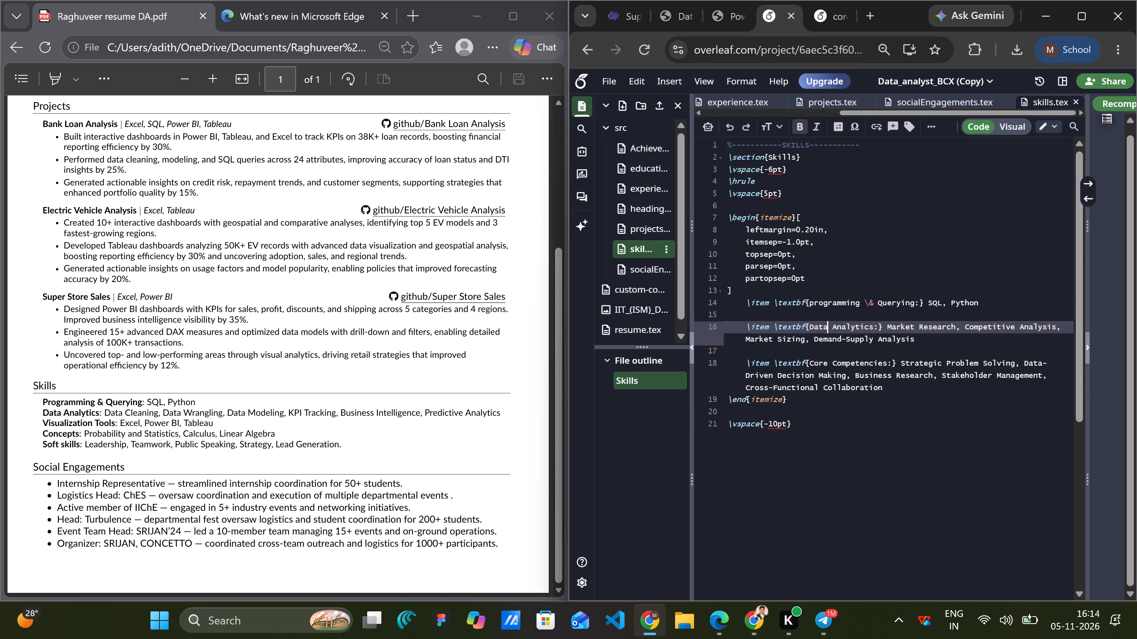
Replace the whole skill list of the Data Analytics item with "Data Cleaning, Data Wrangling".
{"action": "left_click_drag", "start_coordinate": [887, 329], "coordinate": [927, 342]}
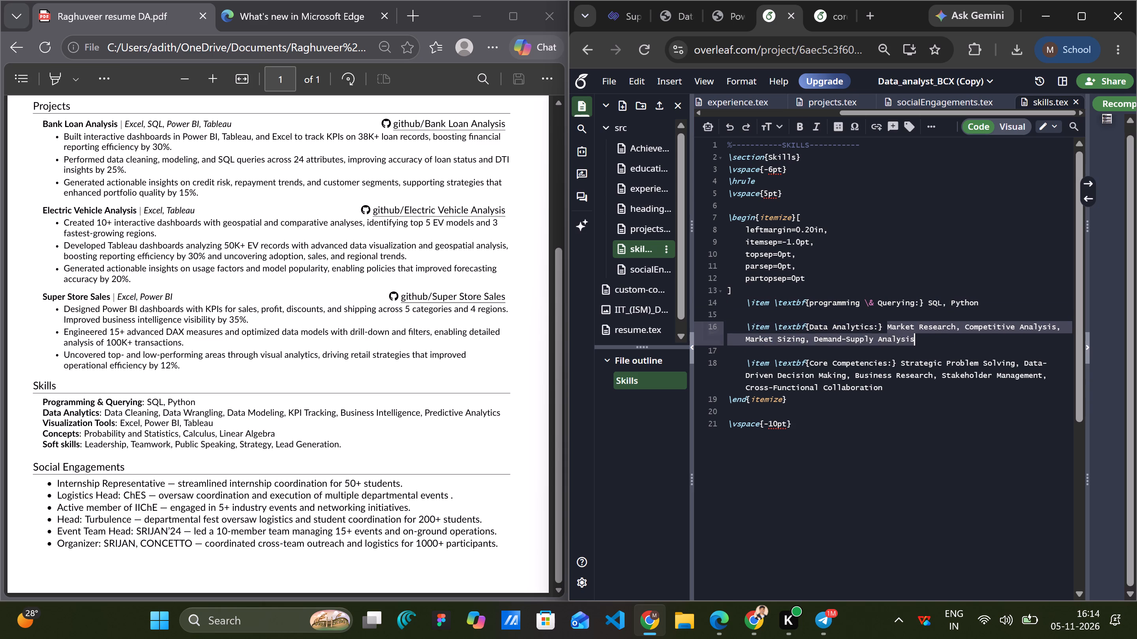
{"action": "key", "text": "BackSpace"}
{"action": "type", "text": "Da"}
{"action": "type", "text": "ta"}
{"action": "key", "text": "space"}
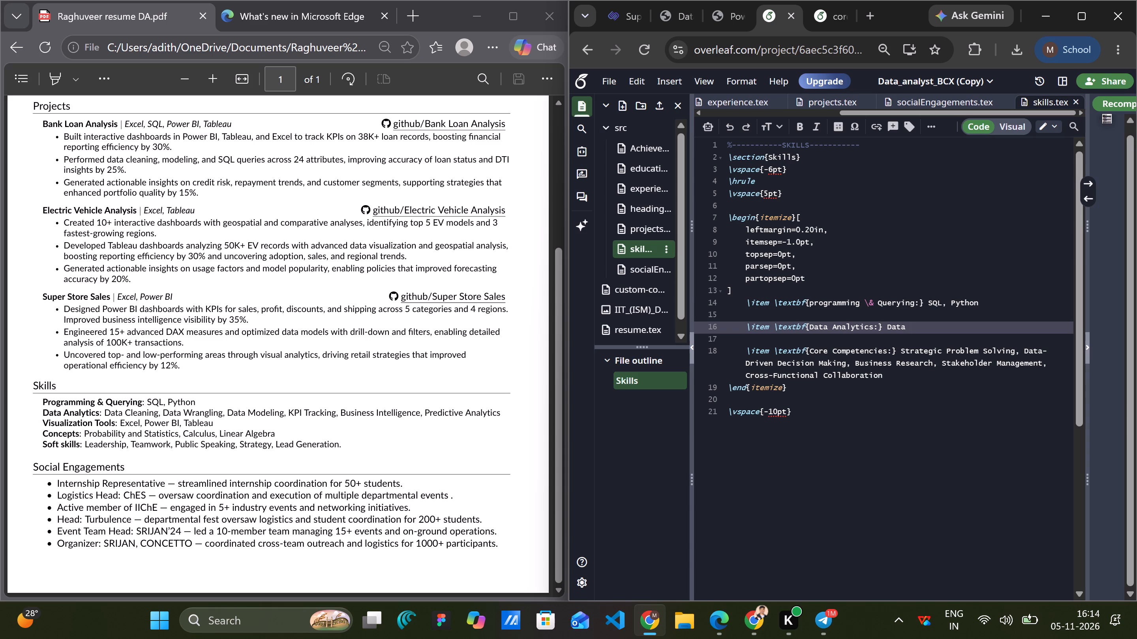
{"action": "type", "text": "Cleaning"}
{"action": "key", "text": "space"}
{"action": "key", "text": "BackSpace"}
{"action": "type", "text": ","}
{"action": "key", "text": "space"}
{"action": "key", "text": "shift+f"}
{"action": "key", "text": "shift+BackSpace"}
{"action": "type", "text": "Data"}
{"action": "key", "text": "space"}
{"action": "type", "text": "Wrangling"}
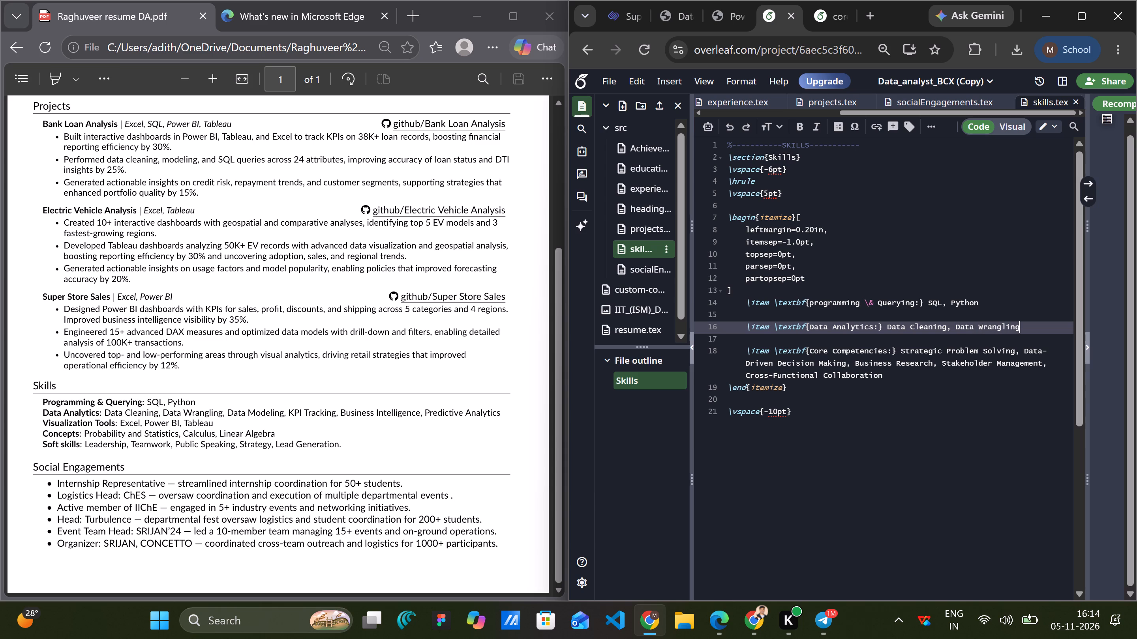
Append "KPI Tracking, Business Intelligence," to the Data Analytics item after Data Wrangling.
{"action": "type", "text": ","}
{"action": "key", "text": "space"}
{"action": "type", "text": "KPI"}
{"action": "key", "text": "space"}
{"action": "type", "text": "Traci"}
{"action": "key", "text": "BackSpace"}
{"action": "type", "text": "king"}
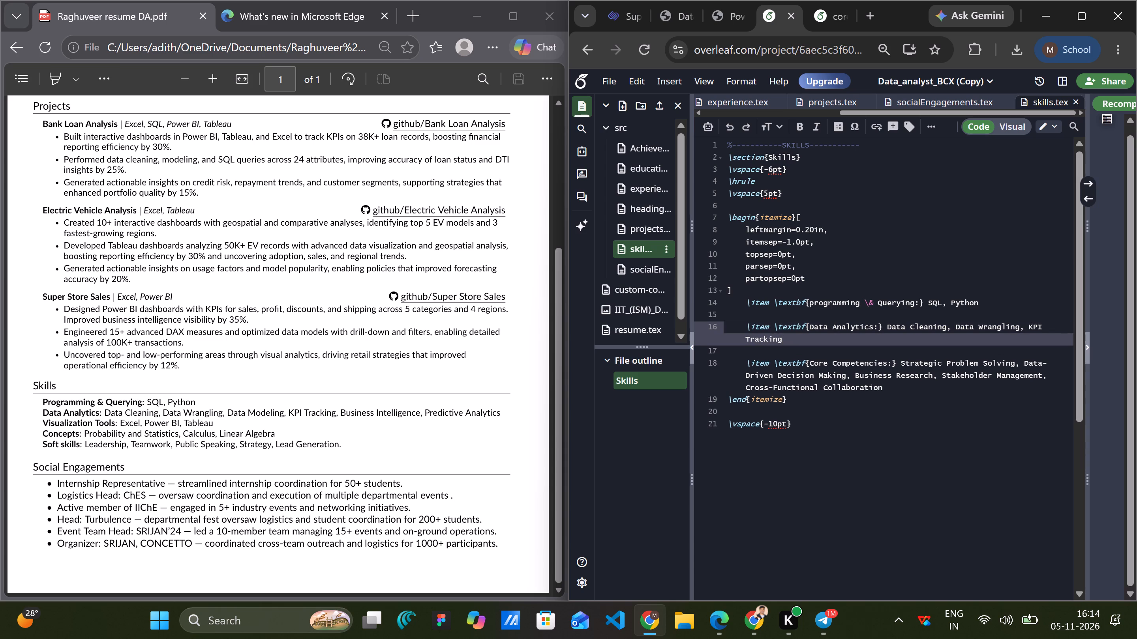
{"action": "type", "text": ","}
{"action": "key", "text": "space"}
{"action": "type", "text": "Business Intelligence,"}
{"action": "key", "text": "space"}
Finish the Data Analytics item with "Predictive Analytics" after Business Intelligence.
{"action": "type", "text": "Pre"}
{"action": "type", "text": "dci"}
{"action": "key", "text": "BackSpace"}
{"action": "key", "text": "BackSpace"}
{"action": "type", "text": "ici"}
{"action": "key", "text": "BackSpace"}
{"action": "type", "text": "tive"}
{"action": "key", "text": "space"}
{"action": "type", "text": "Analyticss"}
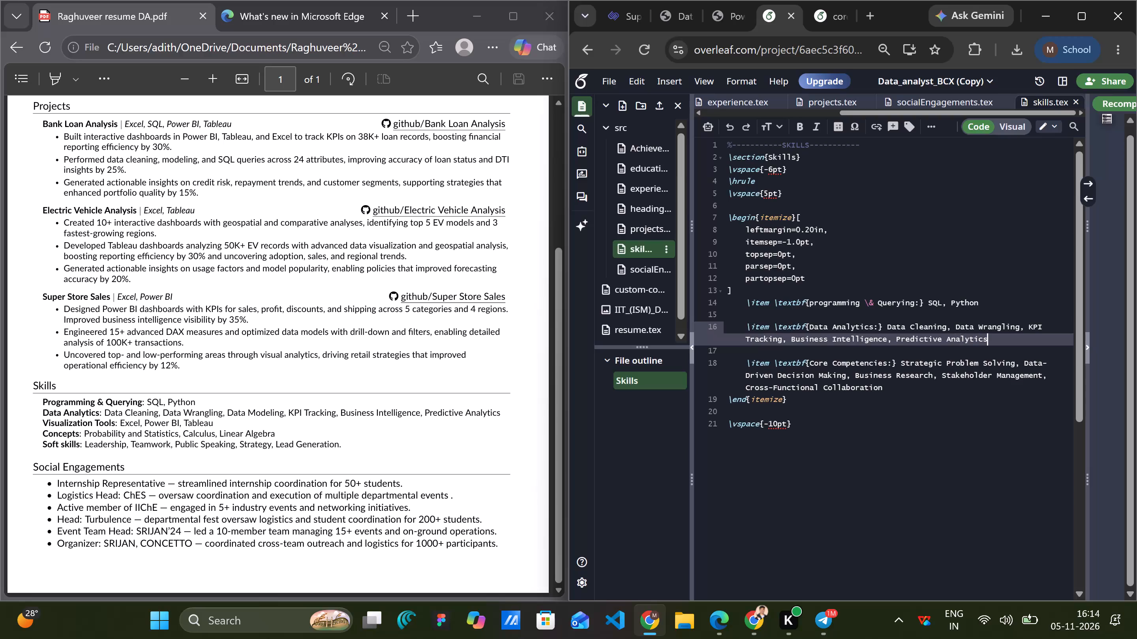
{"action": "key", "text": "BackSpace"}
Change the third skills label, Core Competencies, to "Visualization Tools", keeping the colon.
{"action": "left_click", "coordinate": [814, 364]}
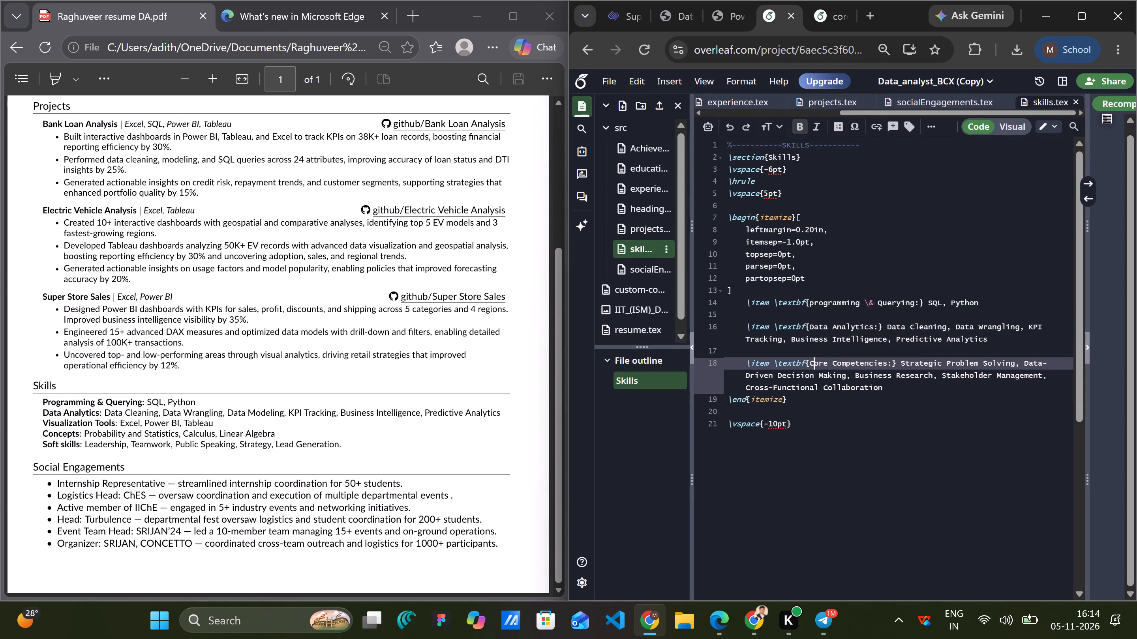
{"action": "left_click", "coordinate": [886, 362]}
{"action": "key", "text": "ctrl+BackSpace"}
{"action": "key", "text": "ctrl+BackSpace"}
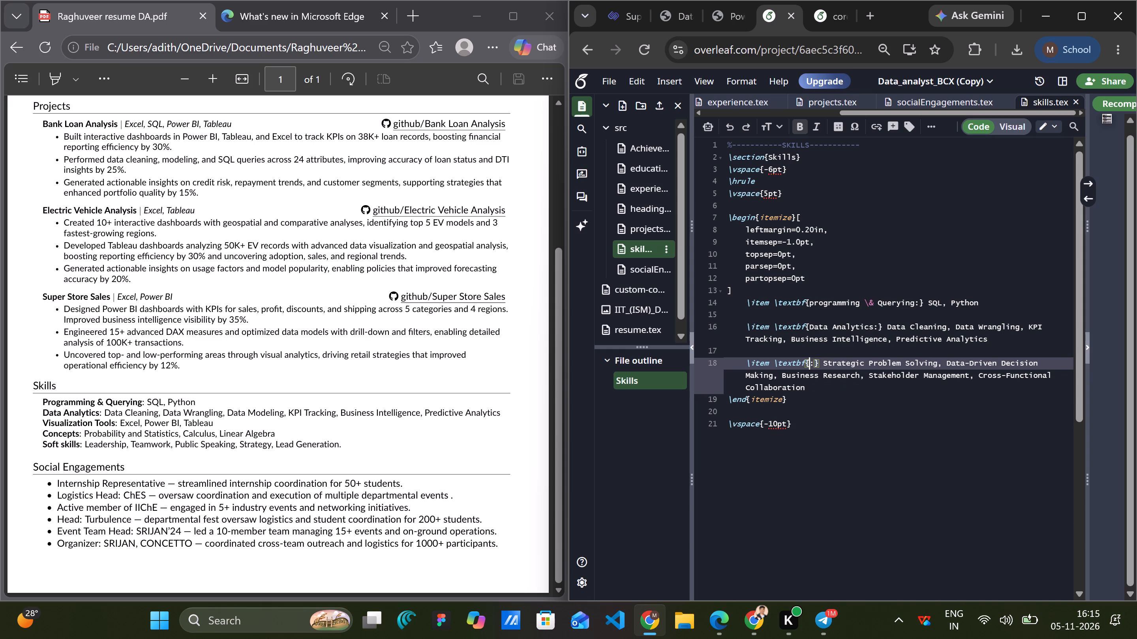
{"action": "type", "text": "Visu"}
{"action": "type", "text": "alisa"}
{"action": "key", "text": "BackSpace"}
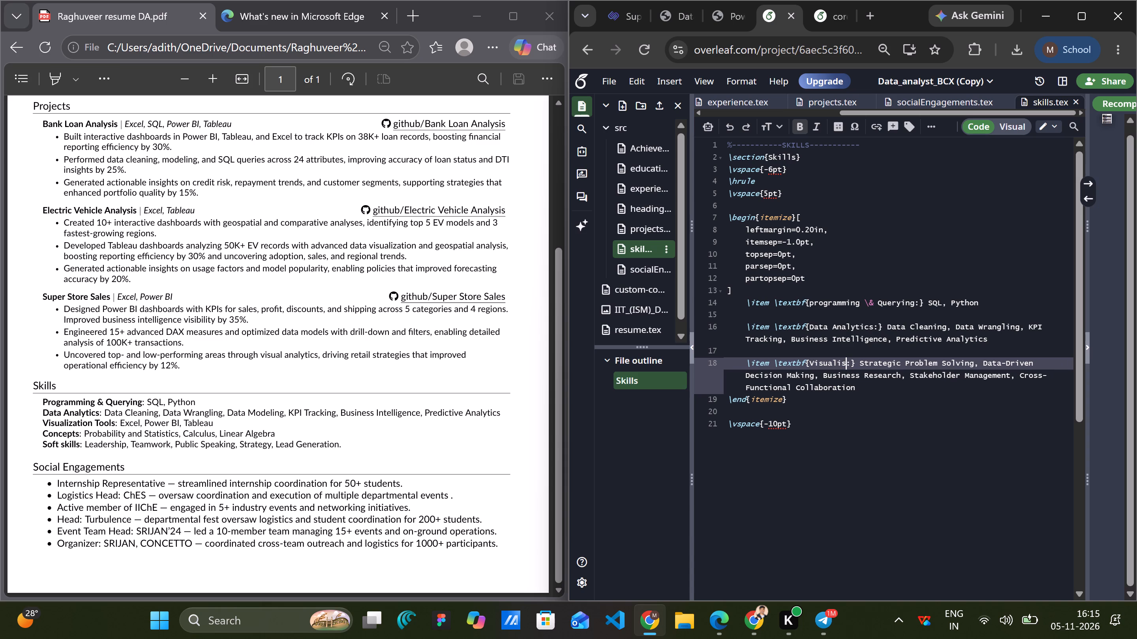
{"action": "key", "text": "BackSpace"}
{"action": "type", "text": "zation"}
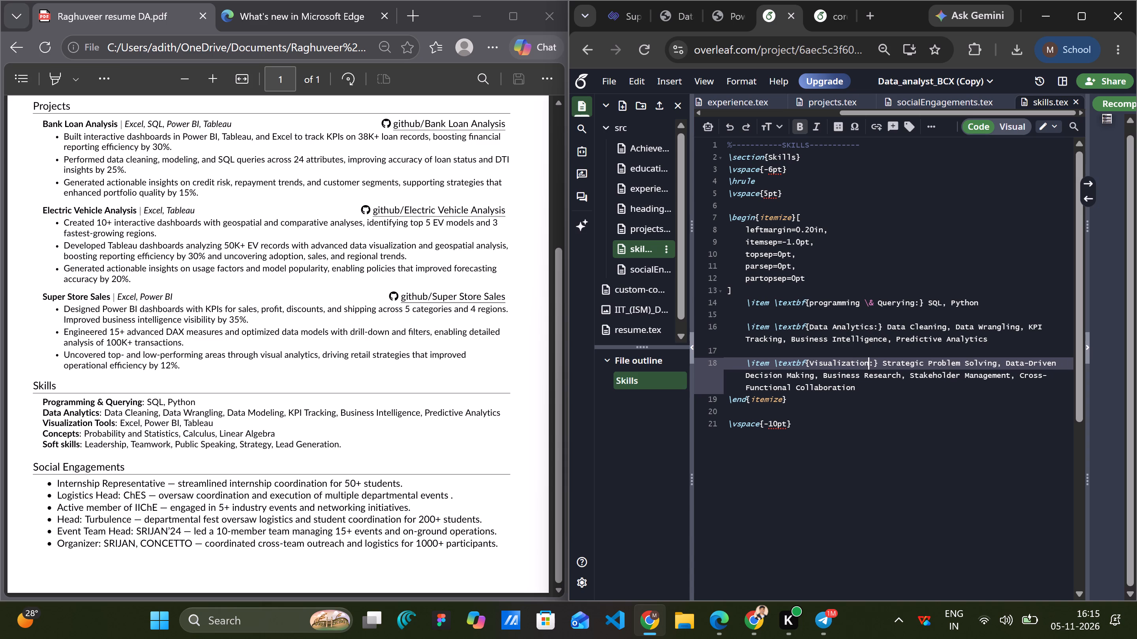
{"action": "key", "text": "space"}
{"action": "type", "text": "Tools"}
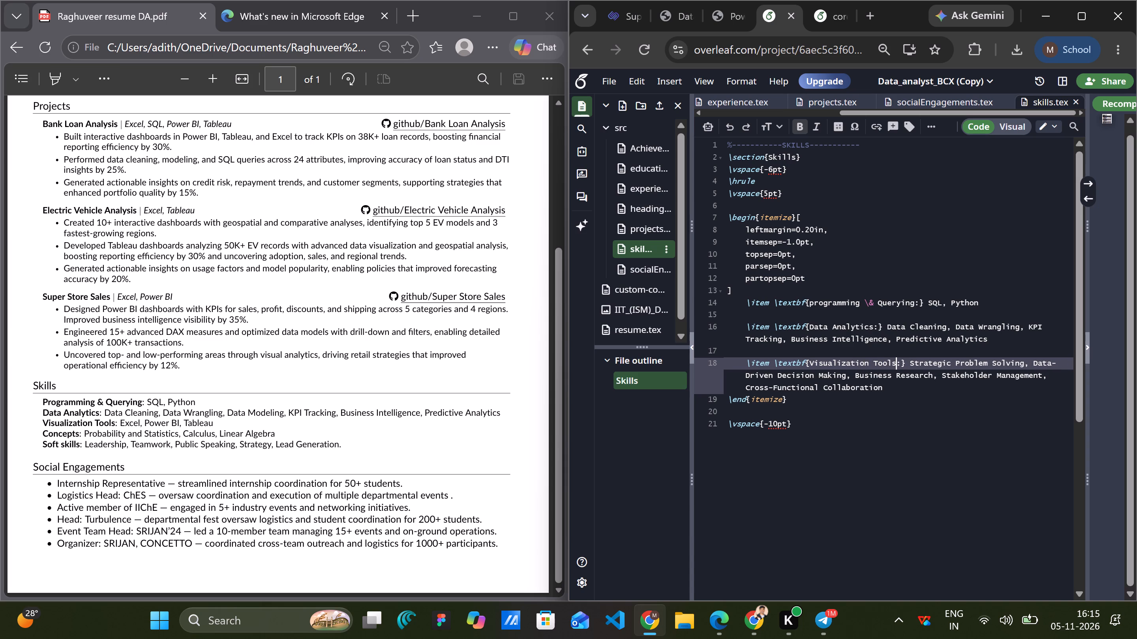
Delete Strategic Problem Solving and Data-Driven Decision Making from the start of the Visualization Tools item's list.
{"action": "key", "text": "Right"}
{"action": "key", "text": "Right"}
{"action": "key", "text": "Right"}
{"action": "key", "text": "ctrl+Delete"}
{"action": "key", "text": "ctrl+Delete"}
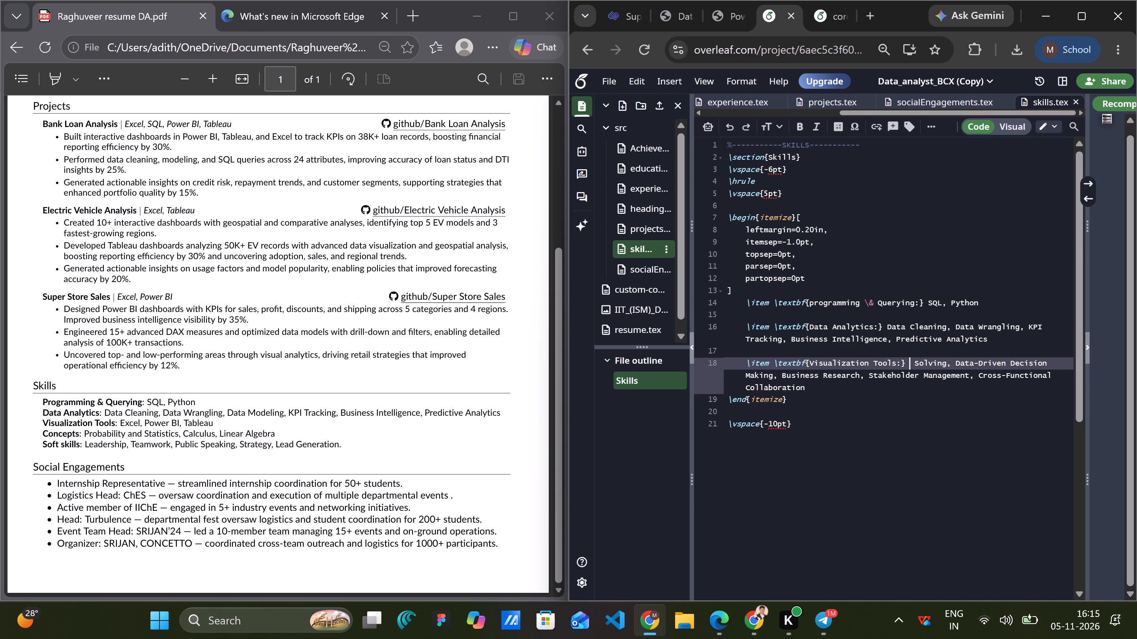
{"action": "key", "text": "ctrl+Delete"}
{"action": "key", "text": "ctrl+Delete"}
{"action": "key", "text": "ctrl+Delete"}
{"action": "key", "text": "ctrl+Delete"}
{"action": "key", "text": "ctrl+Delete"}
{"action": "key", "text": "ctrl+Delete"}
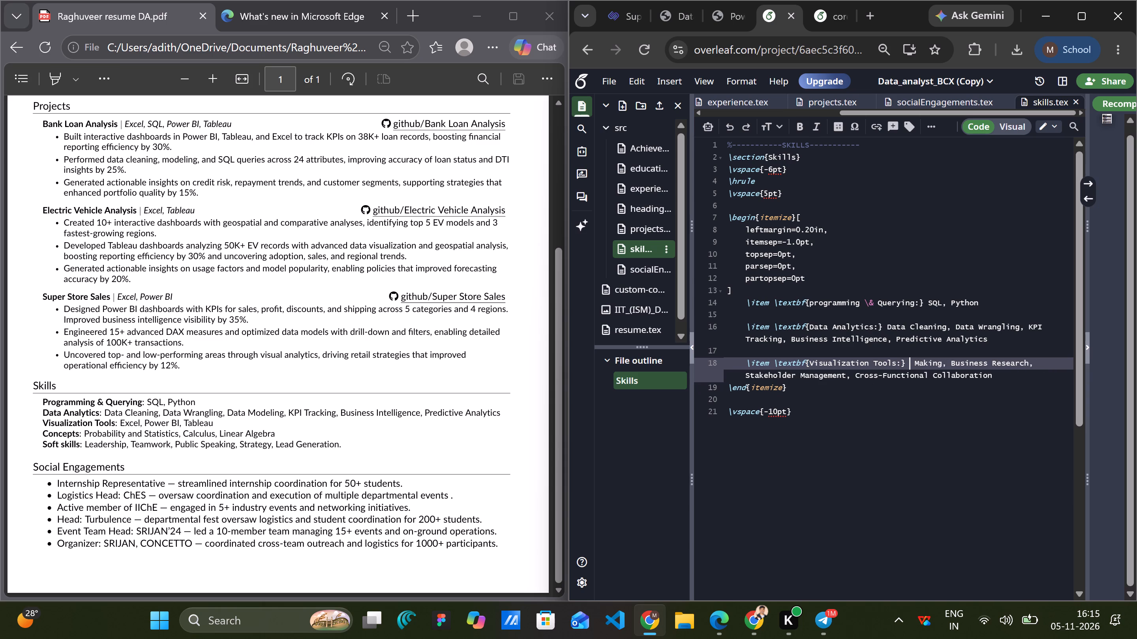
{"action": "key", "text": "ctrl+Delete"}
{"action": "key", "text": "ctrl+Delete"}
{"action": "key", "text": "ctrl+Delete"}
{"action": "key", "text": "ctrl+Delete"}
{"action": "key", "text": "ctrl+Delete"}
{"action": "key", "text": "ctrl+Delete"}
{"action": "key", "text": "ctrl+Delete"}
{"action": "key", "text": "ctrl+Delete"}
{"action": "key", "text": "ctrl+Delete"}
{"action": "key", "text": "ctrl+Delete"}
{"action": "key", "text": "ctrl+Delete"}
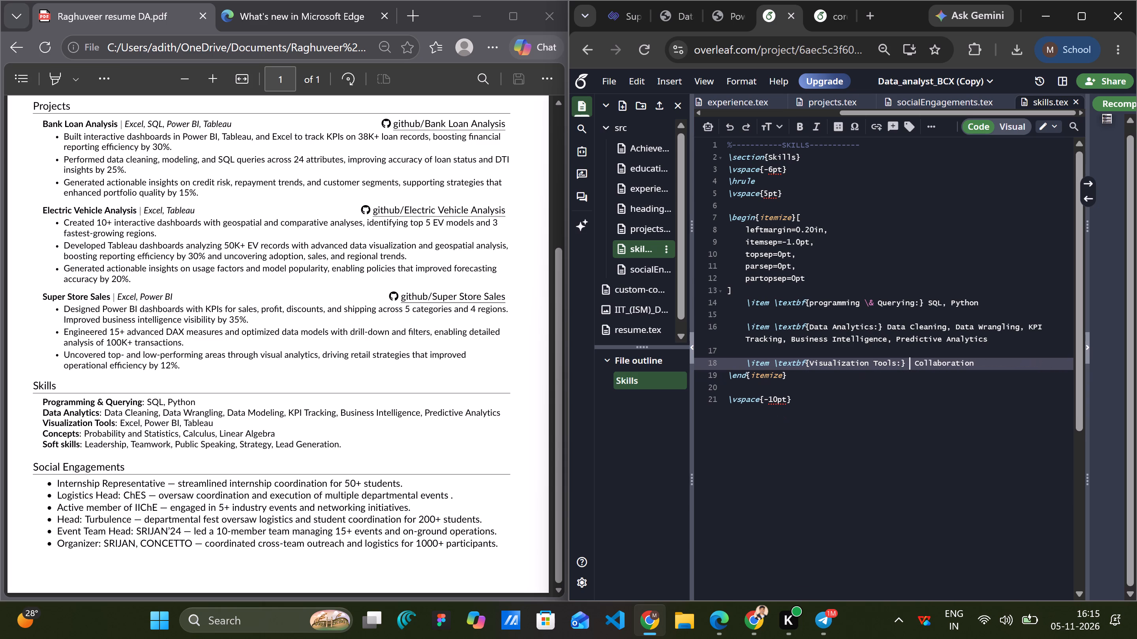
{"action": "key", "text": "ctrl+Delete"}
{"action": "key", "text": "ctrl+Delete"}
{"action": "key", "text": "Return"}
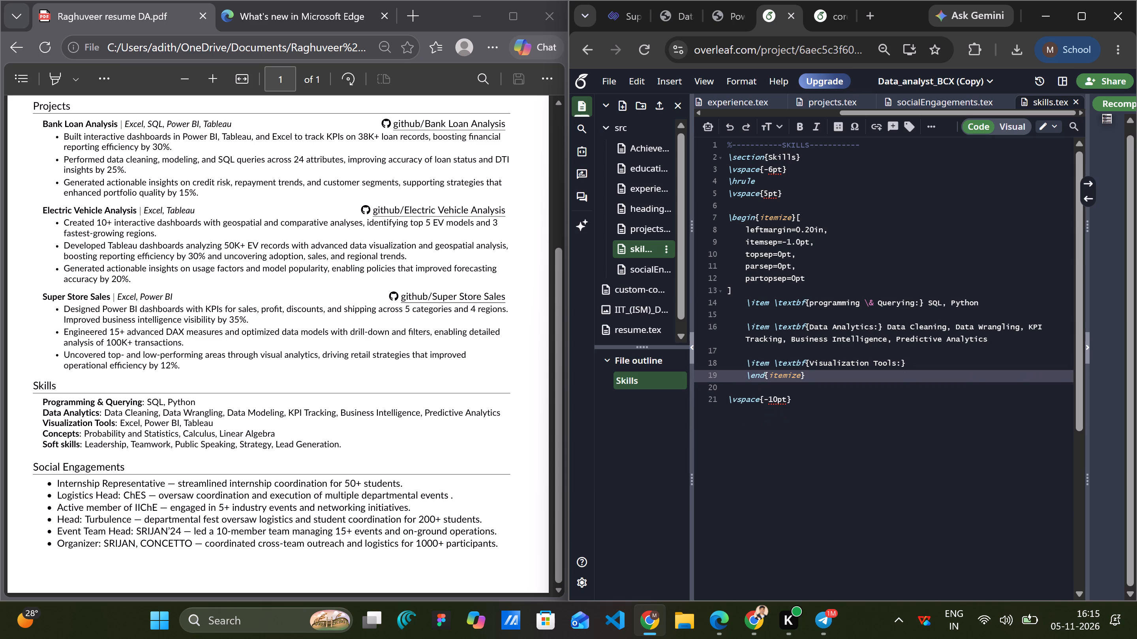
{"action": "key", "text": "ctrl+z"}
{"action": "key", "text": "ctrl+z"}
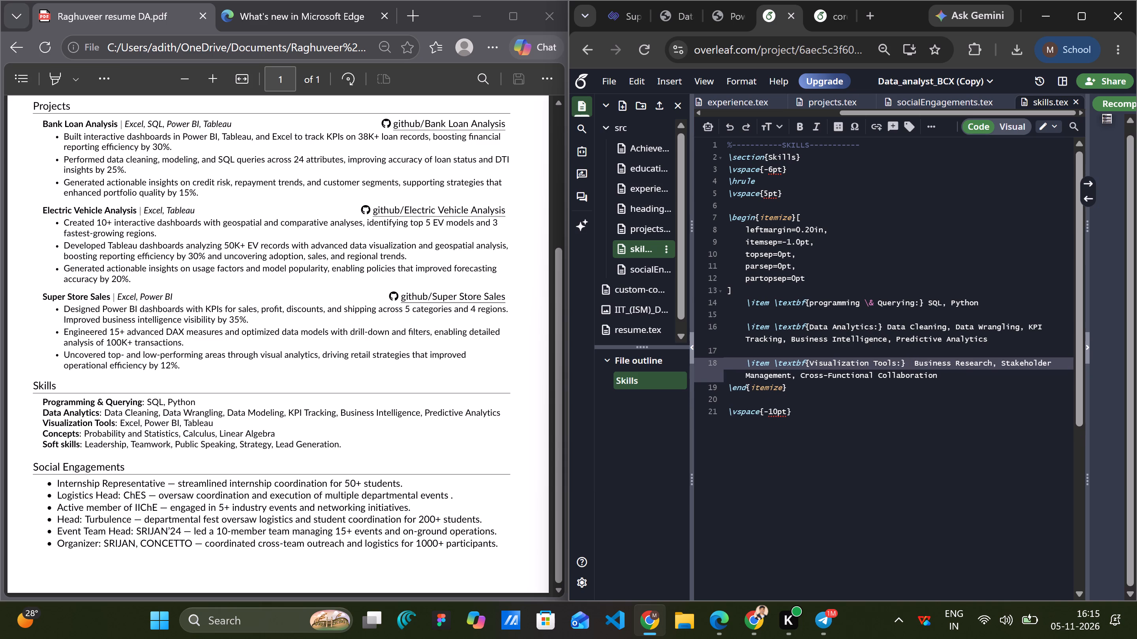
Delete Business Research, Stakeholder Management and Cross-Functional from the Visualization Tools item, leaving only the word Collaboration.
{"action": "key", "text": "ctrl+Delete"}
{"action": "key", "text": "ctrl+Delete"}
{"action": "key", "text": "ctrl+Delete"}
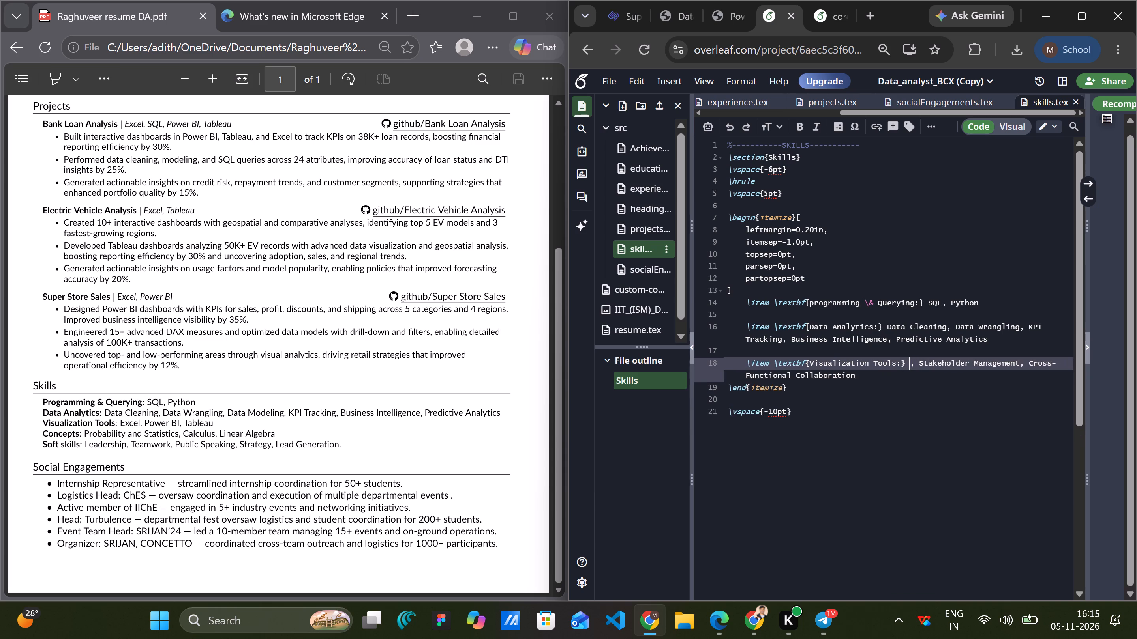
{"action": "key", "text": "ctrl+Delete"}
{"action": "key", "text": "ctrl+Delete"}
{"action": "key", "text": "ctrl+Delete"}
{"action": "key", "text": "ctrl+Delete"}
{"action": "key", "text": "ctrl+Delete"}
{"action": "key", "text": "ctrl+Delete"}
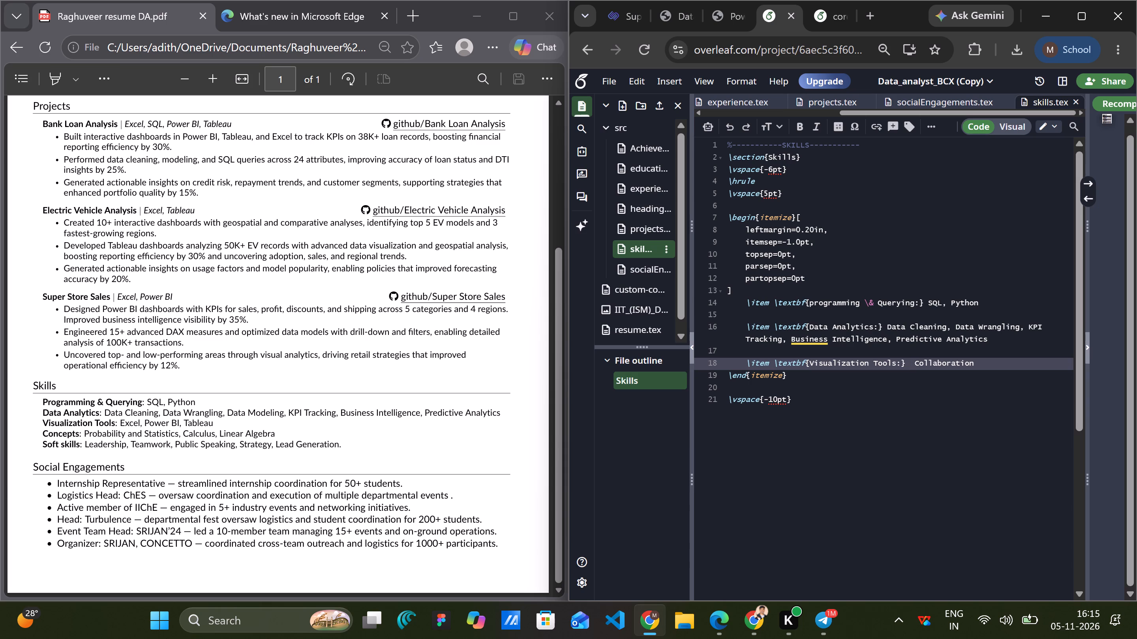
Enter "Excel, Power BI, Tableau" in the Visualization Tools item, replacing the leftover word Collaboration.
{"action": "type", "text": "Excwwl"}
{"action": "key", "text": "BackSpace"}
{"action": "key", "text": "BackSpace"}
{"action": "key", "text": "BackSpace"}
{"action": "type", "text": "el"}
{"action": "type", "text": ","}
{"action": "key", "text": "space"}
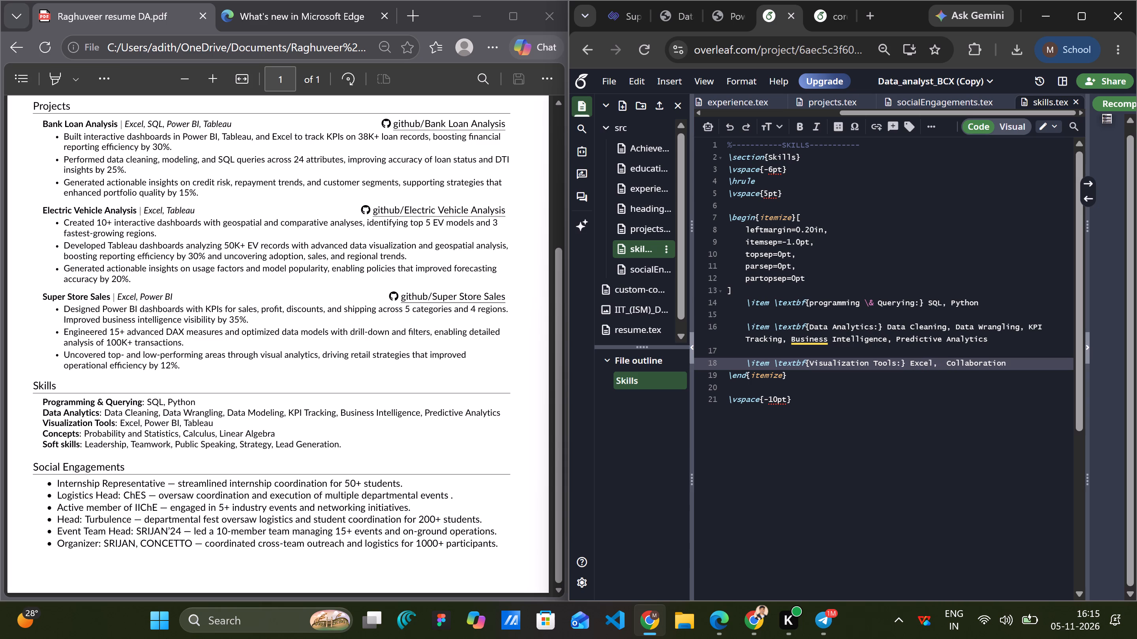
{"action": "type", "text": "Power BI"}
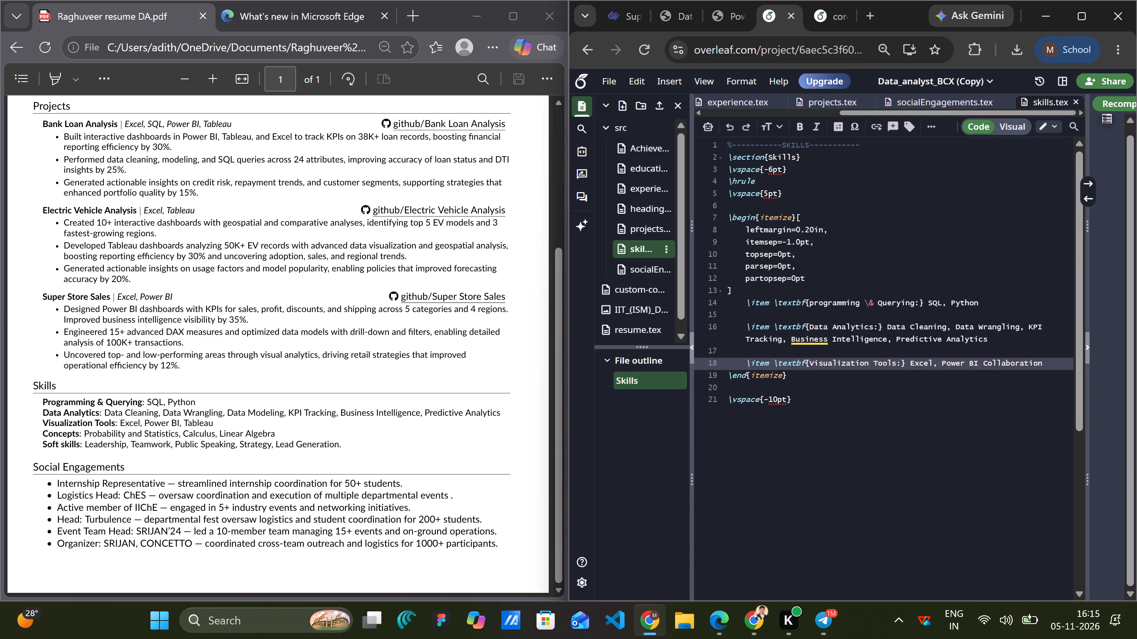
{"action": "key", "text": "comma"}
{"action": "key", "text": "space"}
{"action": "type", "text": "Tableau"}
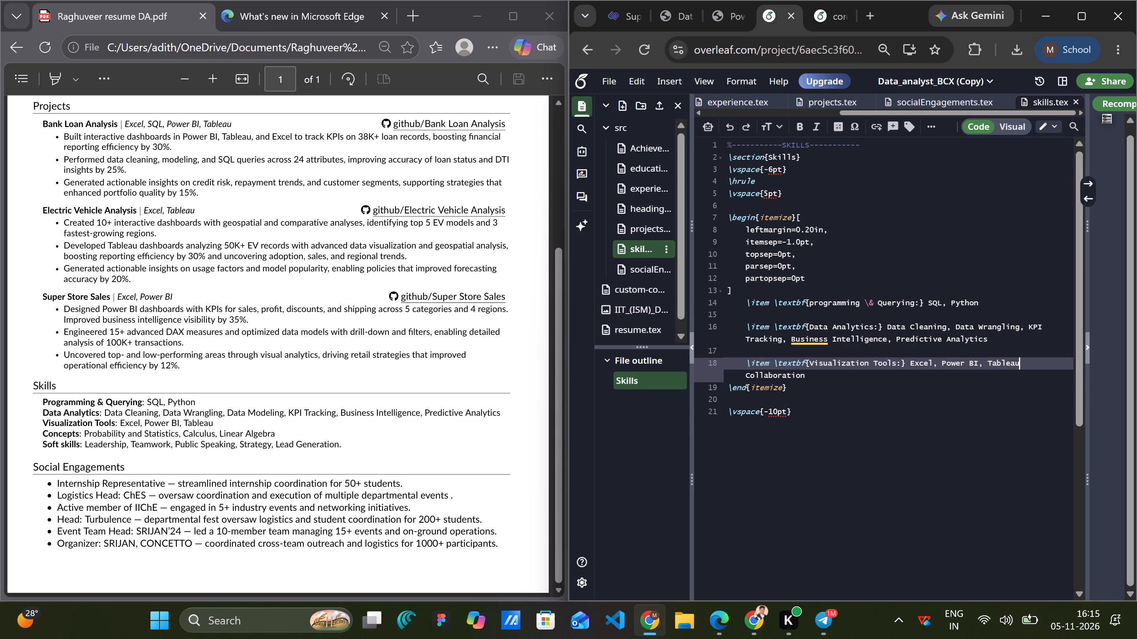
{"action": "key", "text": "ctrl+Delete"}
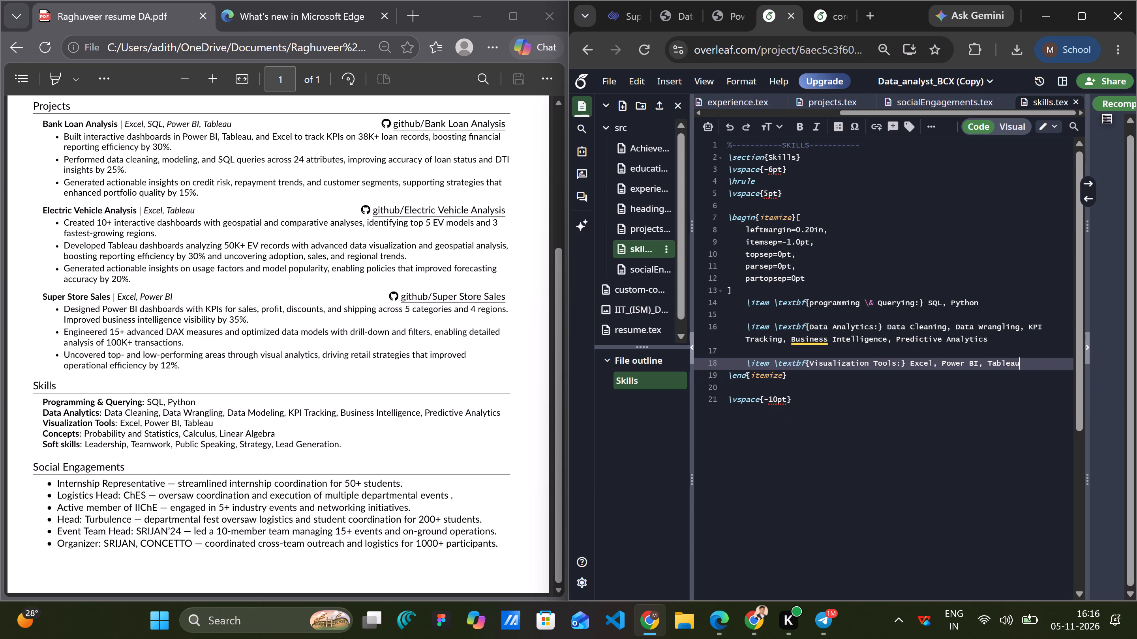
Copy the Visualization Tools item's command and bold label, without its list, onto the line below it.
{"action": "key", "text": "Return"}
{"action": "key", "text": "Return"}
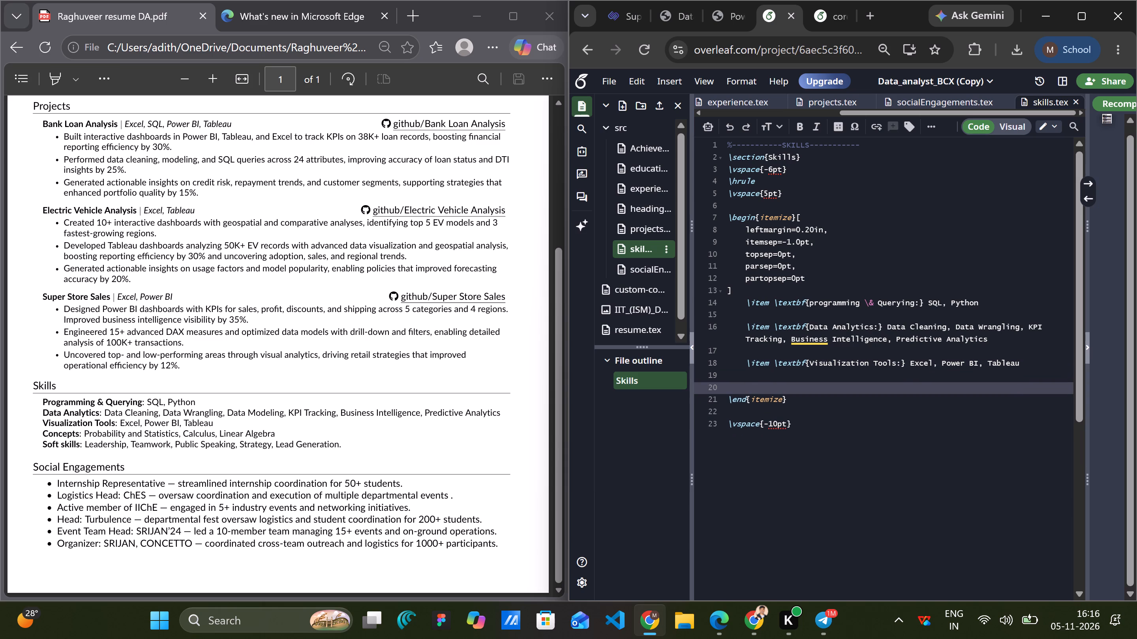
{"action": "left_click_drag", "start_coordinate": [743, 363], "coordinate": [907, 359]}
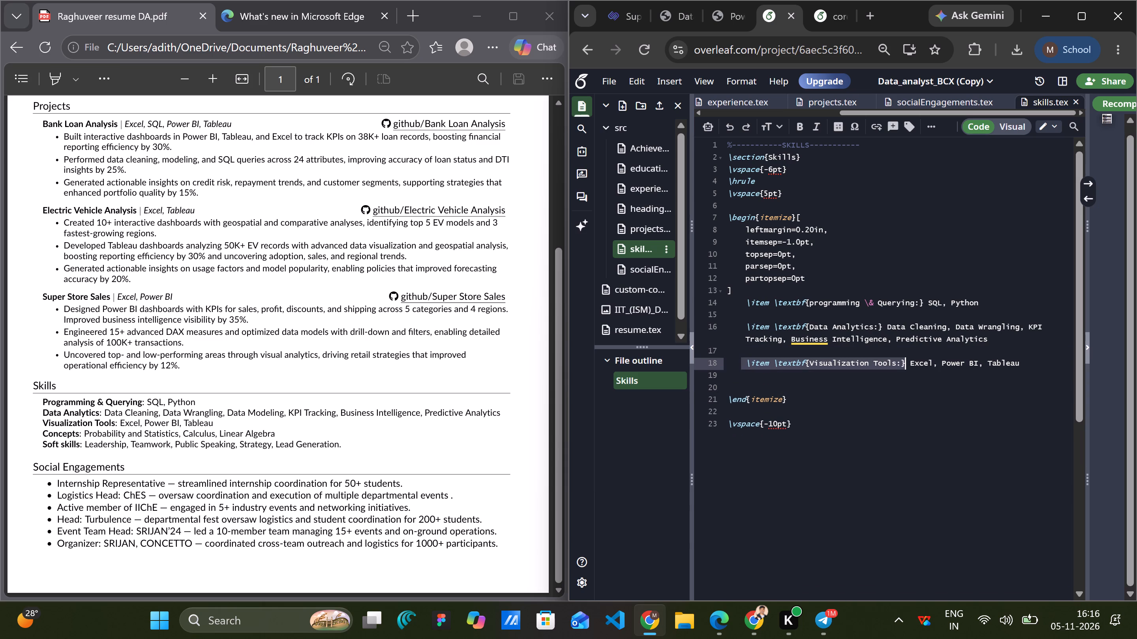
{"action": "left_click_drag", "start_coordinate": [907, 359], "coordinate": [906, 362]}
{"action": "key", "text": "ctrl+c"}
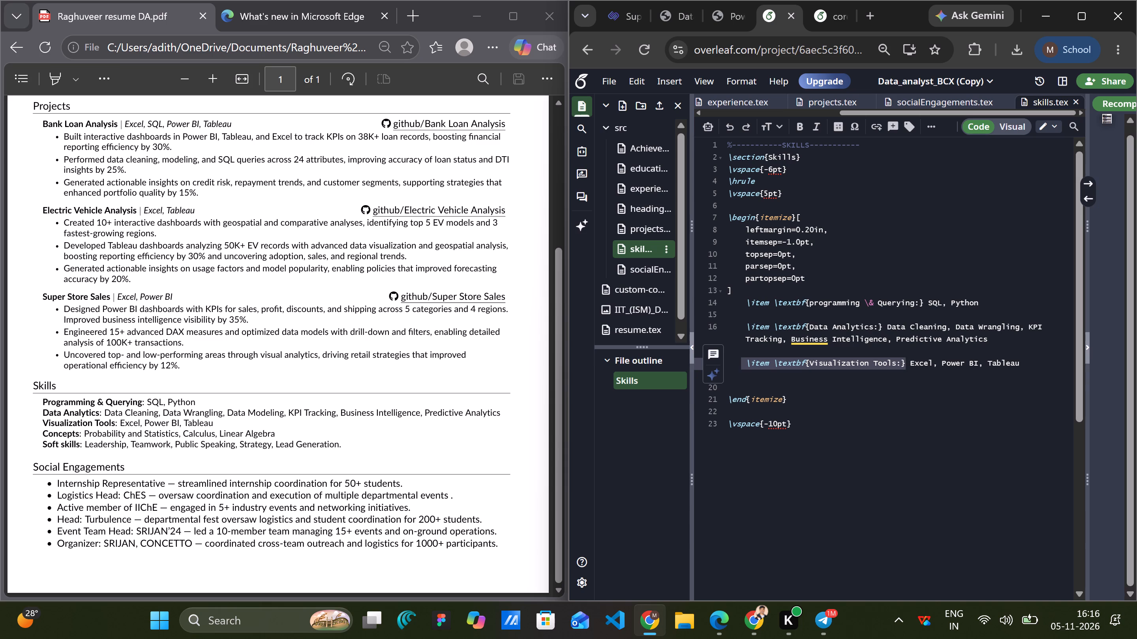
{"action": "left_click", "coordinate": [861, 398]}
{"action": "left_click", "coordinate": [798, 376]}
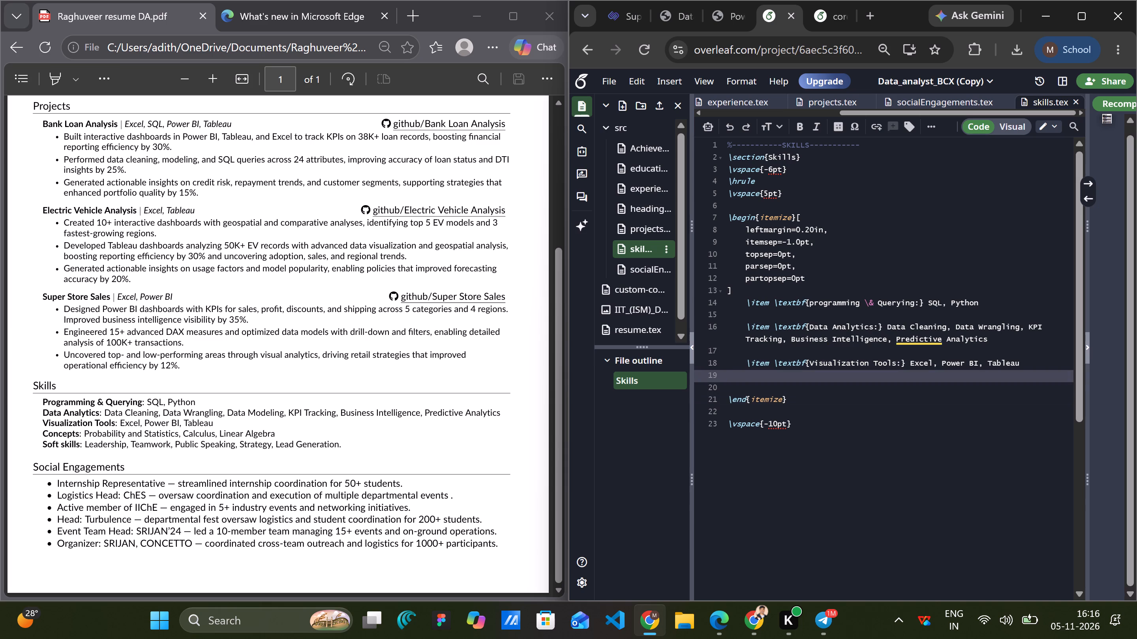
{"action": "key", "text": "Tab"}
{"action": "key", "text": "ctrl+v"}
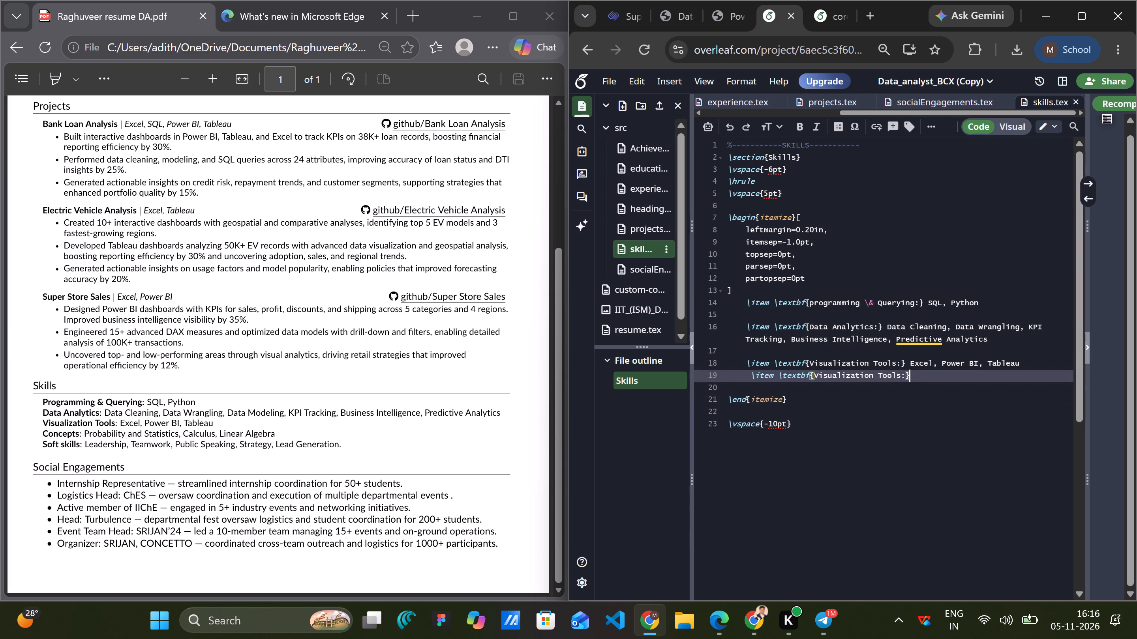
Move the copied item label down one line, leaving a blank line above it and aligning its indent with the other items.
{"action": "key", "text": "Left"}
{"action": "key", "text": "Left"}
{"action": "key", "text": "Left"}
{"action": "key", "text": "Left"}
{"action": "key", "text": "Left"}
{"action": "key", "text": "Left"}
{"action": "key", "text": "Left"}
{"action": "key", "text": "Left"}
{"action": "key", "text": "Left"}
{"action": "key", "text": "Left"}
{"action": "key", "text": "Left"}
{"action": "key", "text": "Left"}
{"action": "key", "text": "Left"}
{"action": "key", "text": "Left"}
{"action": "key", "text": "Left"}
{"action": "key", "text": "Left"}
{"action": "key", "text": "Left"}
{"action": "key", "text": "Left"}
{"action": "key", "text": "Left"}
{"action": "key", "text": "Left"}
{"action": "key", "text": "Left"}
{"action": "key", "text": "Left"}
{"action": "key", "text": "Left"}
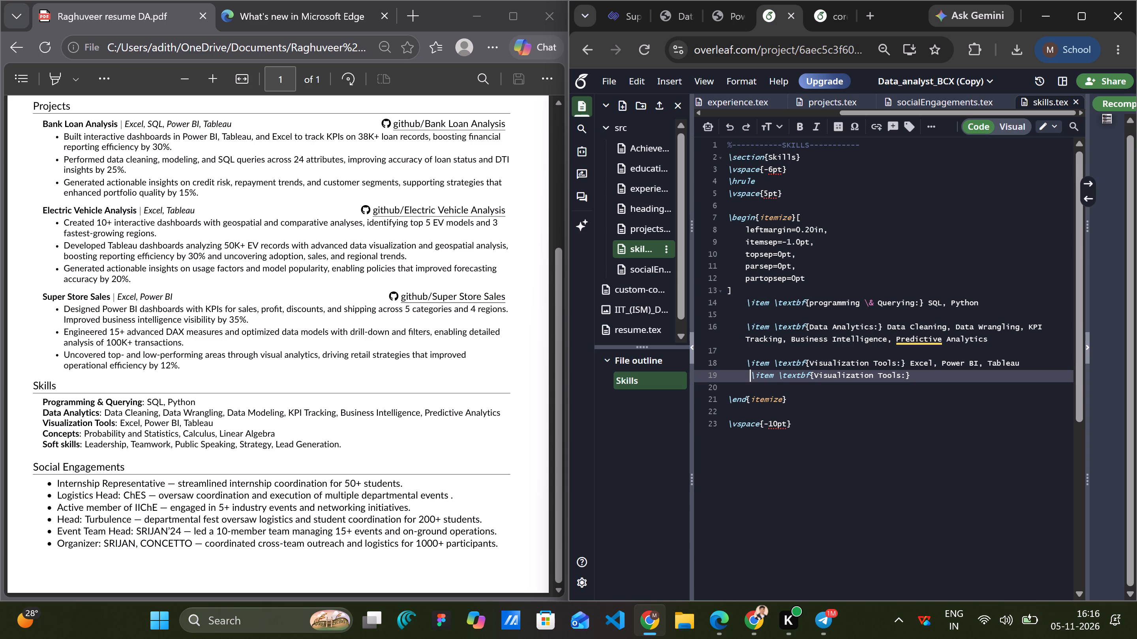
{"action": "key", "text": "BackSpace"}
{"action": "key", "text": "Return"}
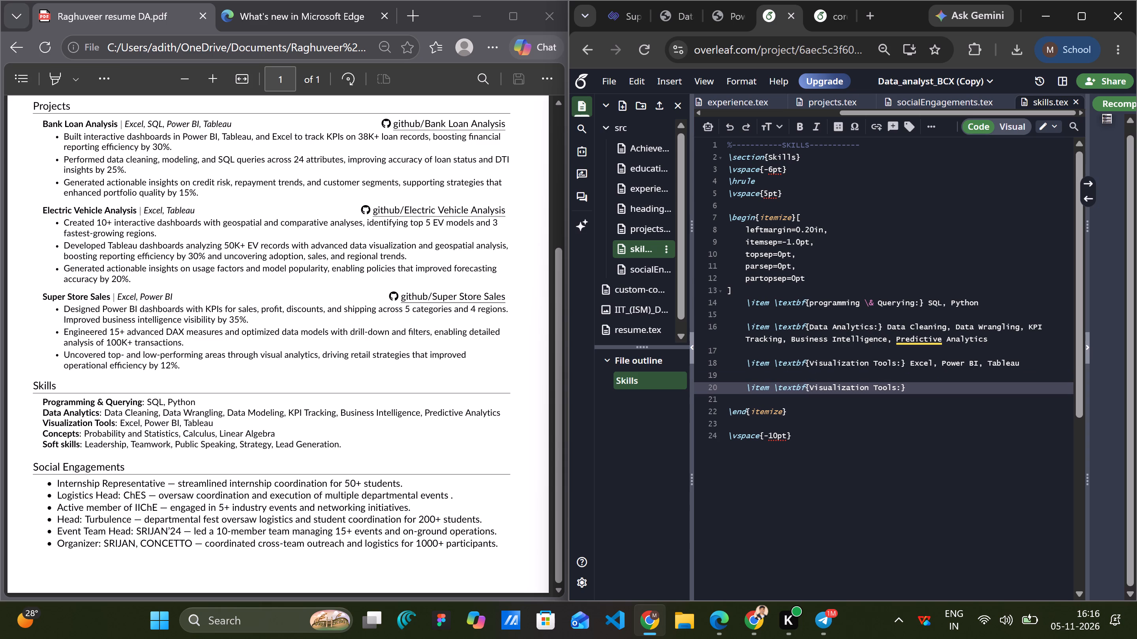
Change the copied fourth skills label to "Concepts", keeping the colon.
{"action": "left_click", "coordinate": [898, 387]}
{"action": "key", "text": "BackSpace"}
{"action": "key", "text": "BackSpace"}
{"action": "key", "text": "BackSpace"}
{"action": "key", "text": "BackSpace"}
{"action": "key", "text": "BackSpace"}
{"action": "key", "text": "BackSpace"}
{"action": "key", "text": "BackSpace"}
{"action": "key", "text": "BackSpace"}
{"action": "key", "text": "BackSpace"}
{"action": "key", "text": "BackSpace"}
{"action": "key", "text": "BackSpace"}
{"action": "key", "text": "BackSpace"}
{"action": "key", "text": "BackSpace"}
{"action": "key", "text": "BackSpace"}
{"action": "key", "text": "BackSpace"}
{"action": "key", "text": "BackSpace"}
{"action": "key", "text": "BackSpace"}
{"action": "key", "text": "BackSpace"}
{"action": "key", "text": "BackSpace"}
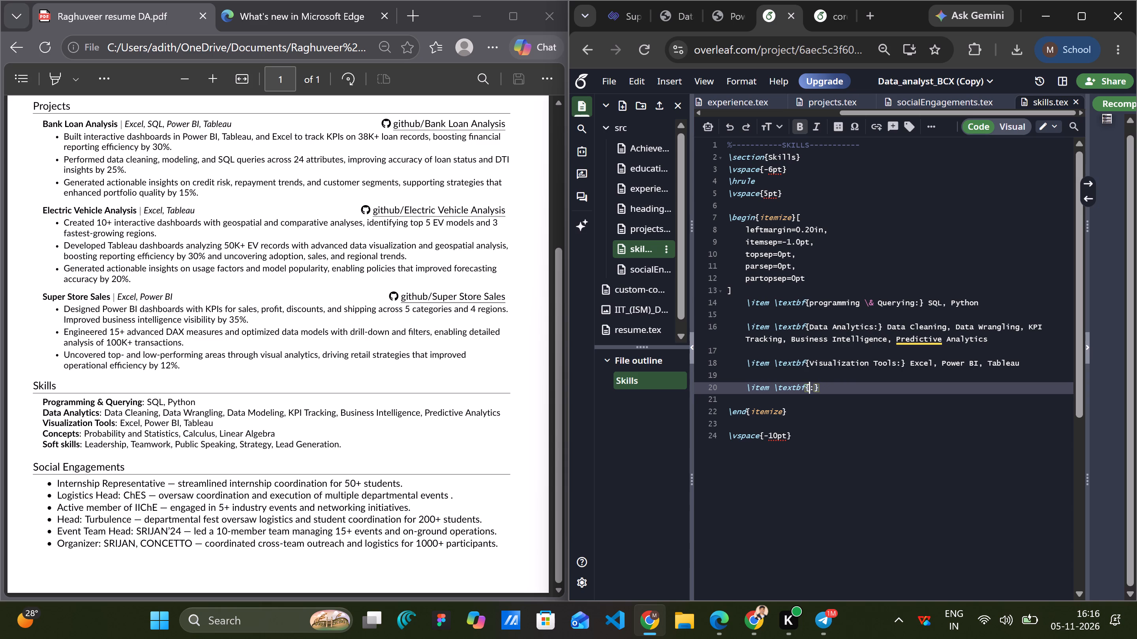
{"action": "type", "text": "Concepts"}
Enter "Probability and Statistics, Calculus, Linear Algebra" as the Concepts item's list.
{"action": "key", "text": "Right"}
{"action": "key", "text": "Right"}
{"action": "key", "text": "space"}
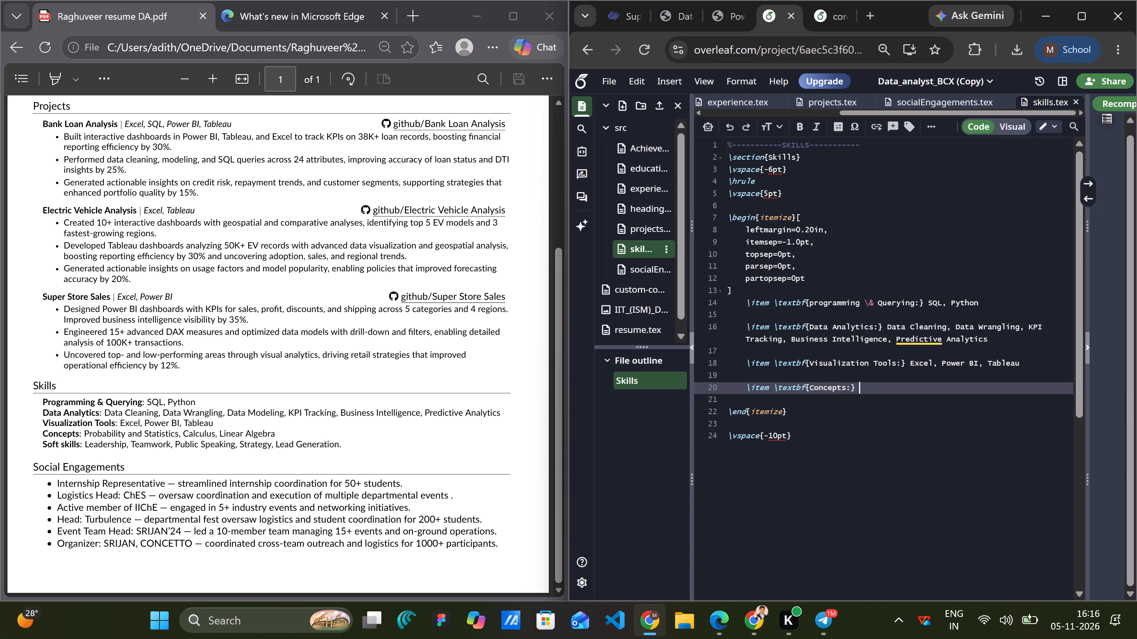
{"action": "type", "text": "Probability"}
{"action": "key", "text": "space"}
{"action": "type", "text": "ans"}
{"action": "key", "text": "BackSpace"}
{"action": "type", "text": "d"}
{"action": "key", "text": "space"}
{"action": "type", "text": "Statis"}
{"action": "type", "text": "ticss"}
{"action": "key", "text": "BackSpace"}
{"action": "type", "text": ","}
{"action": "key", "text": "space"}
{"action": "type", "text": "Calculus"}
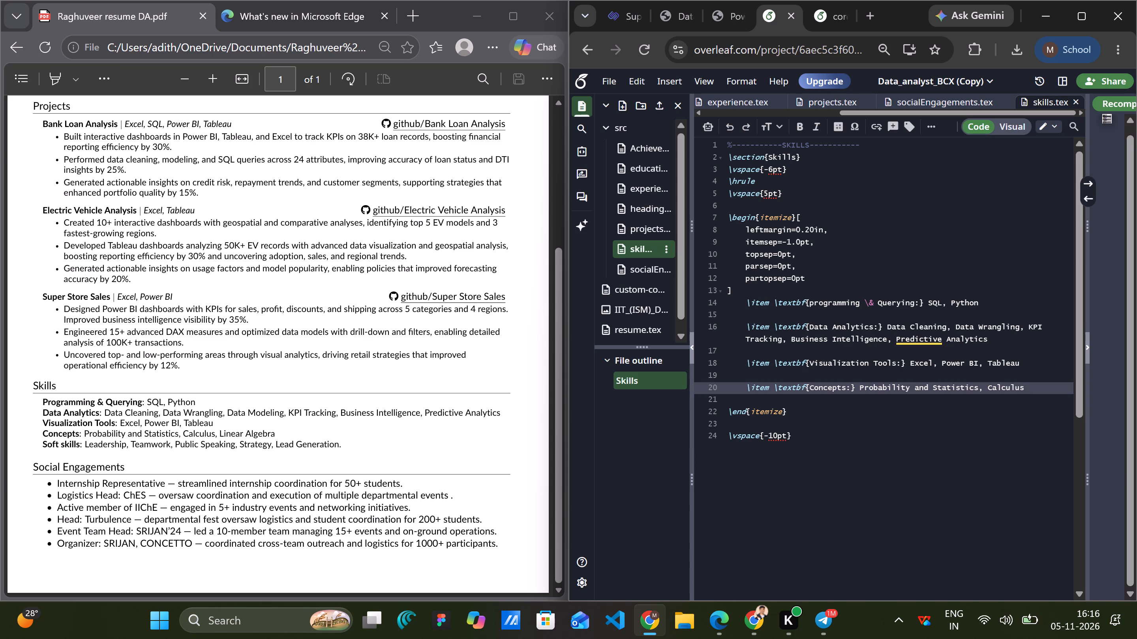
{"action": "type", "text": ", Linear"}
{"action": "key", "text": "space"}
{"action": "type", "text": "Al"}
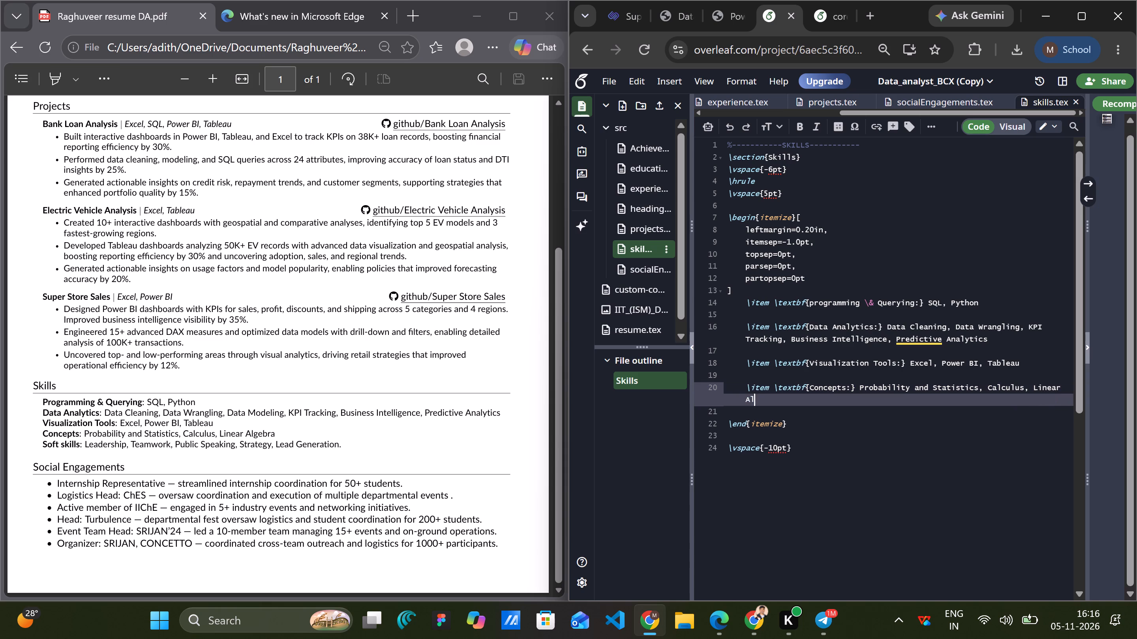
{"action": "type", "text": "gebra"}
Add a fifth skills item below Concepts, after a blank line, with the bold label "Soft skills:".
{"action": "key", "text": "Return"}
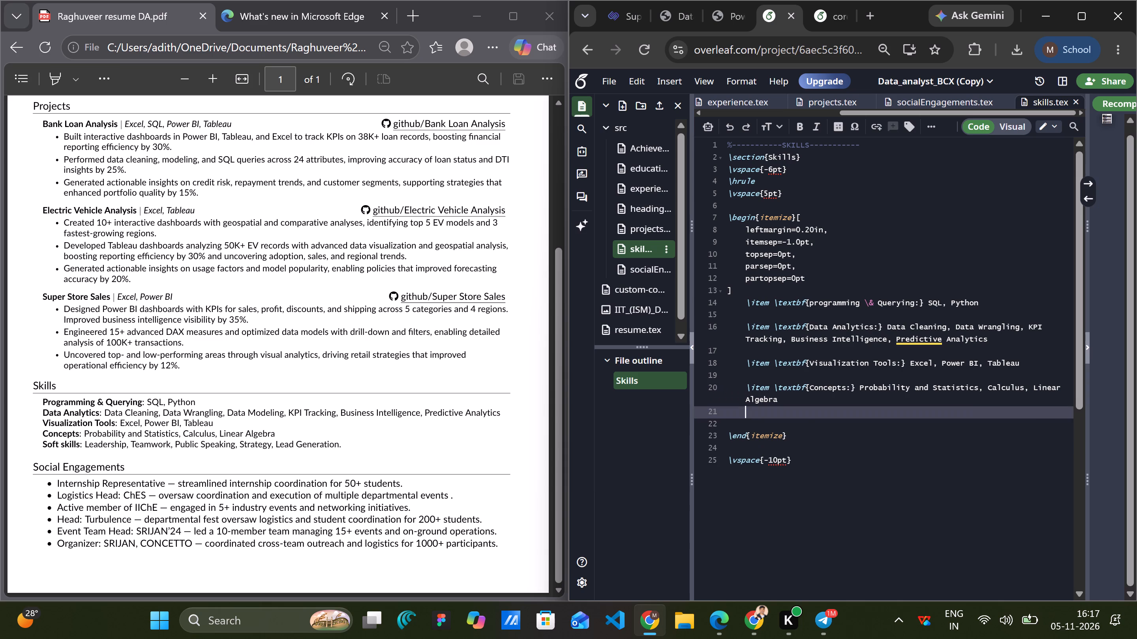
{"action": "key", "text": "Return"}
{"action": "key", "text": "backslash"}
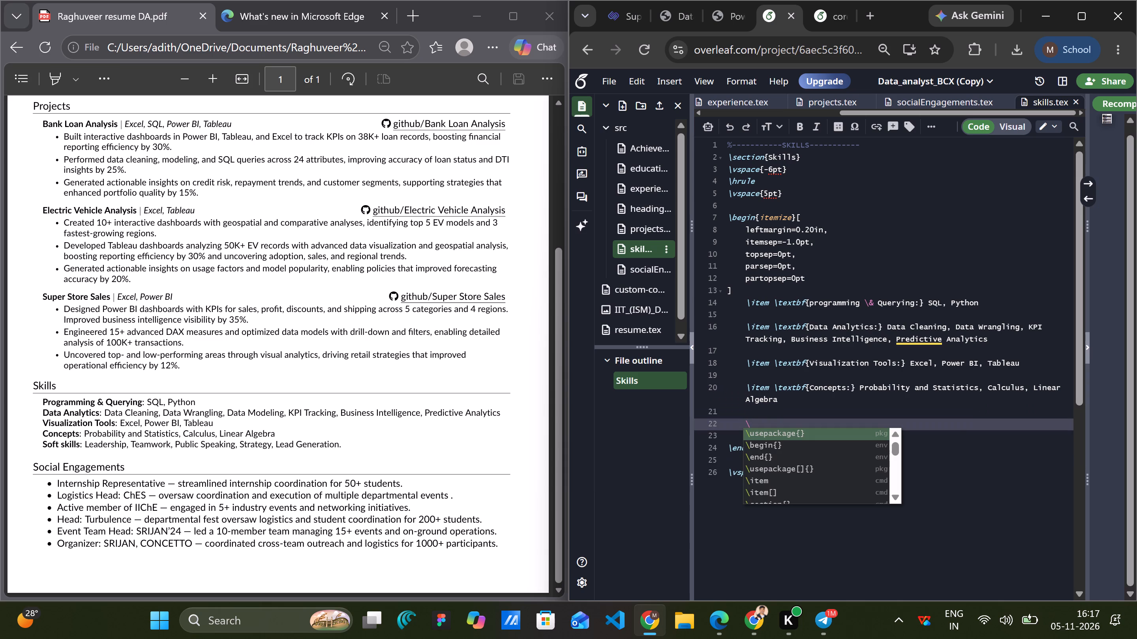
{"action": "type", "text": "item"}
{"action": "key", "text": "space"}
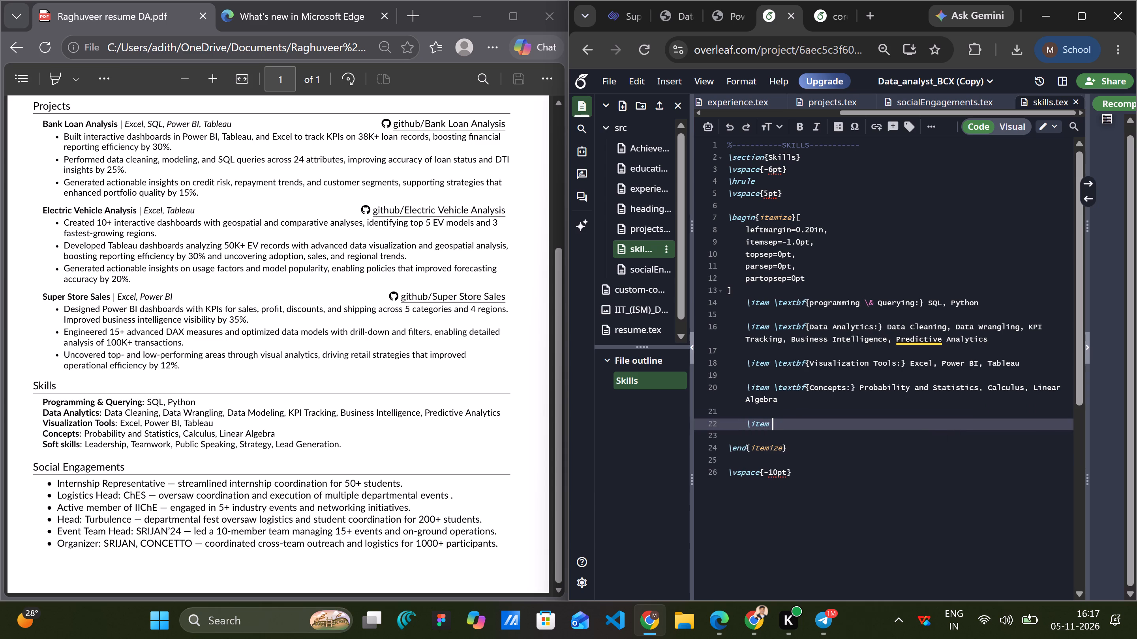
{"action": "type", "text": "\\te"}
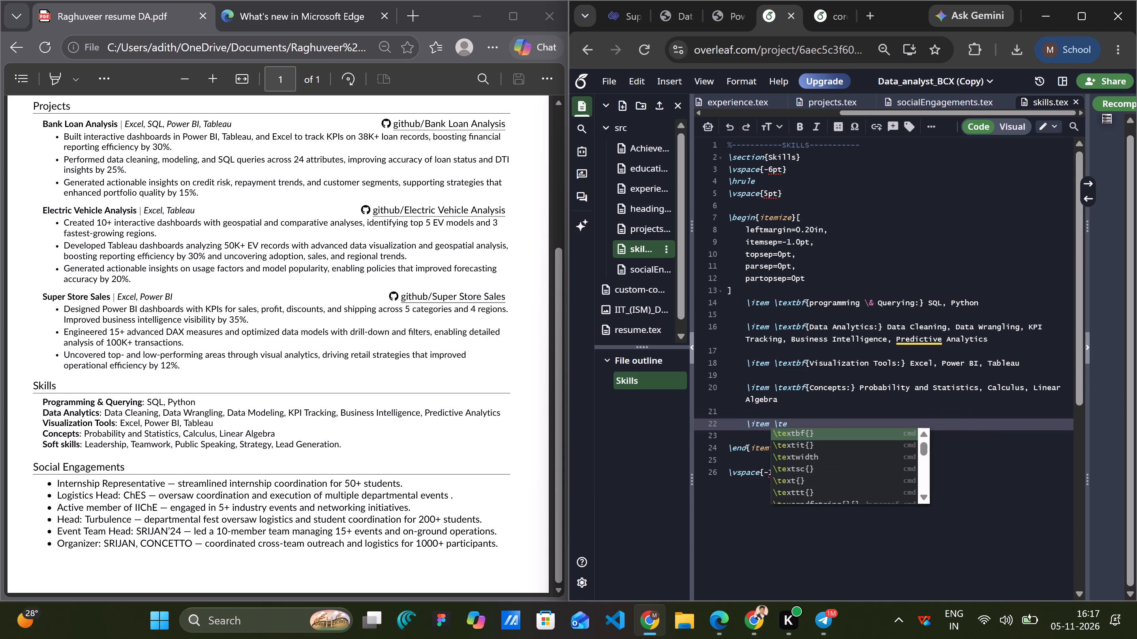
{"action": "key", "text": "Tab"}
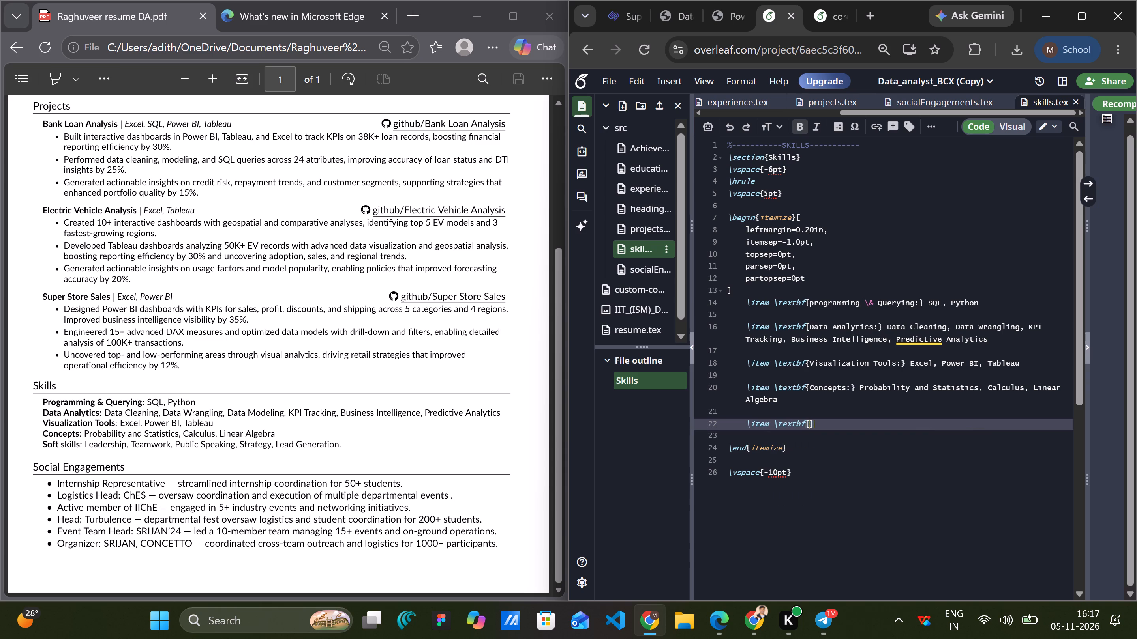
{"action": "type", "text": "Soft S"}
{"action": "key", "text": "BackSpace"}
{"action": "type", "text": "skills"}
{"action": "key", "text": "shift+colon"}
{"action": "key", "text": "Right"}
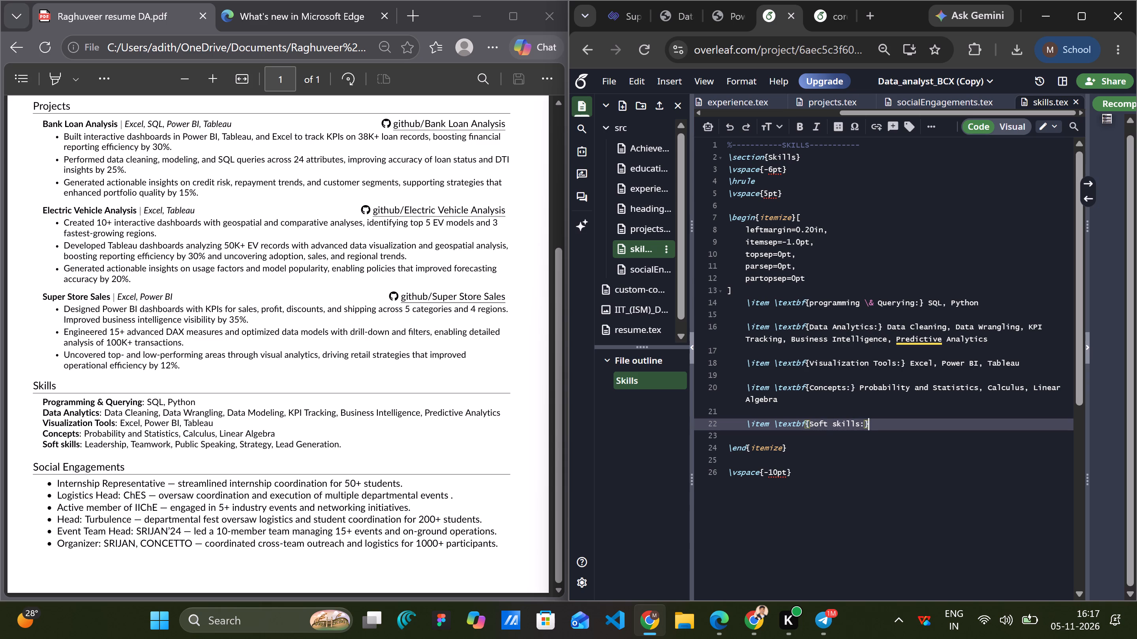
Enter "Leadership, Teamwork, Public Speaking, Strategy, Lead Generation" as the Soft skills item's list, followed by a blank line.
{"action": "key", "text": "space"}
{"action": "key", "text": "shift+l"}
{"action": "type", "text": "eadership"}
{"action": "type", "text": ", Teamwork,"}
{"action": "key", "text": "space"}
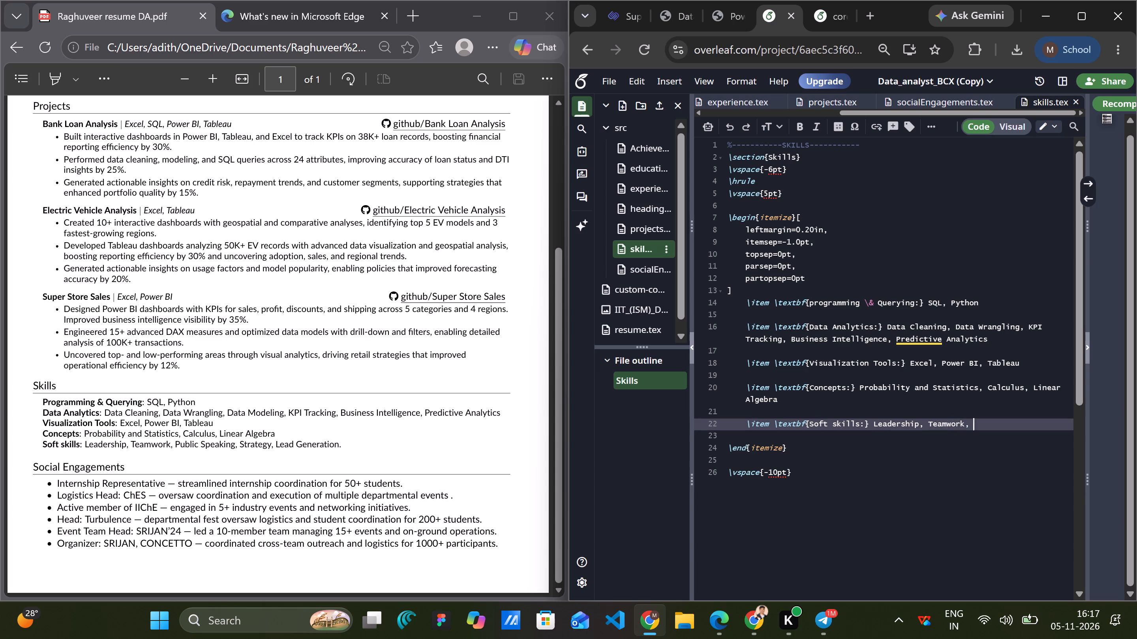
{"action": "type", "text": "Publ"}
{"action": "type", "text": "ic Speaking"}
{"action": "type", "text": ","}
{"action": "key", "text": "space"}
{"action": "type", "text": "Stra"}
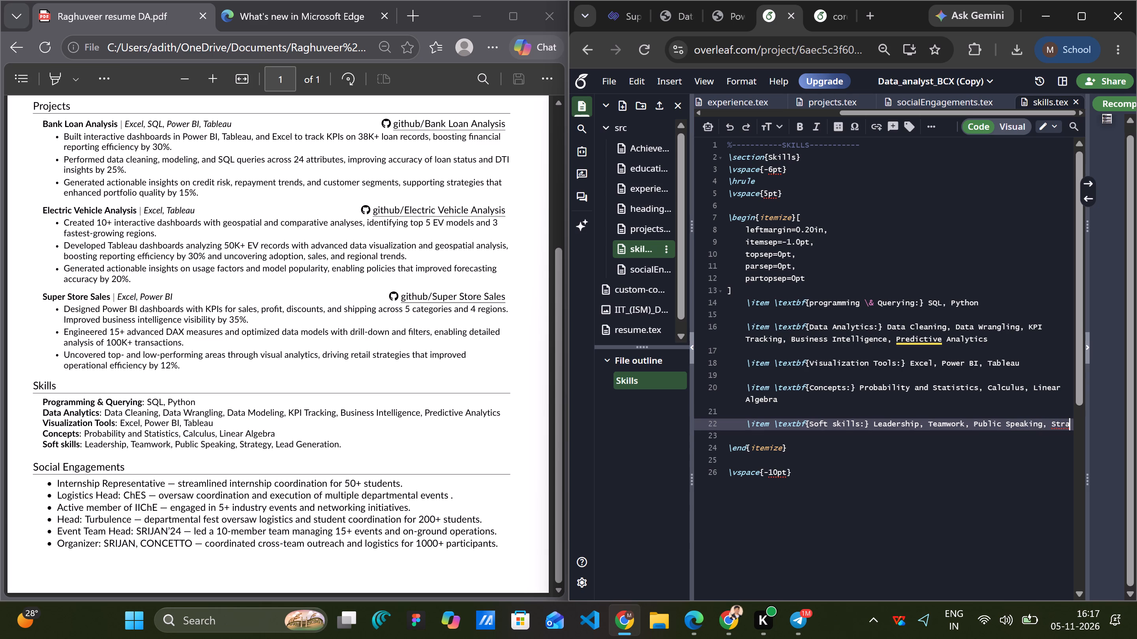
{"action": "type", "text": "te"}
{"action": "type", "text": "gy"}
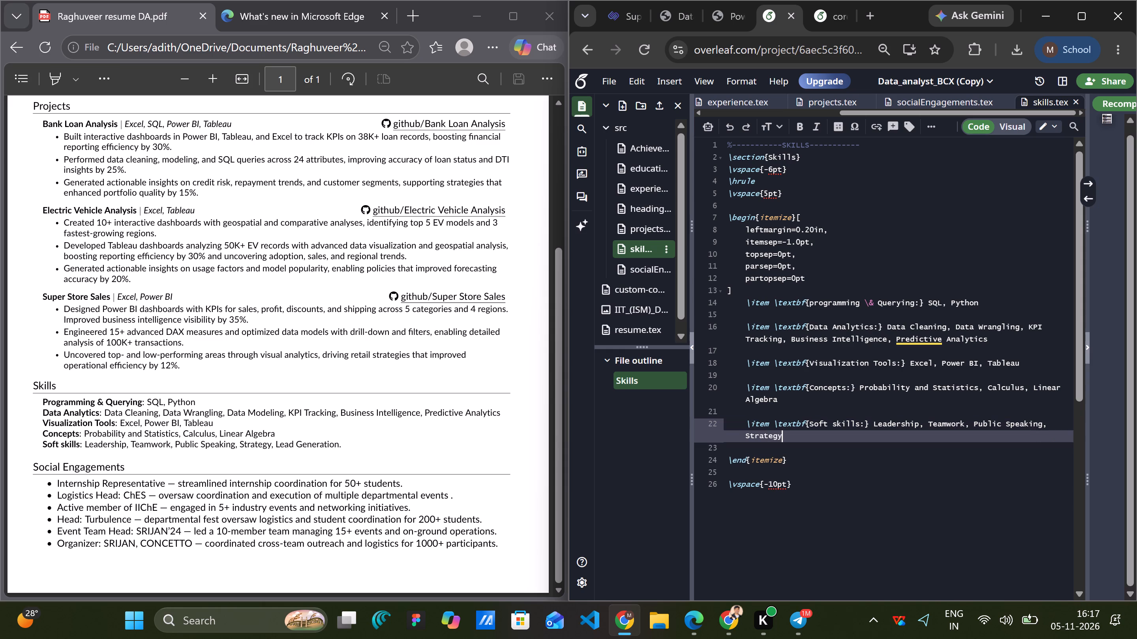
{"action": "type", "text": ", L"}
{"action": "type", "text": "ead"}
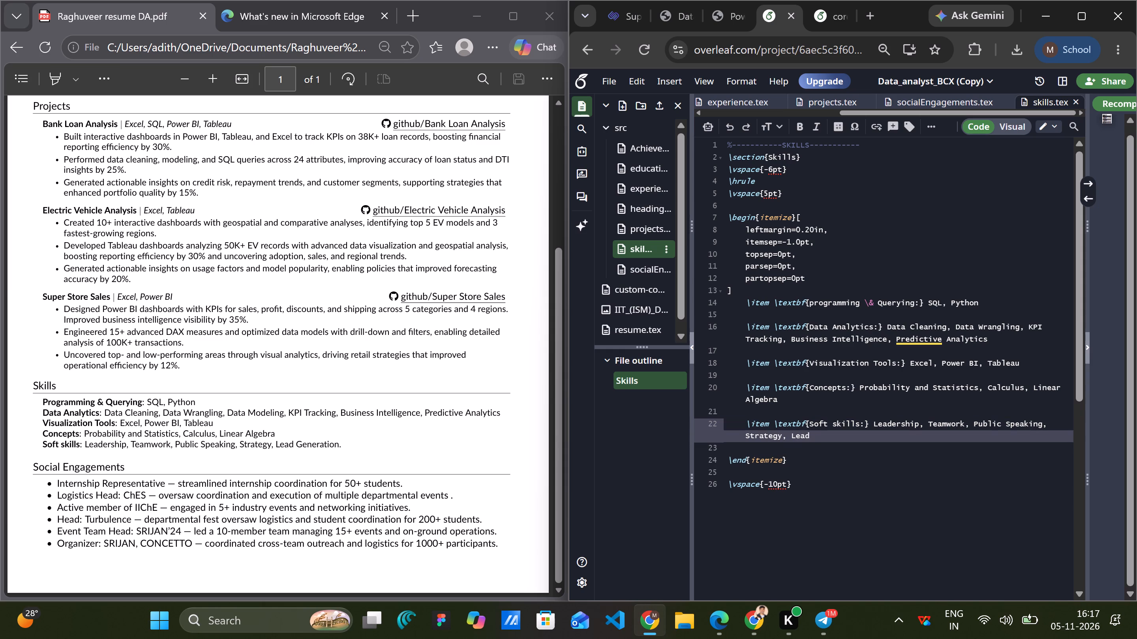
{"action": "key", "text": "space"}
{"action": "type", "text": "Gene"}
{"action": "type", "text": "ration"}
{"action": "key", "text": "Return"}
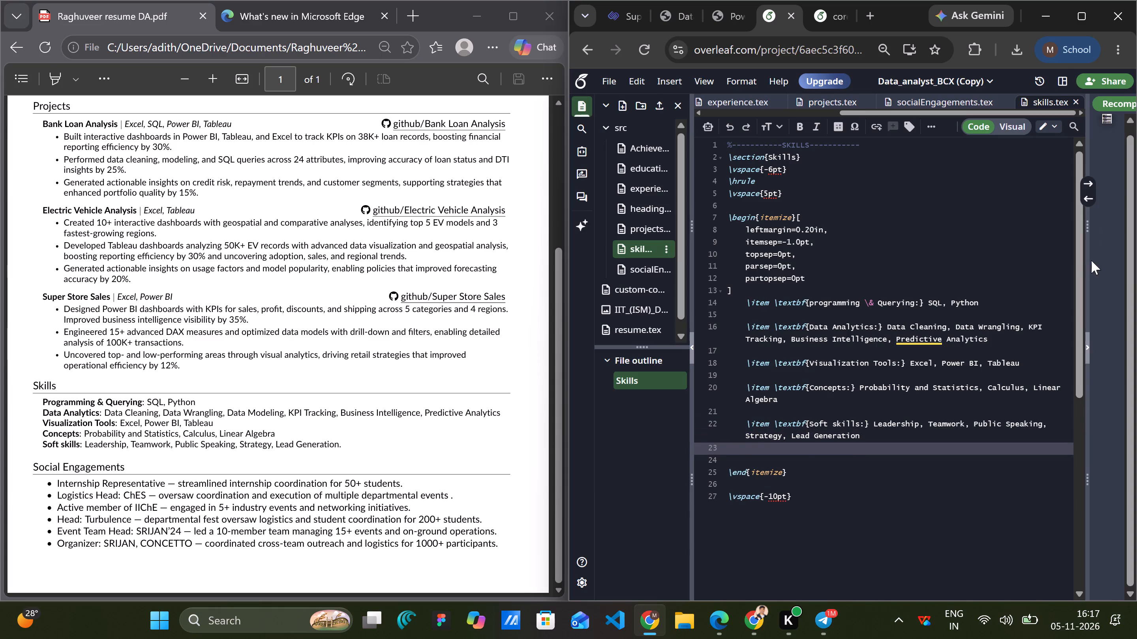
Widen the PDF preview and recompile the resume with the rewritten Skills section.
{"action": "left_click_drag", "start_coordinate": [1088, 267], "coordinate": [873, 297]}
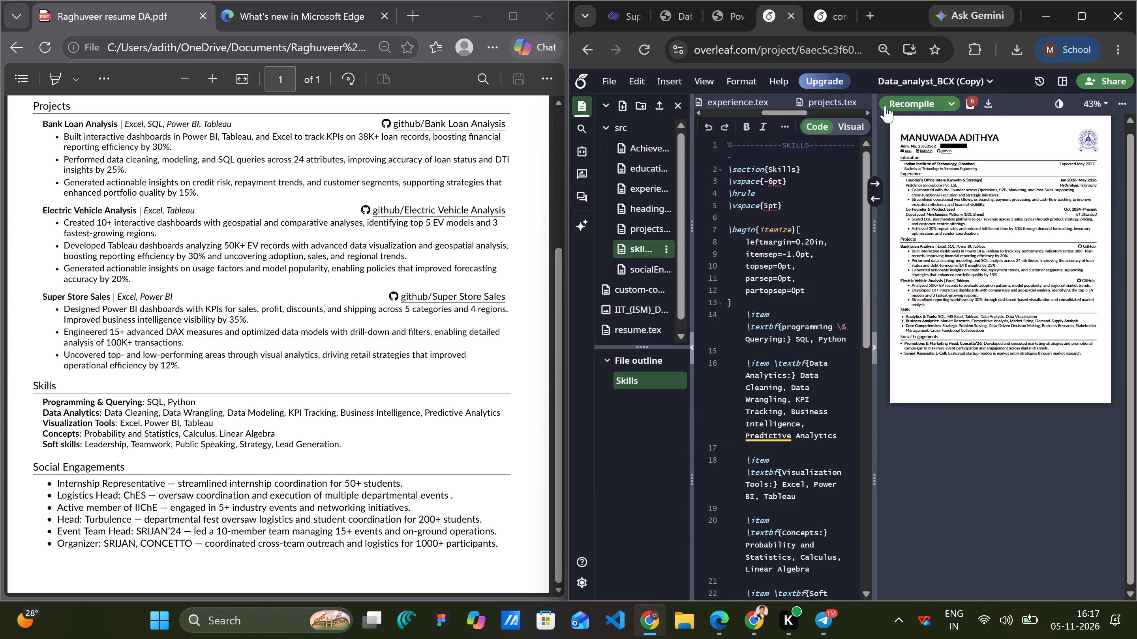
{"action": "left_click", "coordinate": [904, 104]}
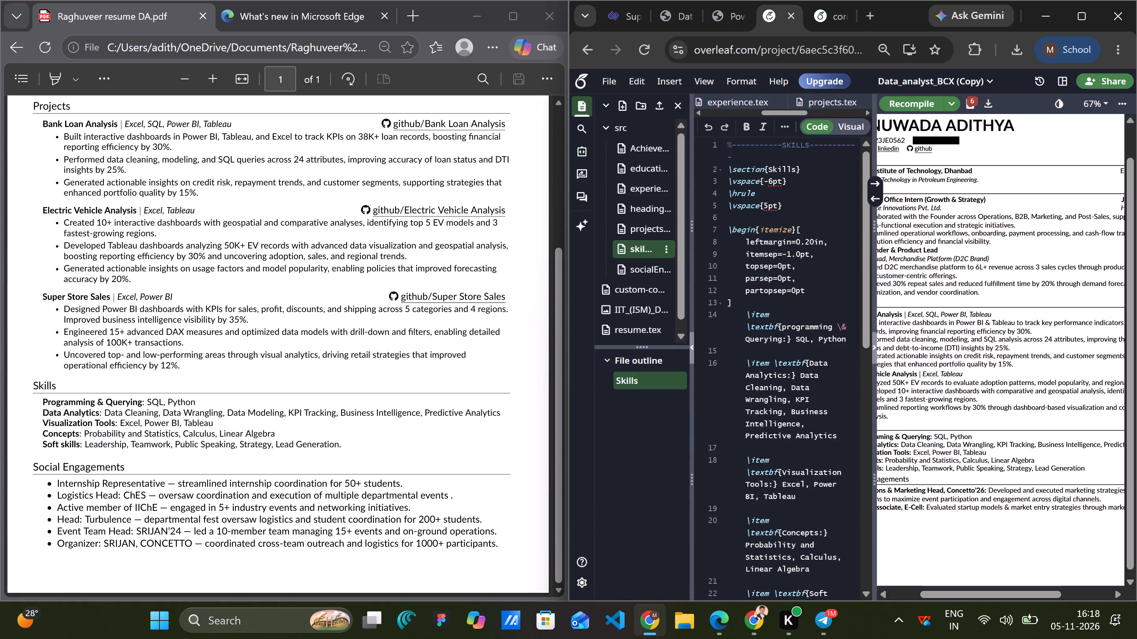
{"action": "scroll", "coordinate": [947, 338], "scroll_direction": "right", "scroll_amount": 1}
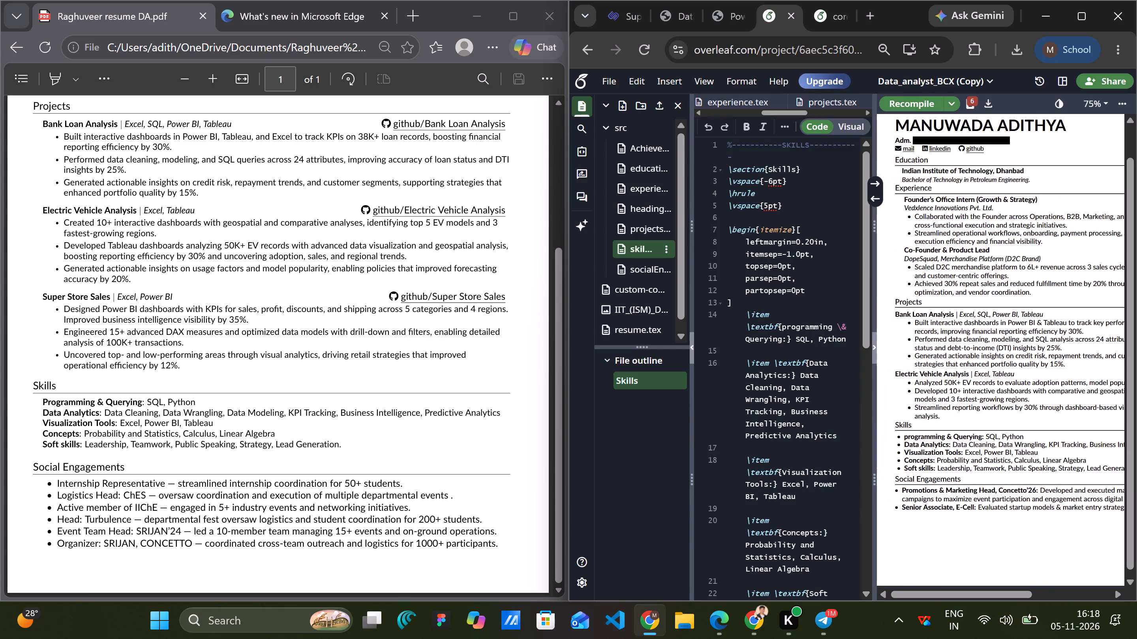
Capitalize the first skills label so it reads "Programming \& Querying:".
{"action": "left_click", "coordinate": [782, 325]}
{"action": "key", "text": "Delete"}
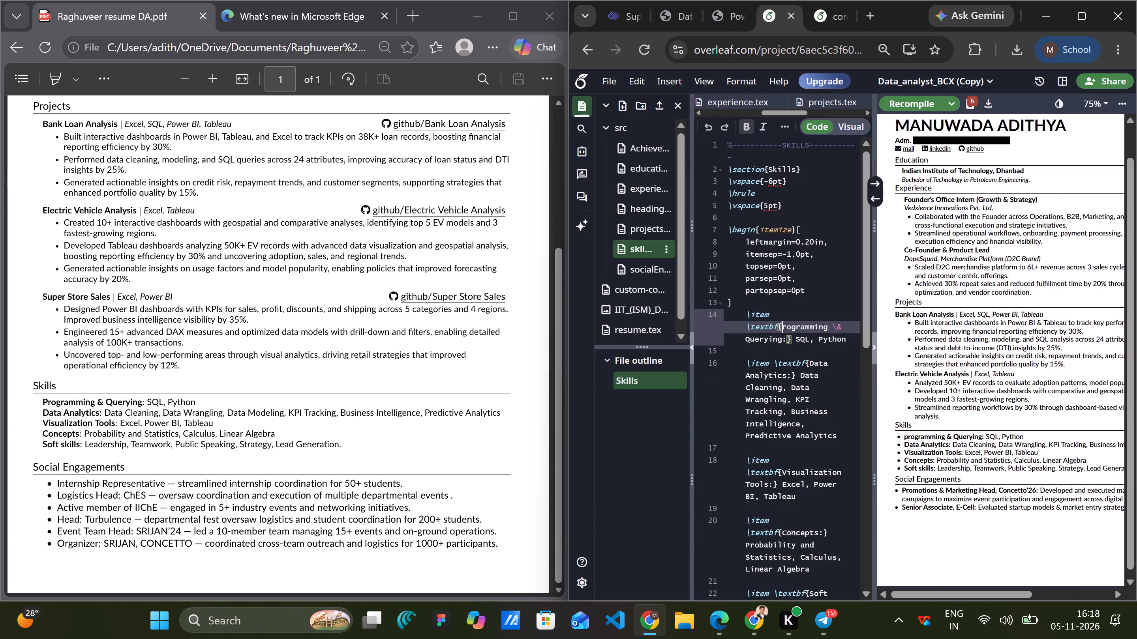
{"action": "key", "text": "shift+p"}
Examine the compiled resume preview alongside the skills source in a maximized window.
{"action": "scroll", "coordinate": [908, 423], "scroll_direction": "down", "scroll_amount": 1}
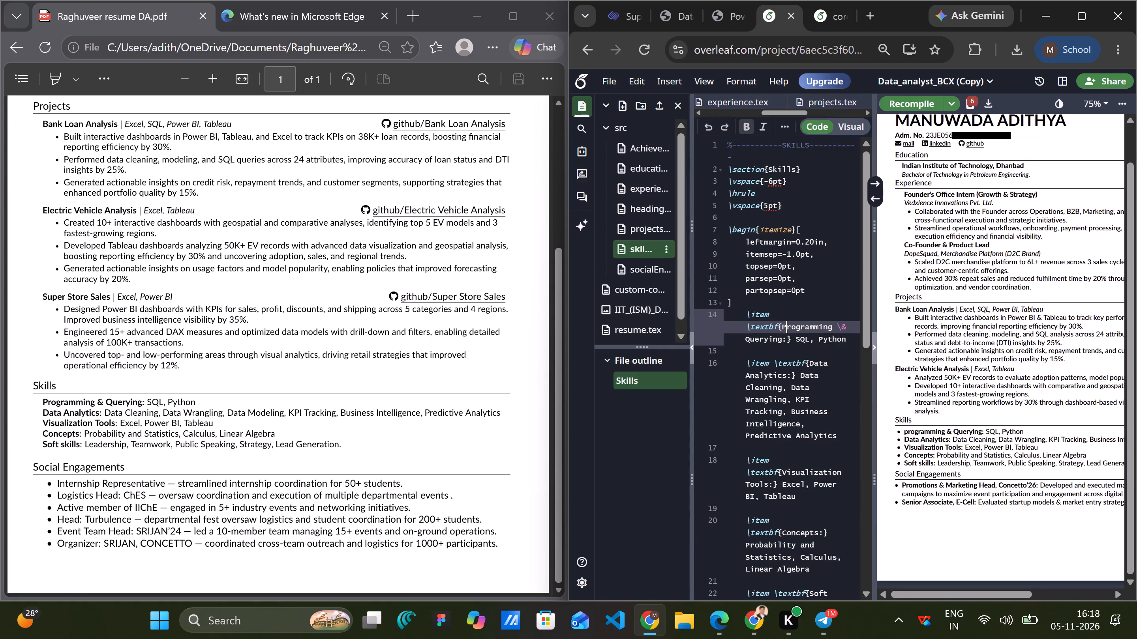
{"action": "scroll", "coordinate": [908, 423], "scroll_direction": "down", "scroll_amount": 1}
{"action": "scroll", "coordinate": [908, 423], "scroll_direction": "up", "scroll_amount": 1}
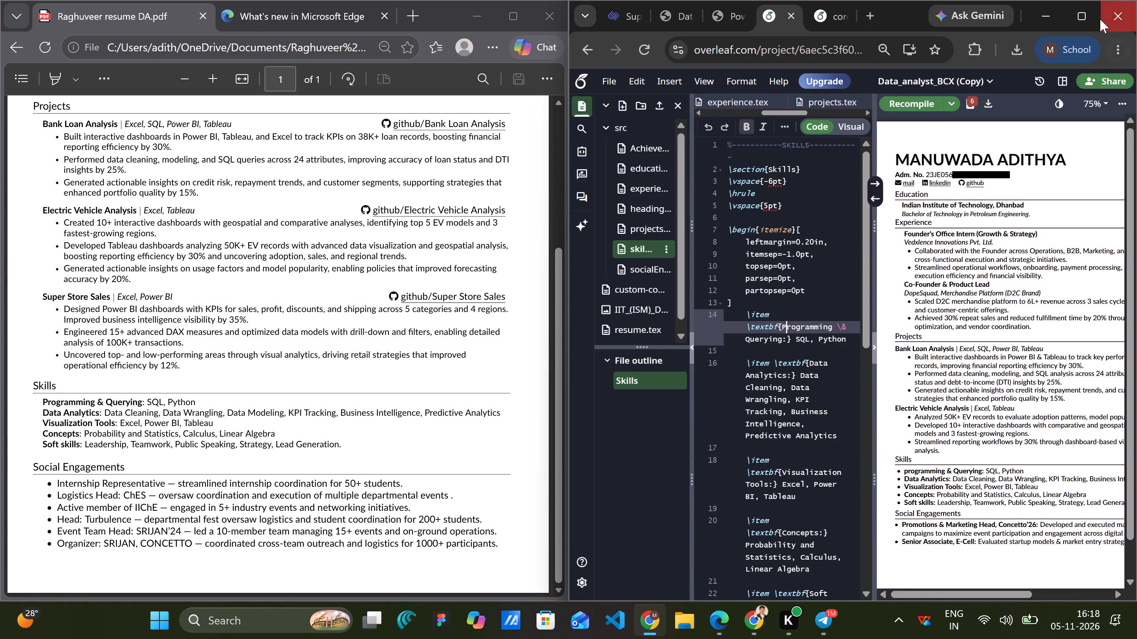
{"action": "left_click", "coordinate": [1098, 19]}
{"action": "scroll", "coordinate": [817, 327], "scroll_direction": "down", "scroll_amount": 1}
{"action": "scroll", "coordinate": [817, 327], "scroll_direction": "up", "scroll_amount": 1}
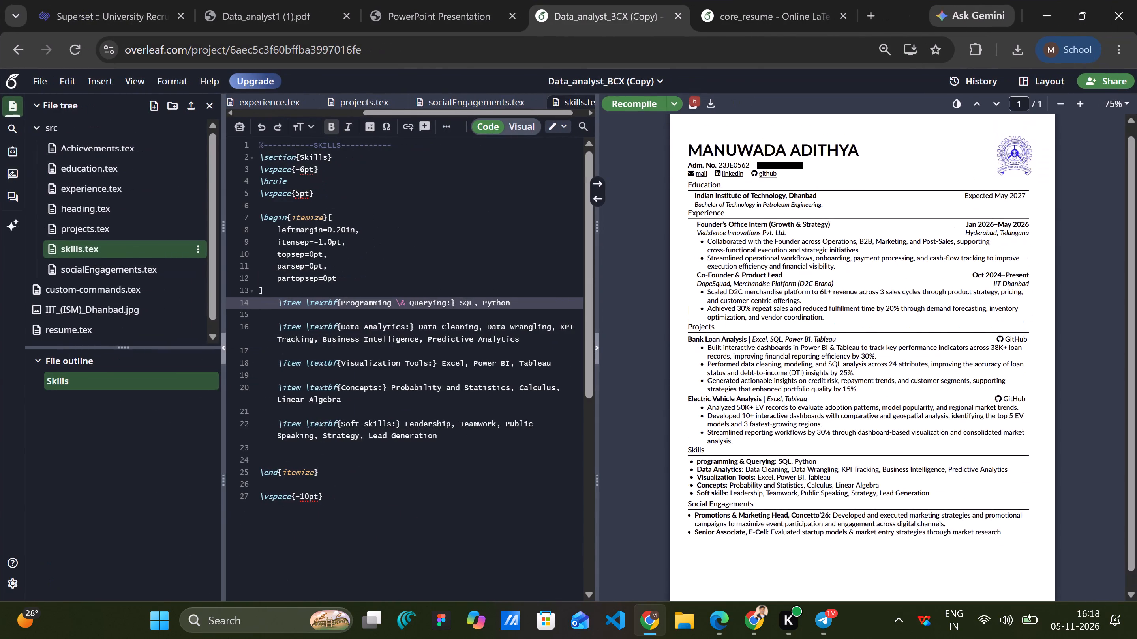
{"action": "scroll", "coordinate": [817, 327], "scroll_direction": "up", "scroll_amount": 1}
{"action": "left_click", "coordinate": [409, 544]}
{"action": "scroll", "coordinate": [409, 544], "scroll_direction": "up", "scroll_amount": 4}
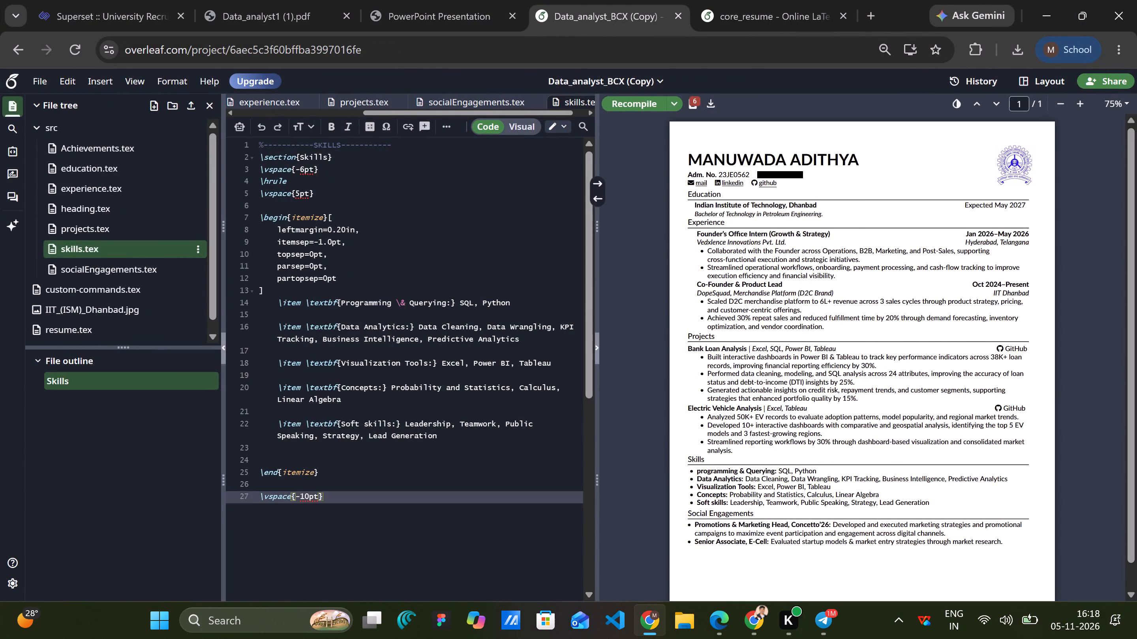
{"action": "left_click", "coordinate": [456, 227]}
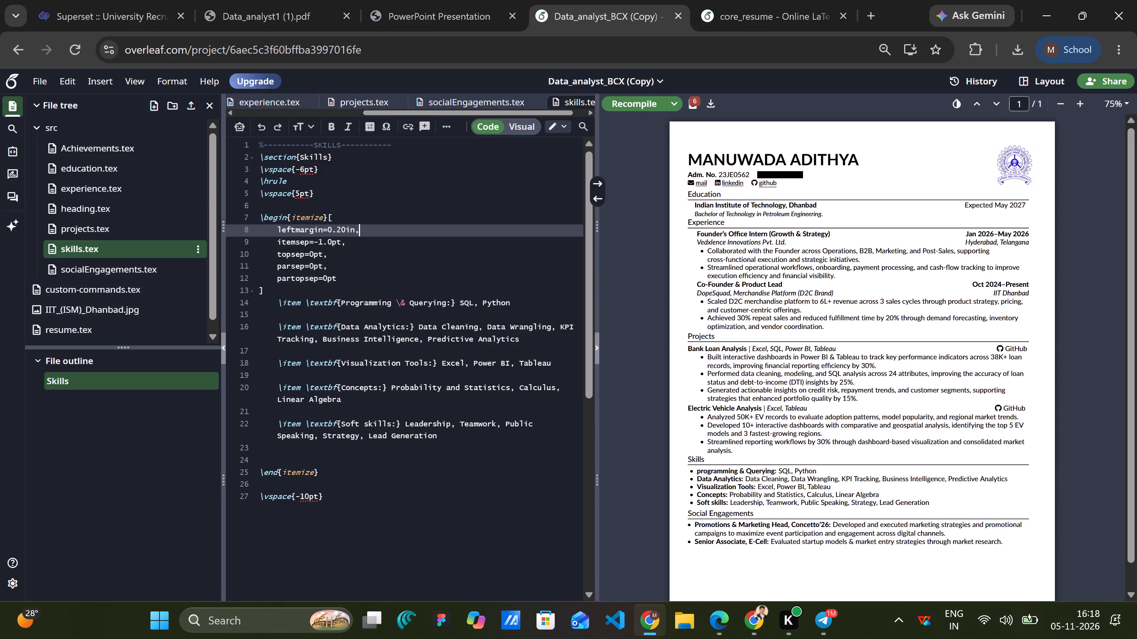
{"action": "scroll", "coordinate": [407, 519], "scroll_direction": "up", "scroll_amount": 2}
Open projects.tex and place the cursor on its last line.
{"action": "left_click", "coordinate": [150, 234]}
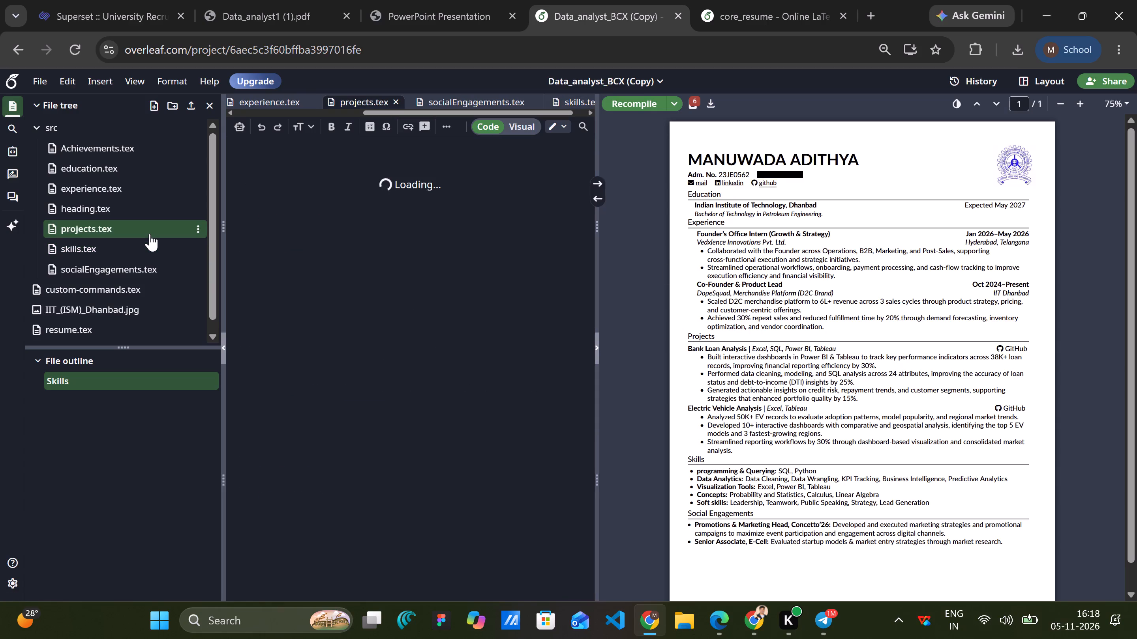
{"action": "left_click", "coordinate": [478, 517]}
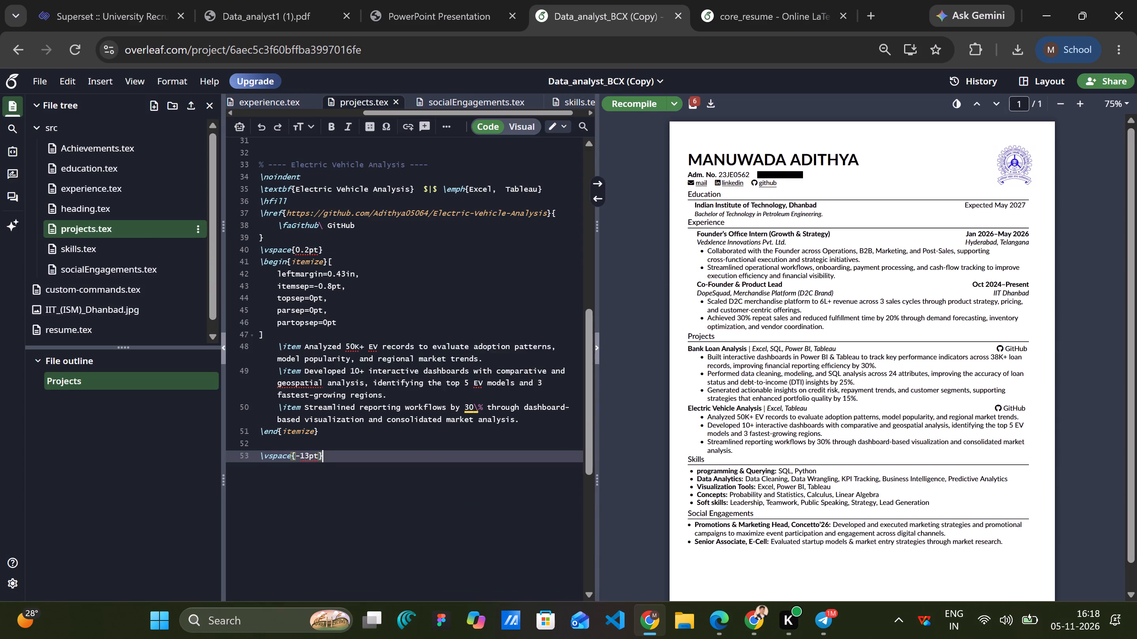
Switch to the reference resume in Edge and review it from header to Social Engagements, bringing Overleaf back beside it.
{"action": "left_click", "coordinate": [731, 627]}
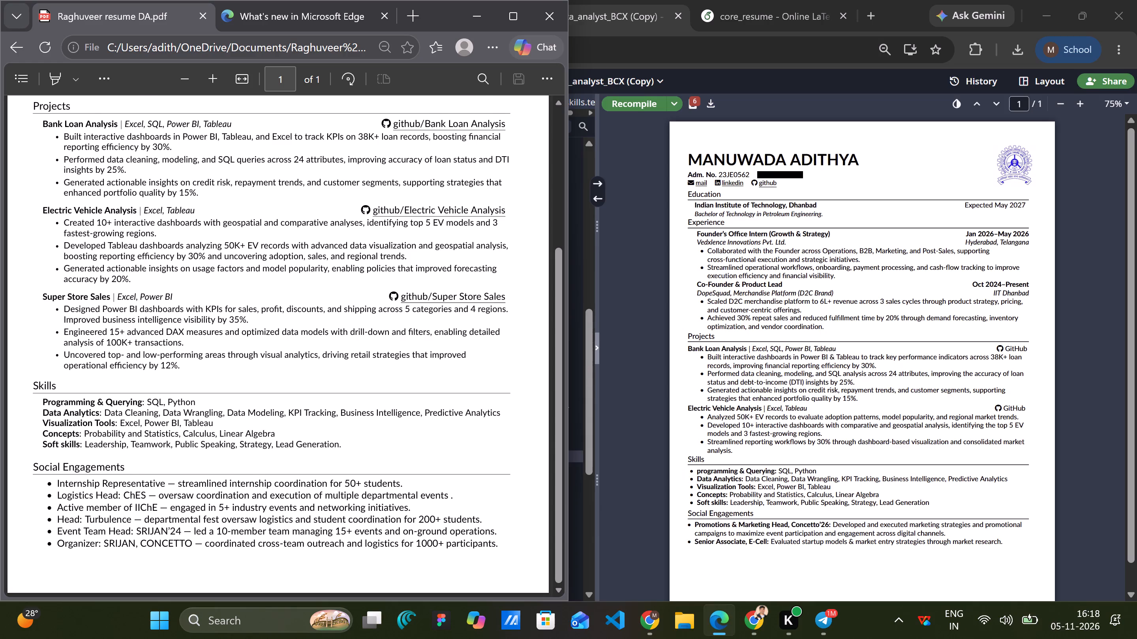
{"action": "scroll", "coordinate": [349, 340], "scroll_direction": "up", "scroll_amount": 1}
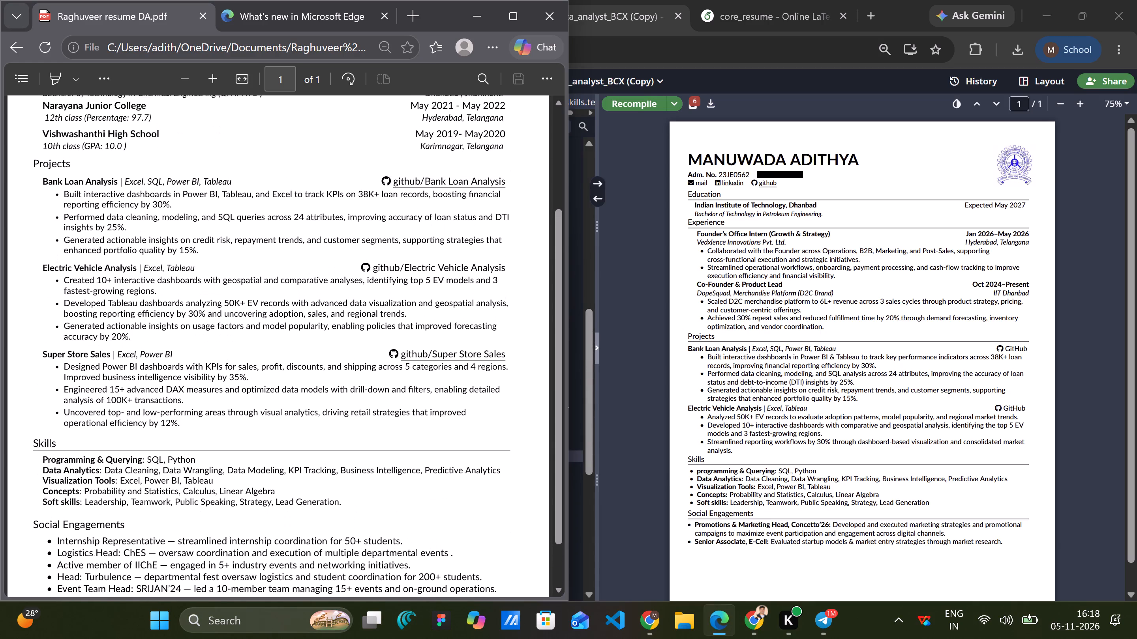
{"action": "scroll", "coordinate": [349, 340], "scroll_direction": "up", "scroll_amount": 1}
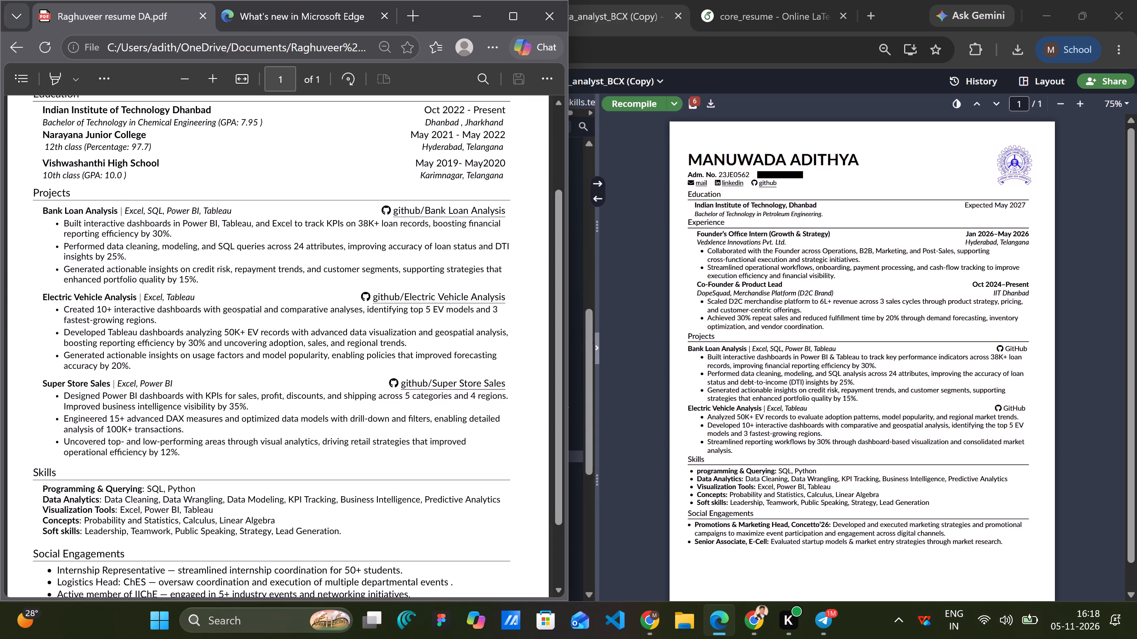
{"action": "scroll", "coordinate": [349, 340], "scroll_direction": "right", "scroll_amount": 1}
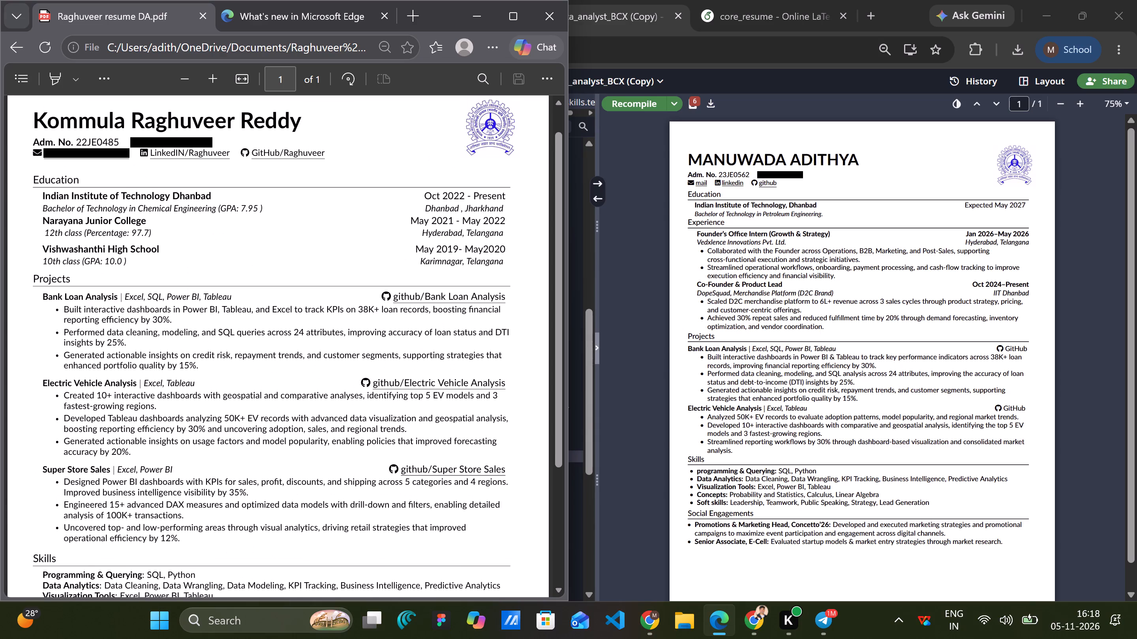
{"action": "scroll", "coordinate": [349, 340], "scroll_direction": "right", "scroll_amount": 1}
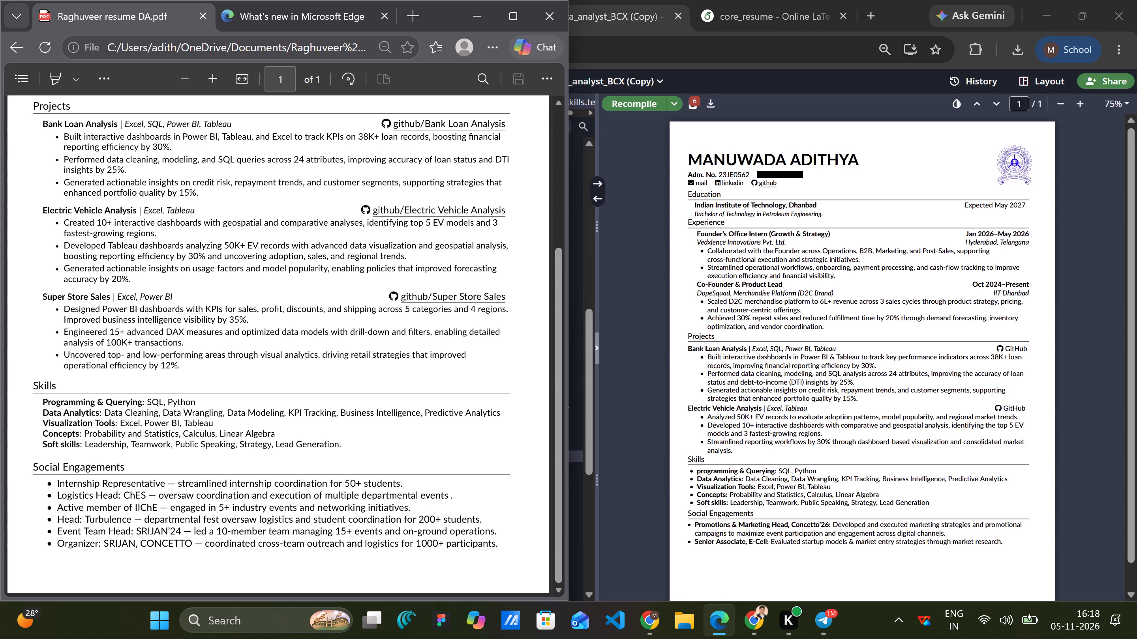
{"action": "scroll", "coordinate": [349, 340], "scroll_direction": "down", "scroll_amount": 1}
{"action": "left_click", "coordinate": [462, 47]}
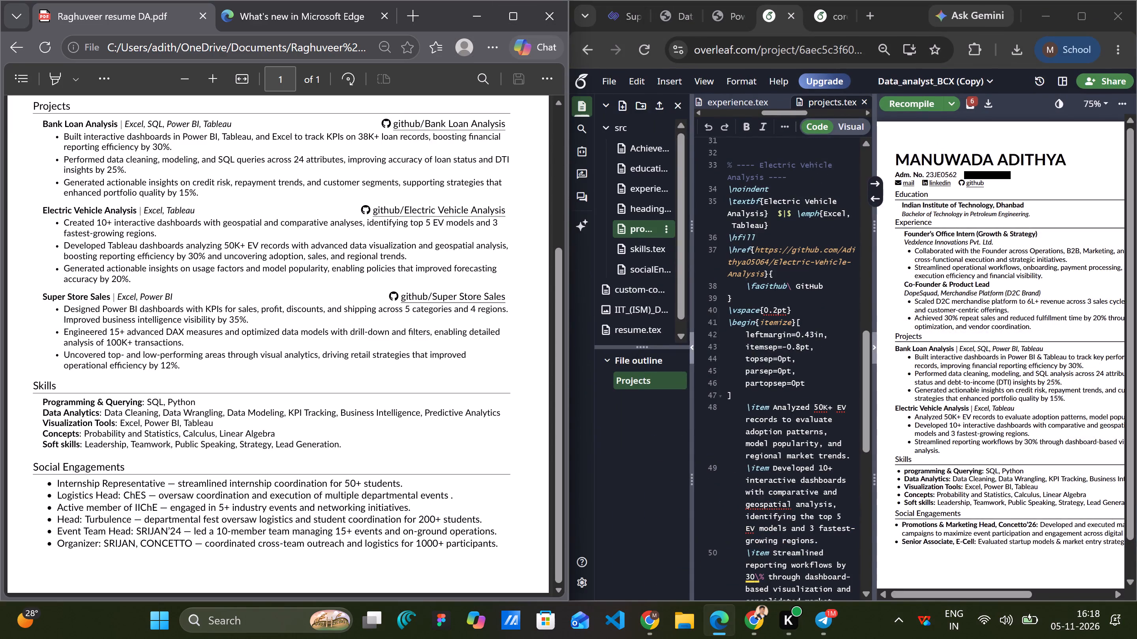
Enlarge the PDF preview to show the page's full width, look over the resume, and recompile it.
{"action": "left_click_drag", "start_coordinate": [874, 298], "coordinate": [775, 319]}
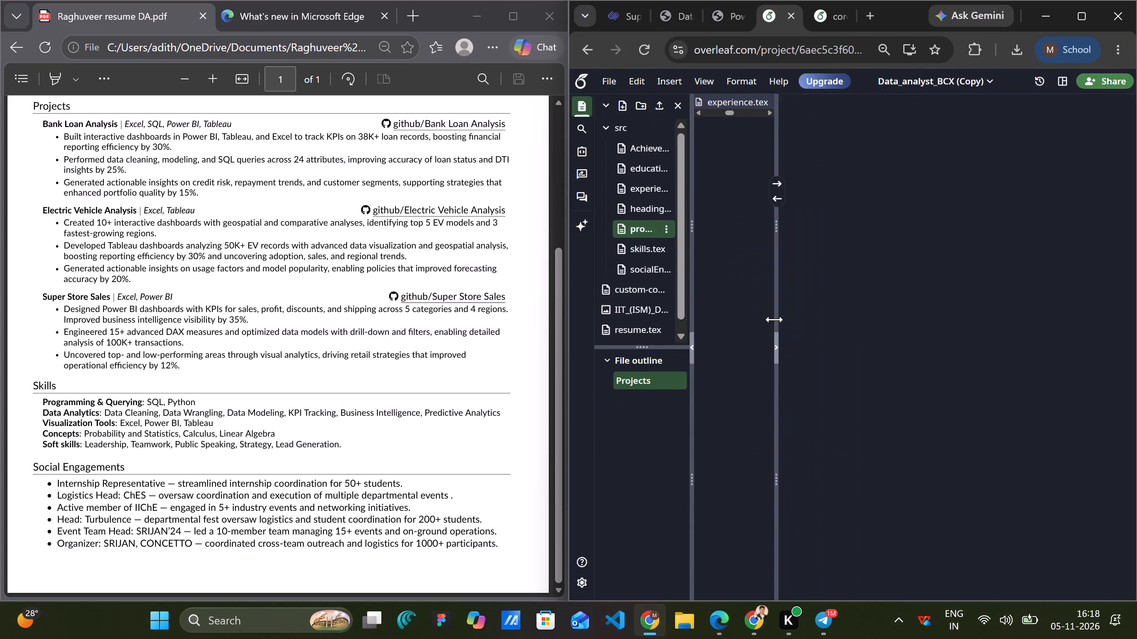
{"action": "scroll", "coordinate": [923, 306], "scroll_direction": "down", "scroll_amount": 1}
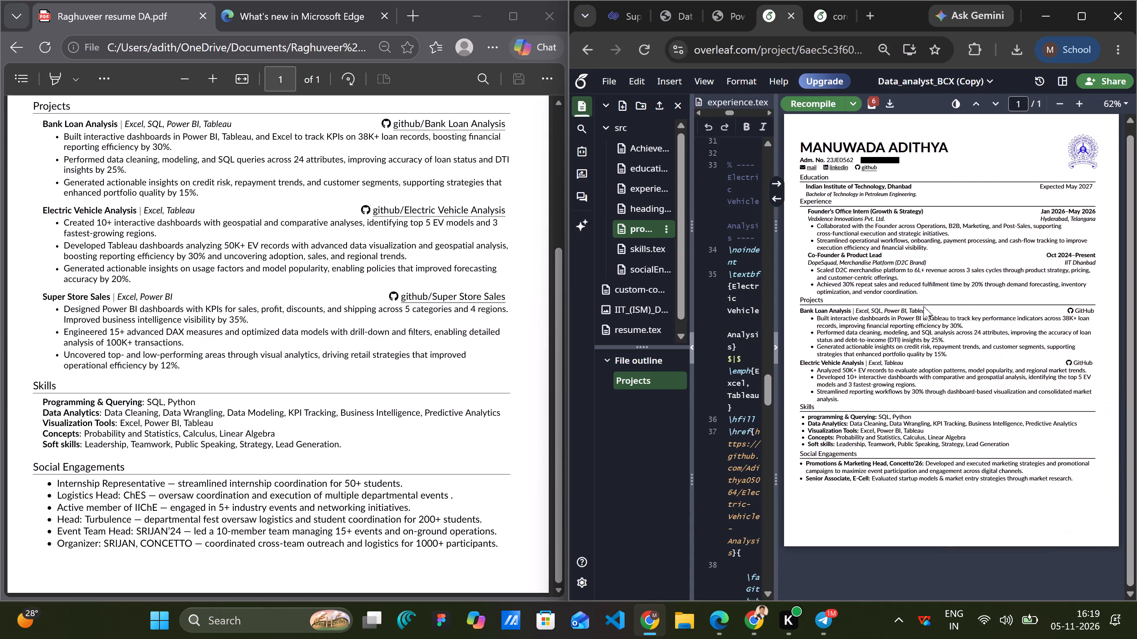
{"action": "scroll", "coordinate": [923, 306], "scroll_direction": "up", "scroll_amount": 1}
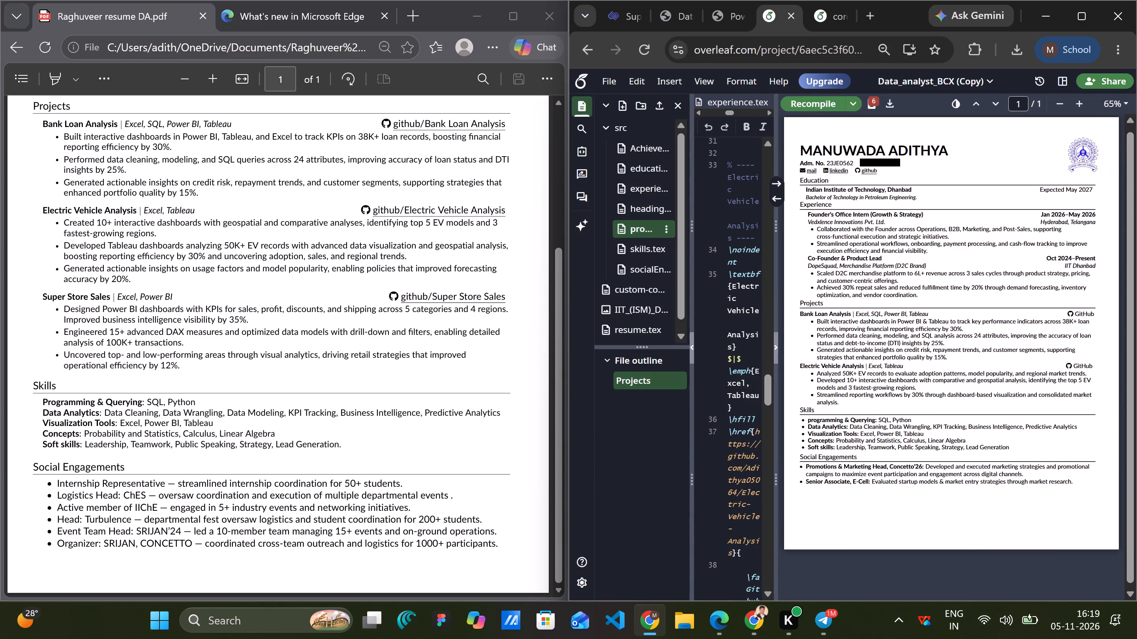
{"action": "scroll", "coordinate": [926, 333], "scroll_direction": "right", "scroll_amount": 1}
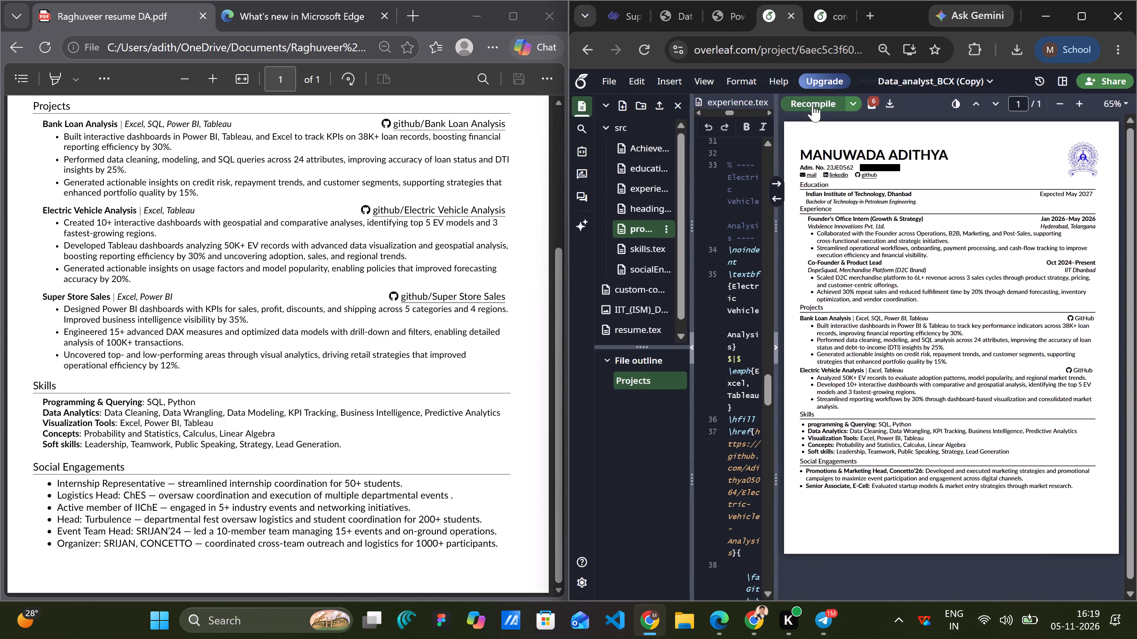
{"action": "left_click", "coordinate": [812, 105]}
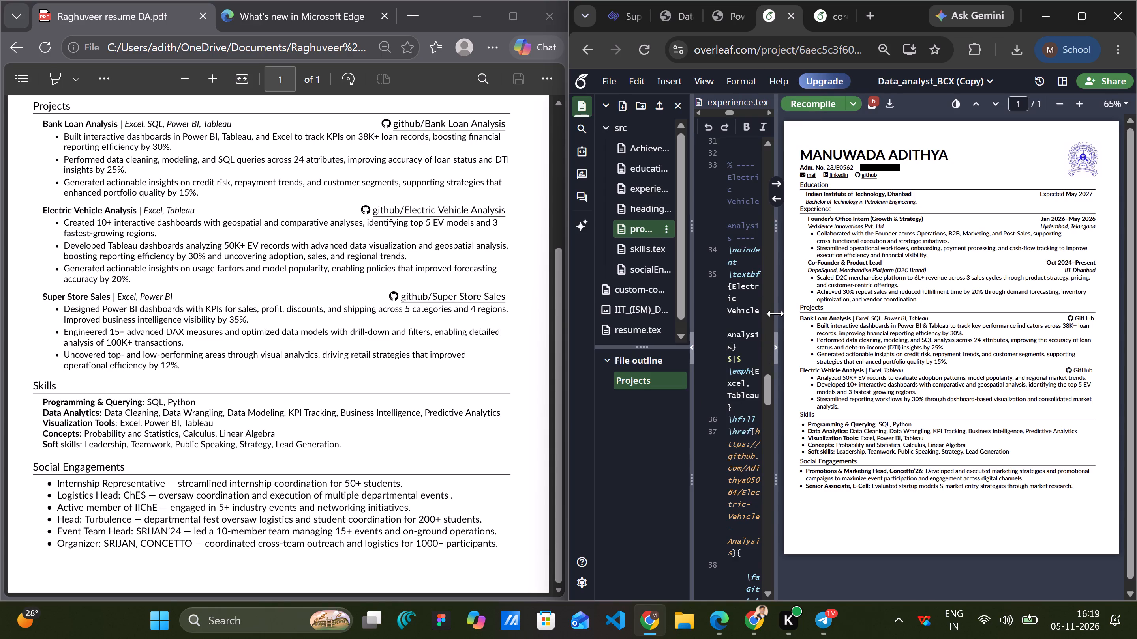
Widen the source editor and examine the projects source alongside the compiled resume's sections.
{"action": "left_click_drag", "start_coordinate": [776, 314], "coordinate": [844, 319]}
{"action": "scroll", "coordinate": [993, 416], "scroll_direction": "down", "scroll_amount": 1}
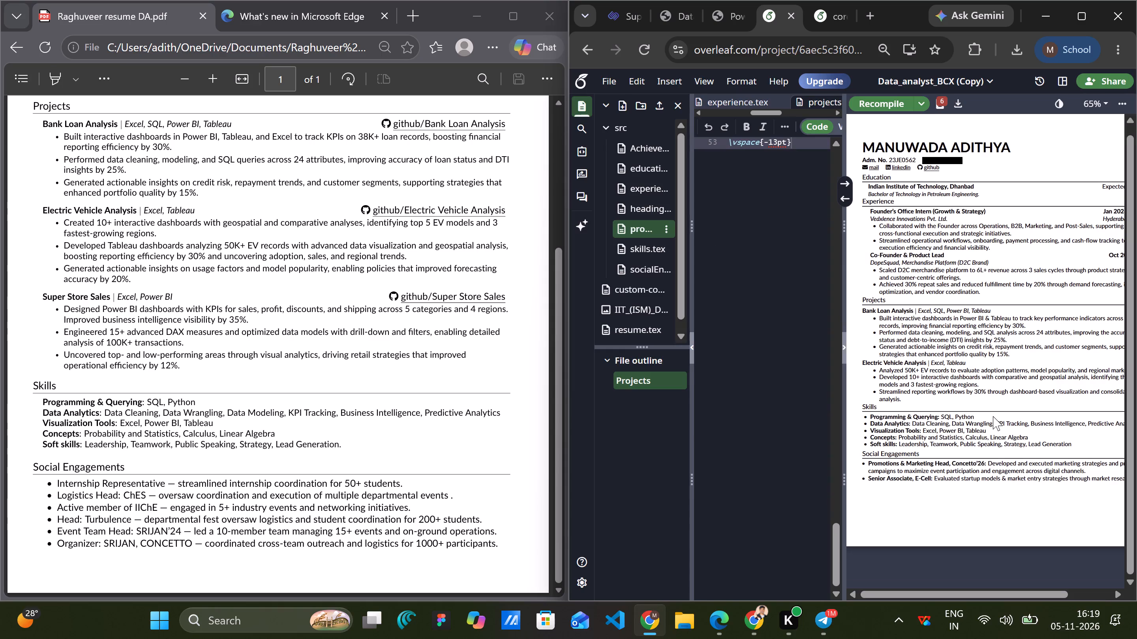
{"action": "scroll", "coordinate": [993, 416], "scroll_direction": "down", "scroll_amount": 1}
{"action": "scroll", "coordinate": [993, 416], "scroll_direction": "up", "scroll_amount": 3}
{"action": "scroll", "coordinate": [707, 277], "scroll_direction": "up", "scroll_amount": 7}
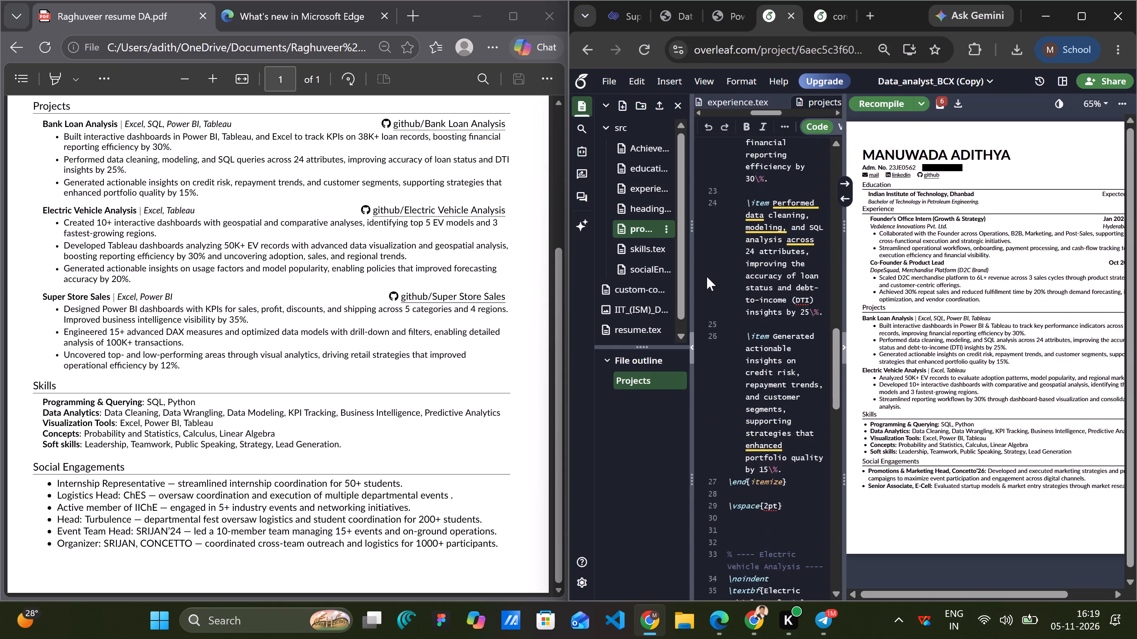
{"action": "scroll", "coordinate": [707, 277], "scroll_direction": "up", "scroll_amount": 6}
{"action": "scroll", "coordinate": [737, 278], "scroll_direction": "left", "scroll_amount": 3}
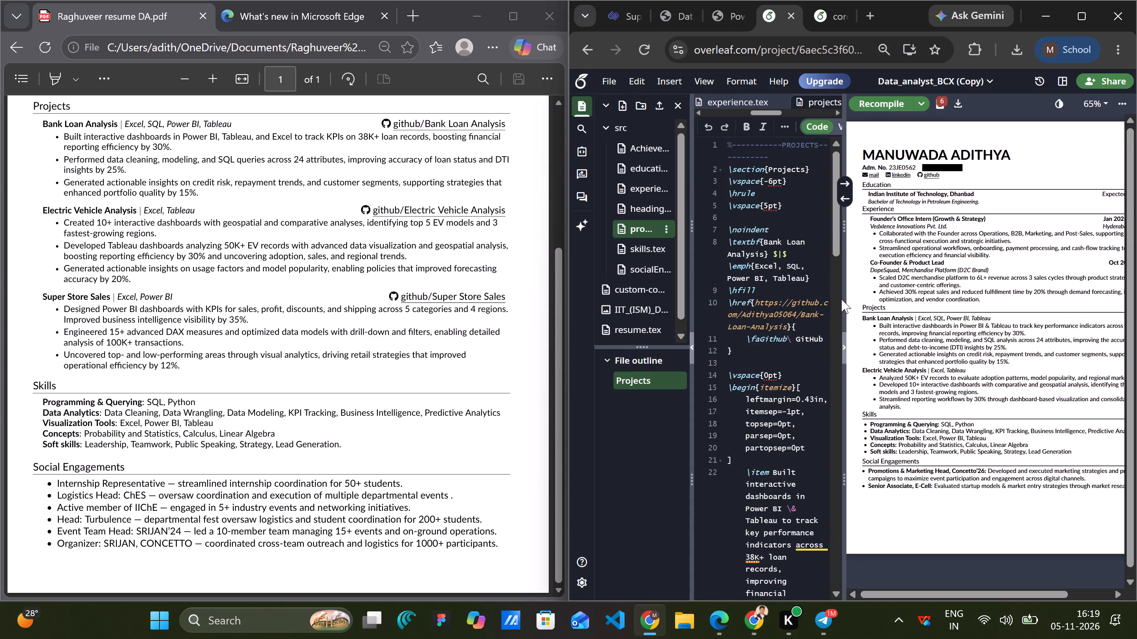
{"action": "scroll", "coordinate": [964, 370], "scroll_direction": "down", "scroll_amount": 1}
{"action": "scroll", "coordinate": [964, 370], "scroll_direction": "left", "scroll_amount": 1}
{"action": "scroll", "coordinate": [964, 370], "scroll_direction": "right", "scroll_amount": 1}
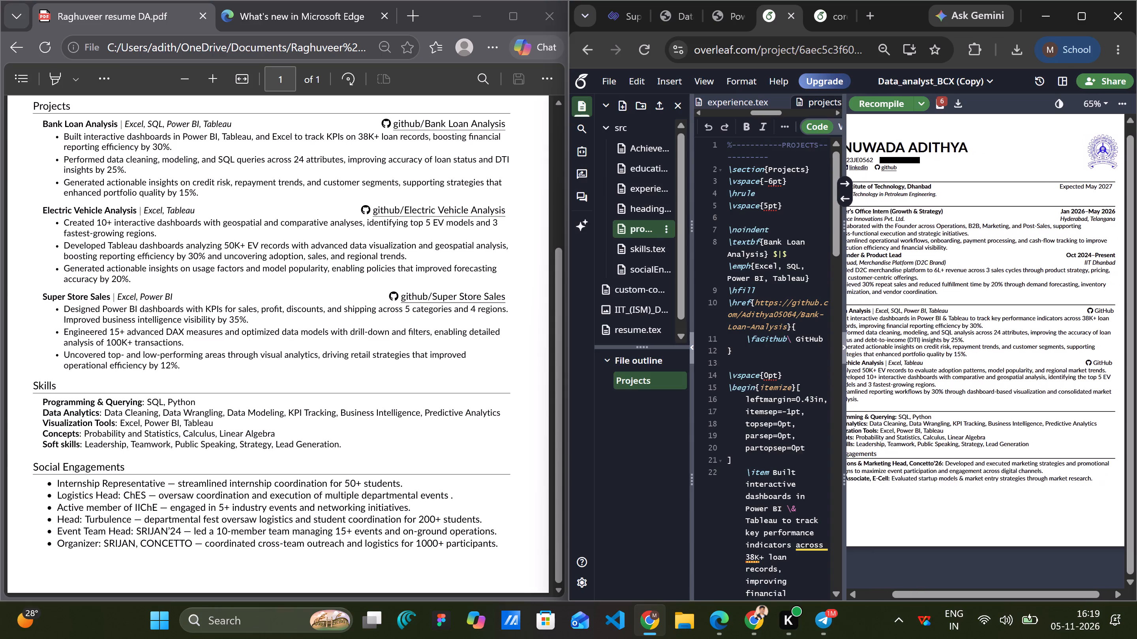
{"action": "scroll", "coordinate": [964, 370], "scroll_direction": "right", "scroll_amount": 1}
{"action": "scroll", "coordinate": [785, 477], "scroll_direction": "down", "scroll_amount": 2}
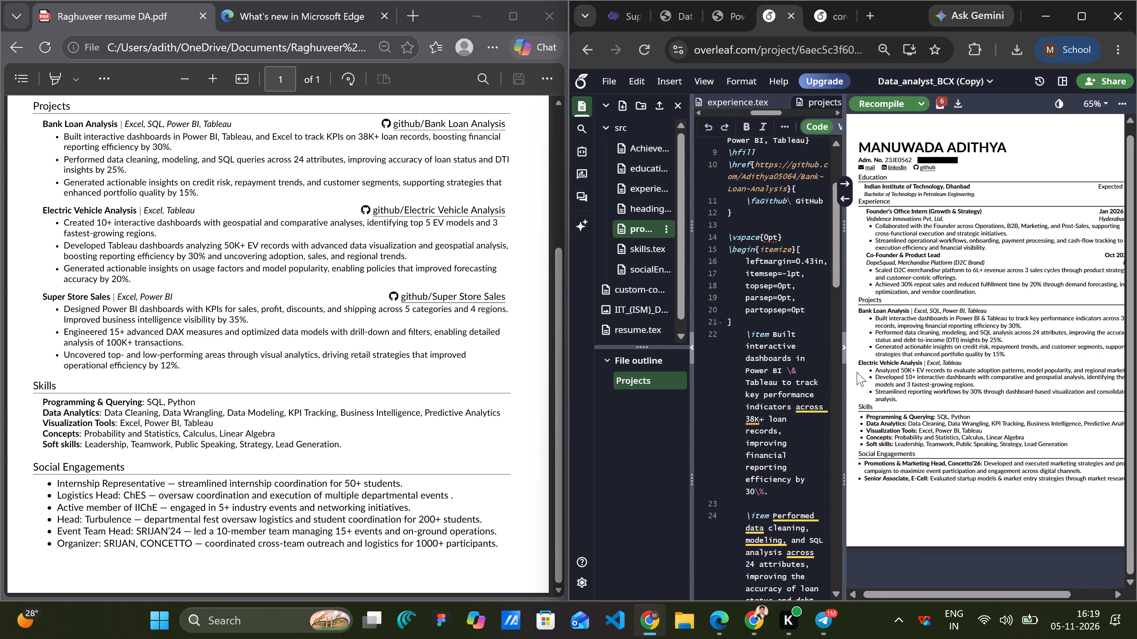
Copy the entire Social Engagements source, including its heading comment, from the core_resume project.
{"action": "left_click", "coordinate": [826, 20]}
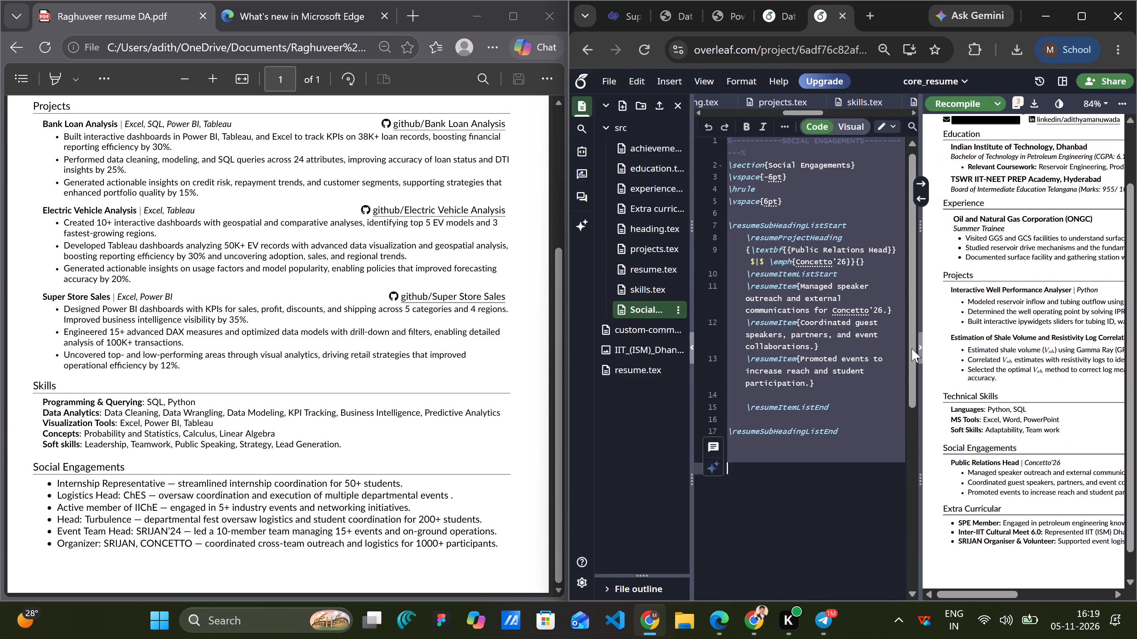
{"action": "scroll", "coordinate": [981, 421], "scroll_direction": "down", "scroll_amount": 1}
{"action": "scroll", "coordinate": [981, 421], "scroll_direction": "left", "scroll_amount": 1}
{"action": "scroll", "coordinate": [981, 421], "scroll_direction": "right", "scroll_amount": 1}
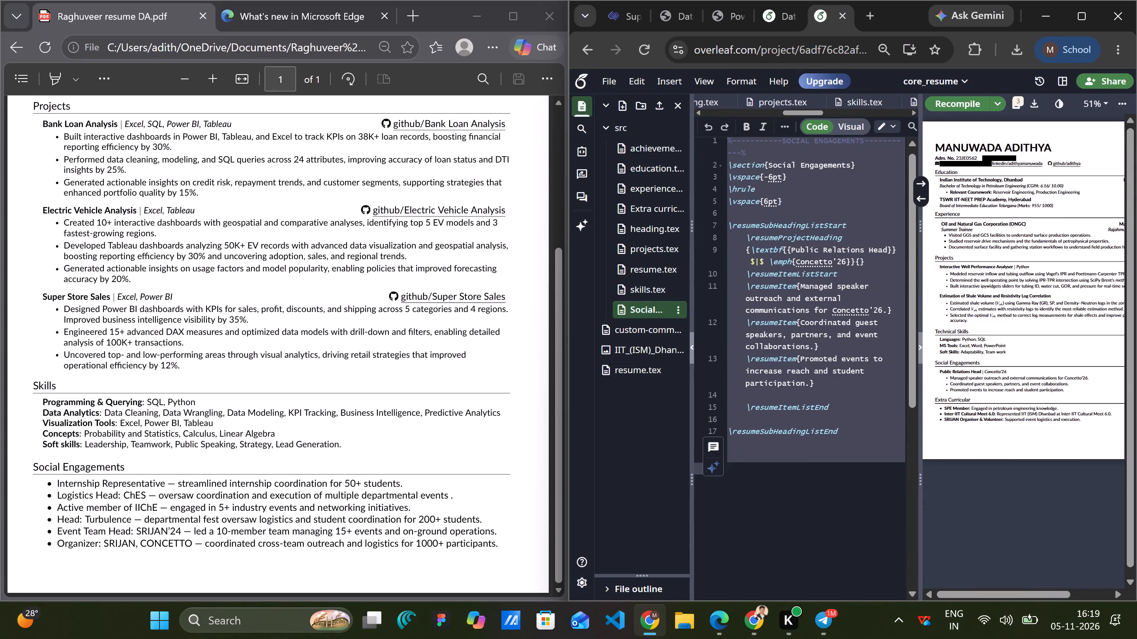
{"action": "left_click", "coordinate": [848, 528]}
{"action": "left_click_drag", "start_coordinate": [848, 528], "coordinate": [700, 164]}
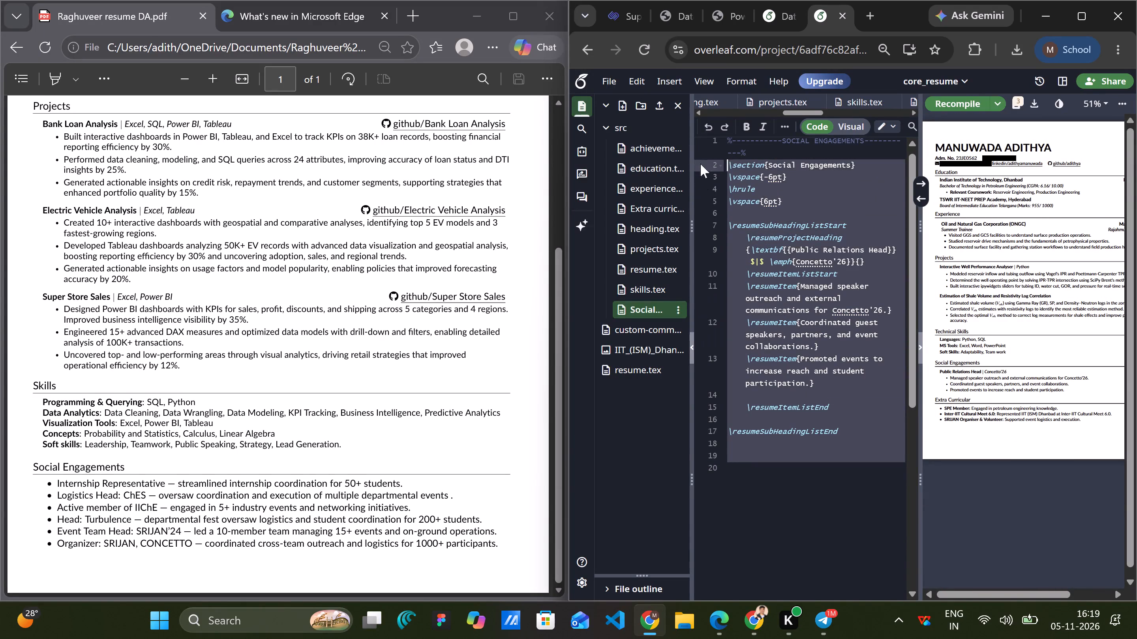
{"action": "left_click_drag", "start_coordinate": [700, 164], "coordinate": [690, 120]}
{"action": "key", "text": "ctrl+c"}
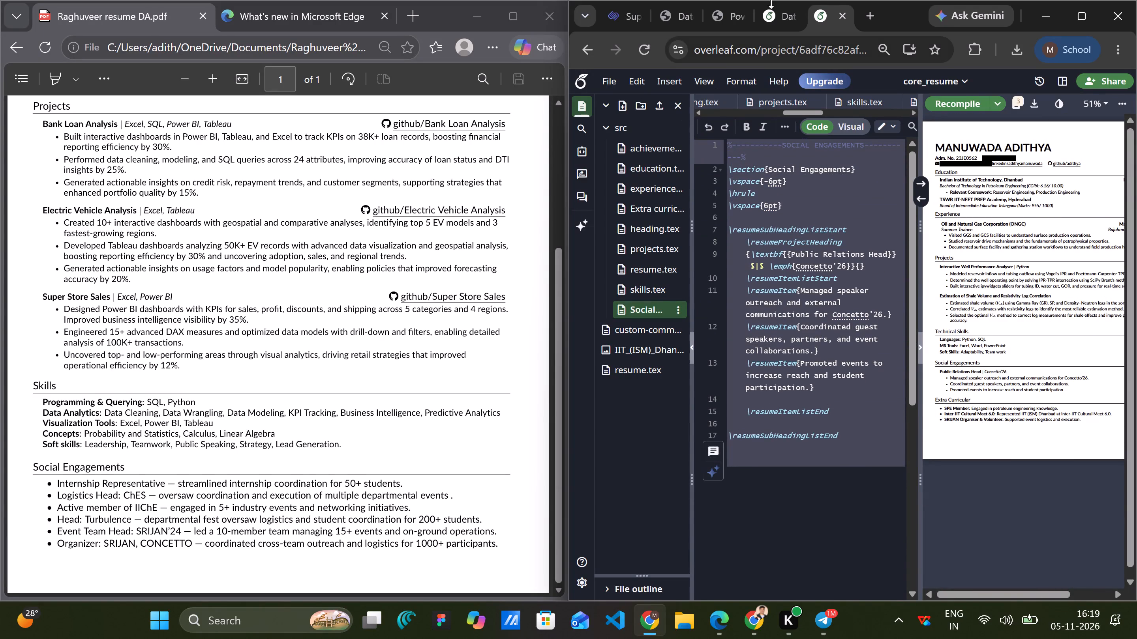
{"action": "left_click", "coordinate": [737, 618]}
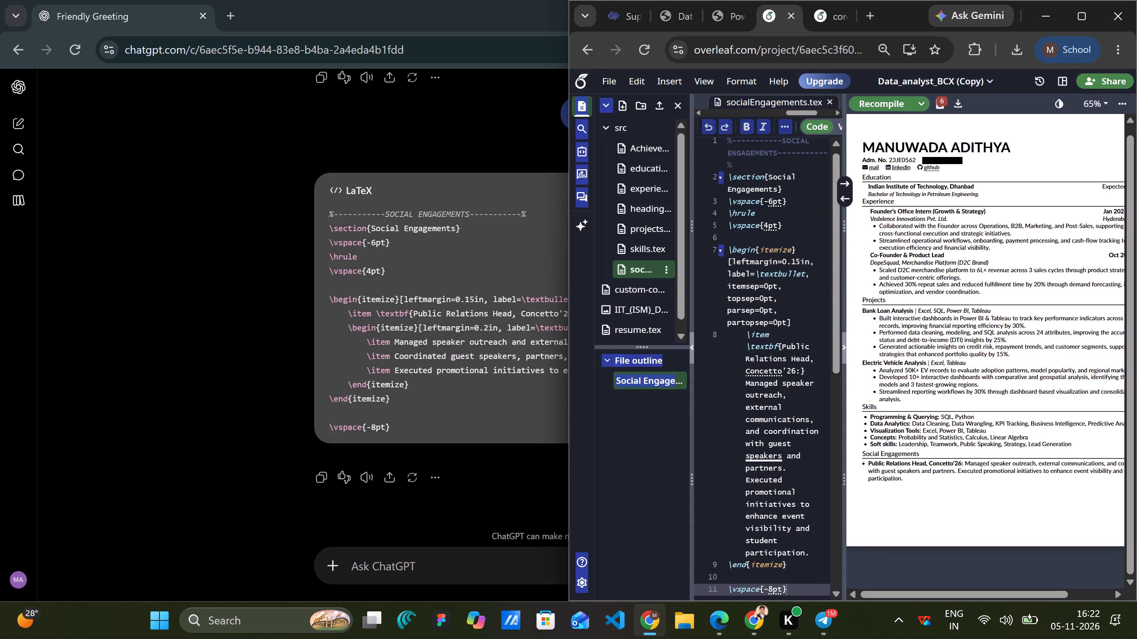
{"action": "left_click", "coordinate": [812, 351]}
{"action": "key", "text": "ctrl+a"}
{"action": "key", "text": "ctrl+v"}
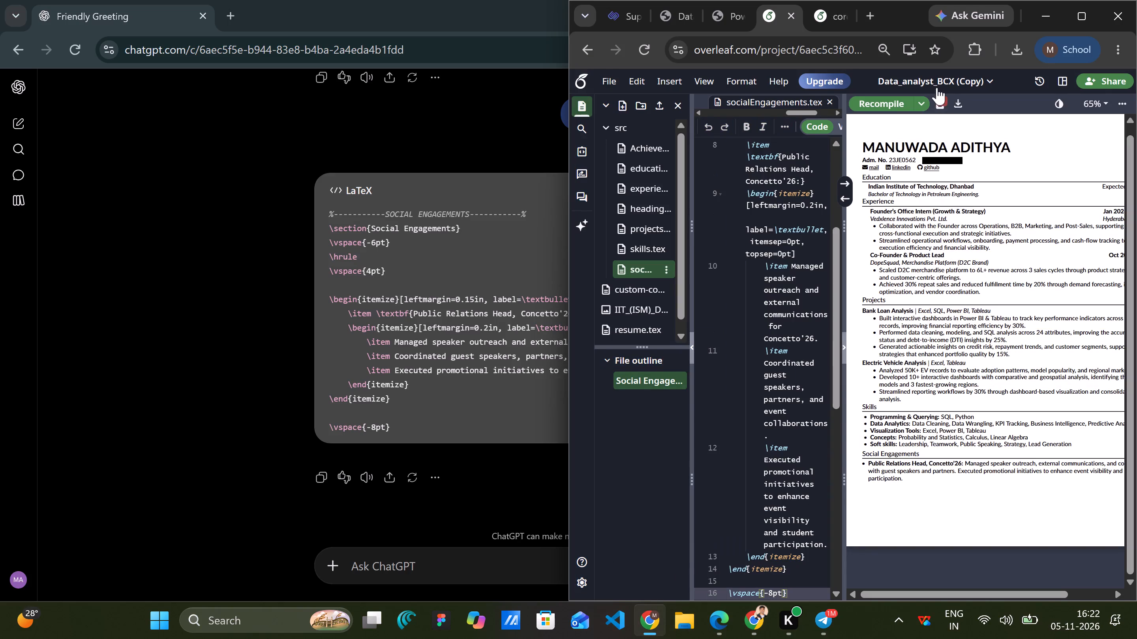
{"action": "left_click", "coordinate": [886, 100]}
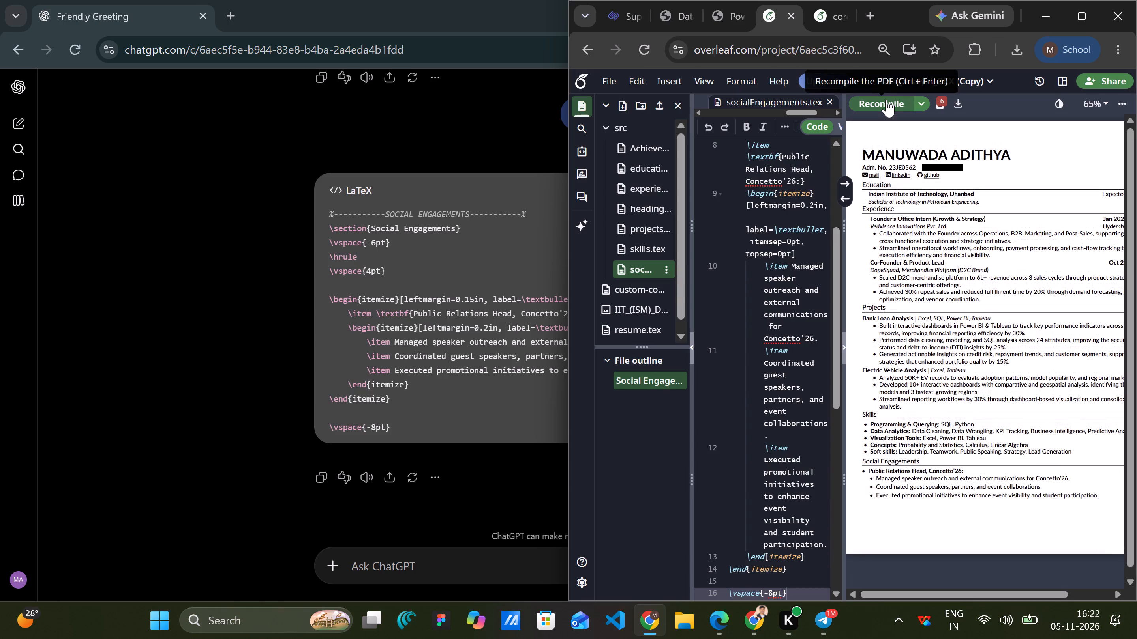
{"action": "scroll", "coordinate": [990, 357], "scroll_direction": "down", "scroll_amount": 1}
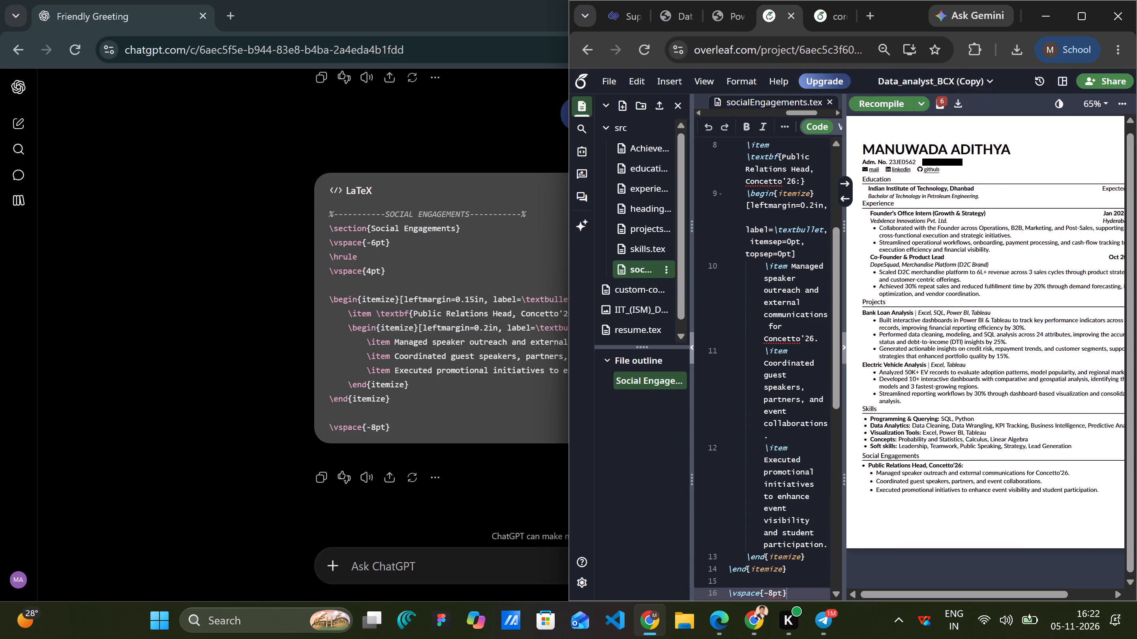
{"action": "scroll", "coordinate": [990, 357], "scroll_direction": "up", "scroll_amount": 1}
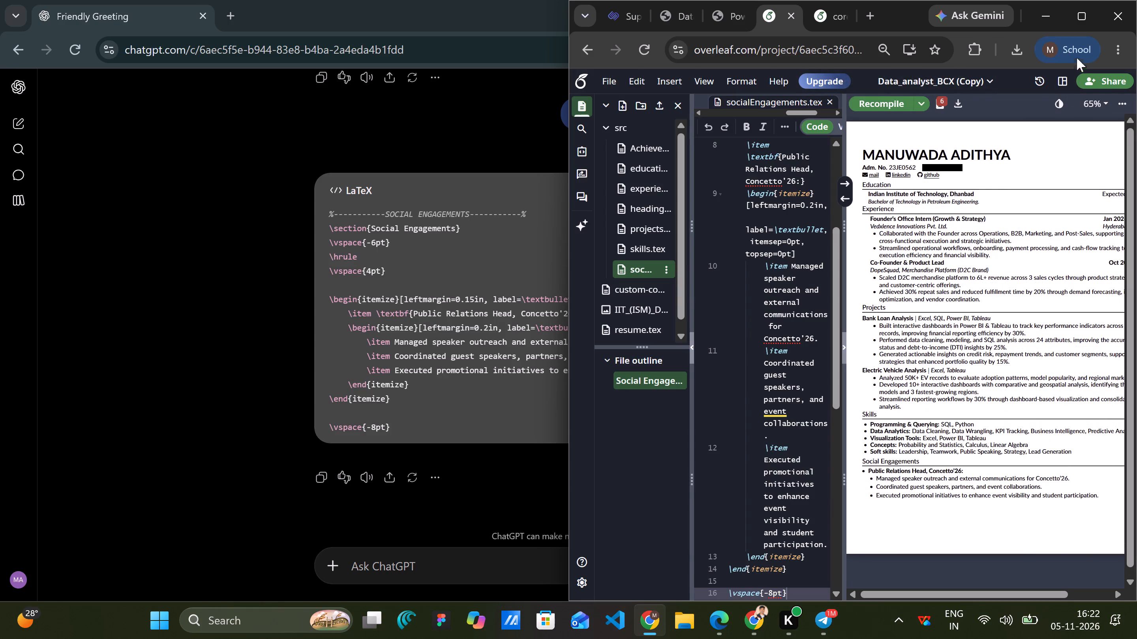
Maximize the Overleaf window and examine the Social Engagements section in the enlarged PDF preview and its source.
{"action": "left_click", "coordinate": [1080, 17]}
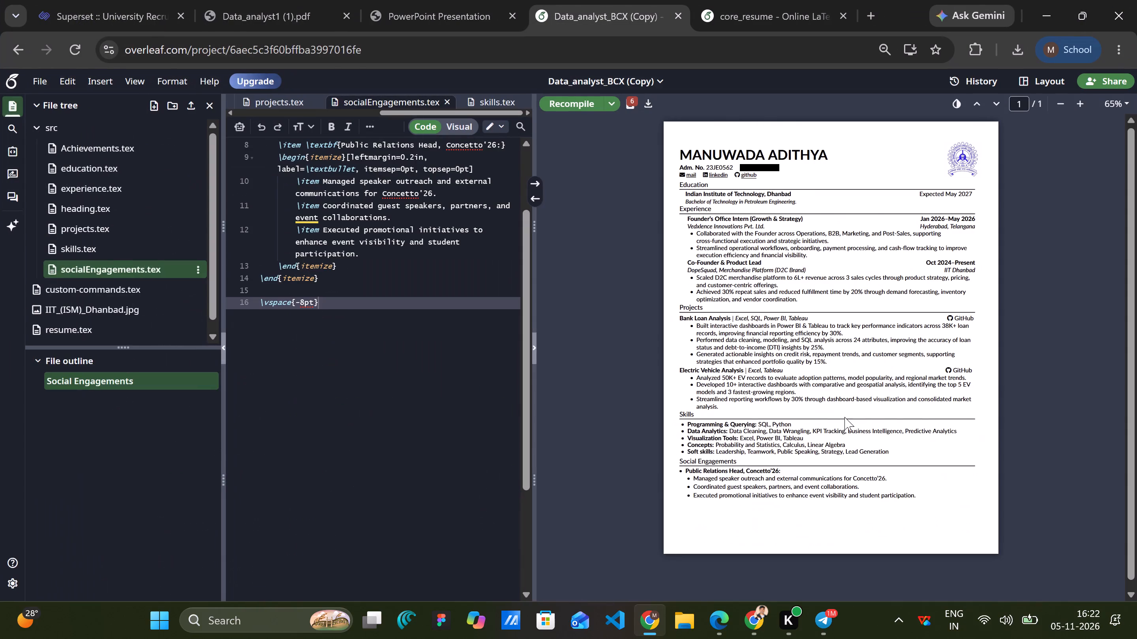
{"action": "left_click", "coordinate": [886, 469]}
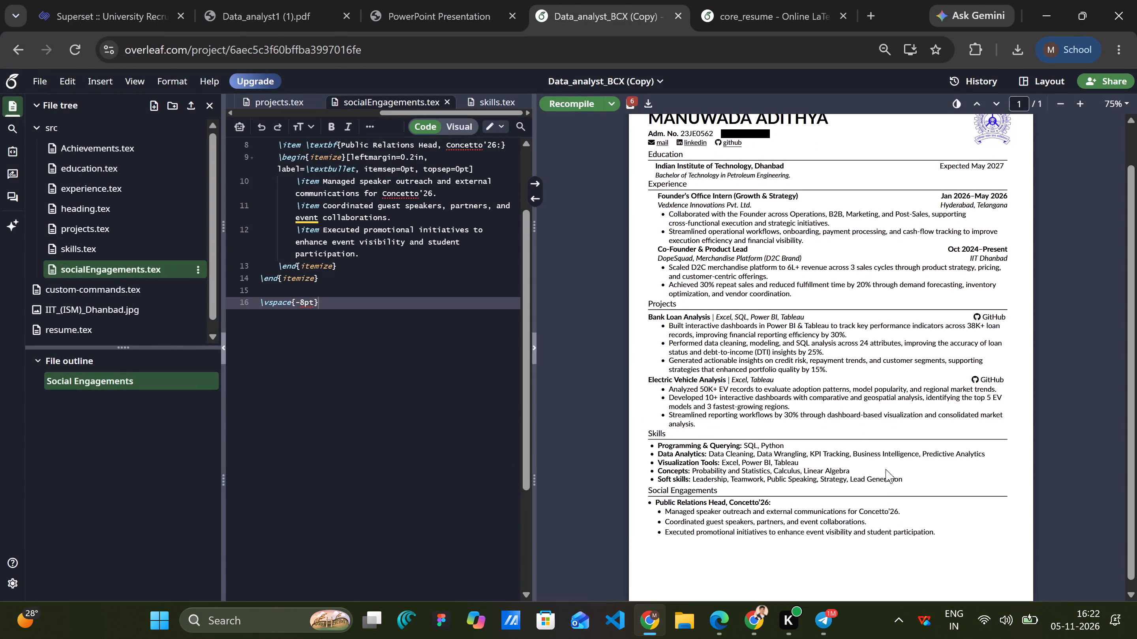
{"action": "scroll", "coordinate": [886, 469], "scroll_direction": "right", "scroll_amount": 1}
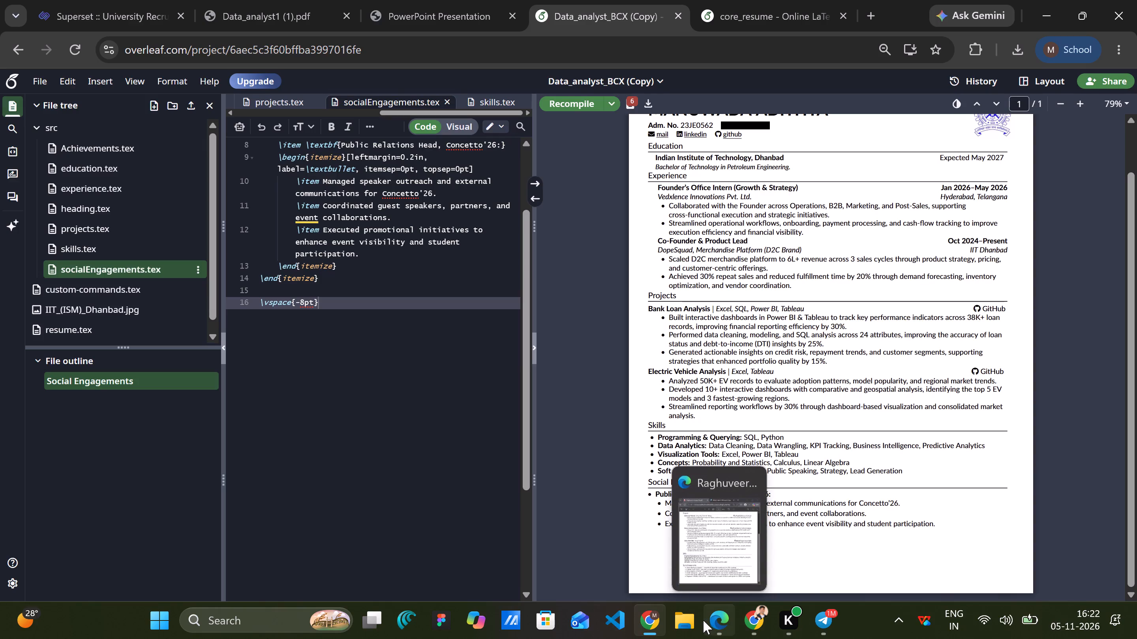
{"action": "scroll", "coordinate": [416, 370], "scroll_direction": "up", "scroll_amount": 4}
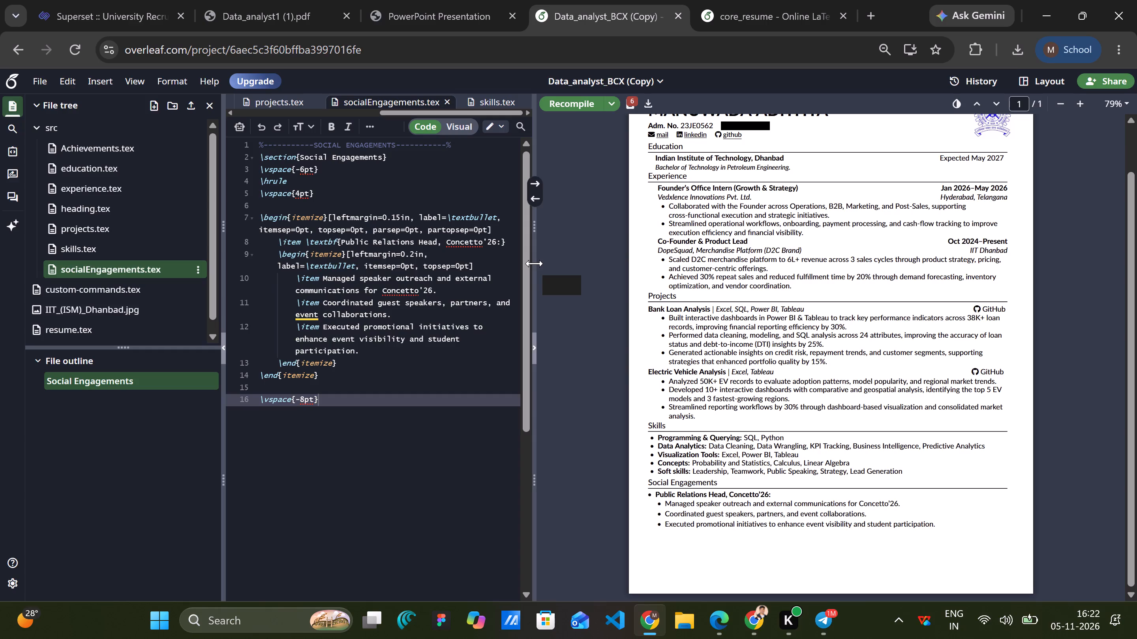
{"action": "left_click", "coordinate": [398, 452]}
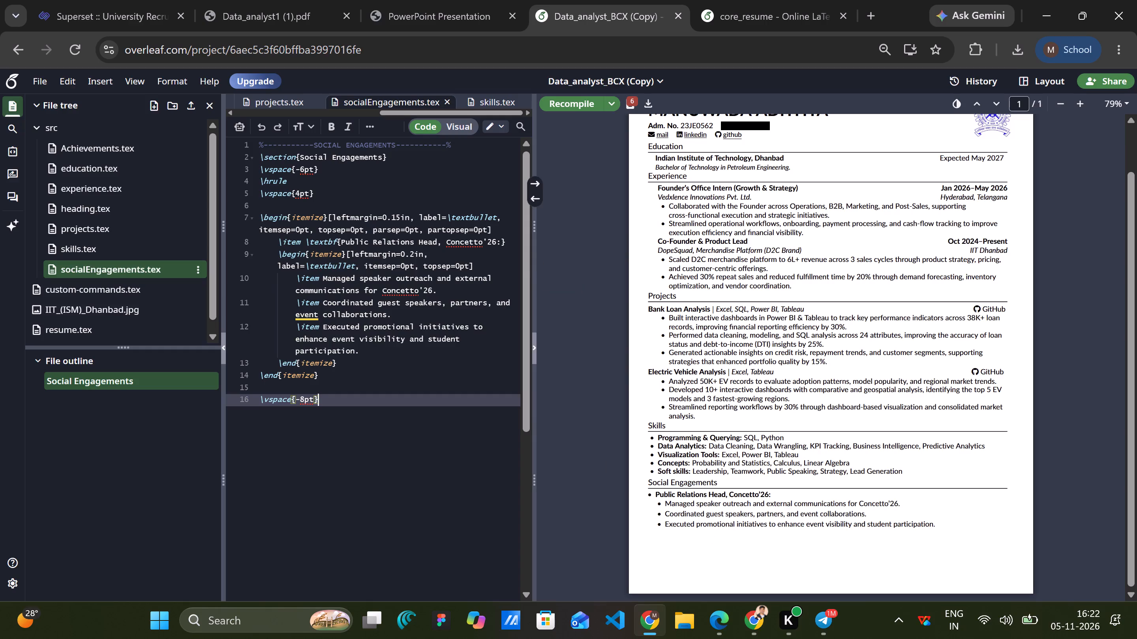
Open projects.tex and copy the Bank Loan Analysis heading code, from \noindent through \textbf{Bank Loan Analysis}.
{"action": "left_click", "coordinate": [78, 219]}
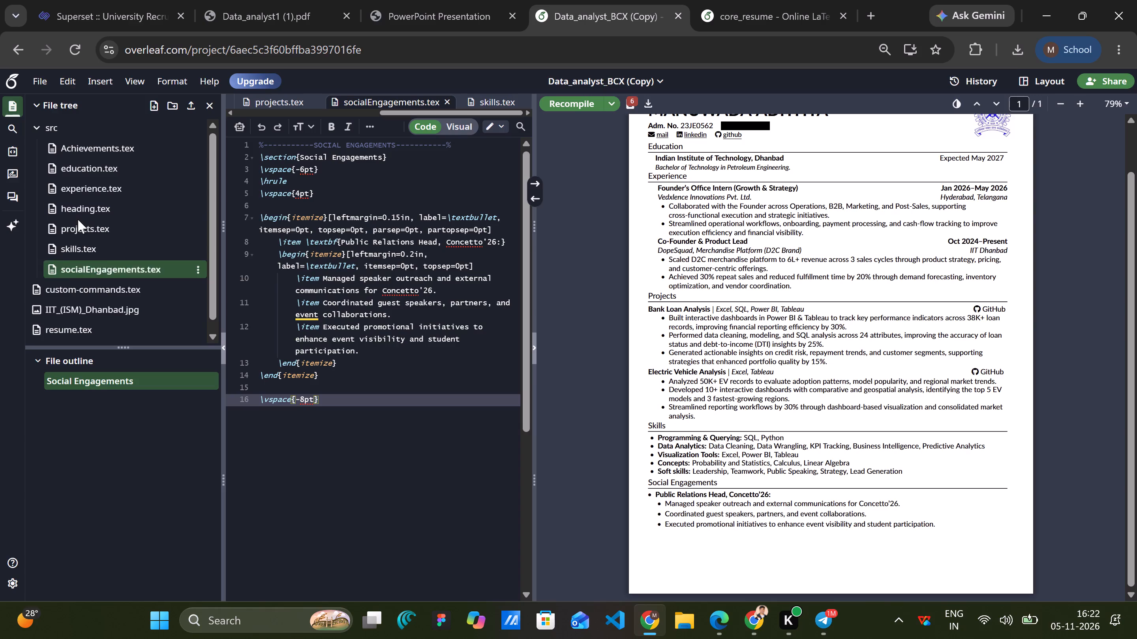
{"action": "left_click", "coordinate": [76, 226]}
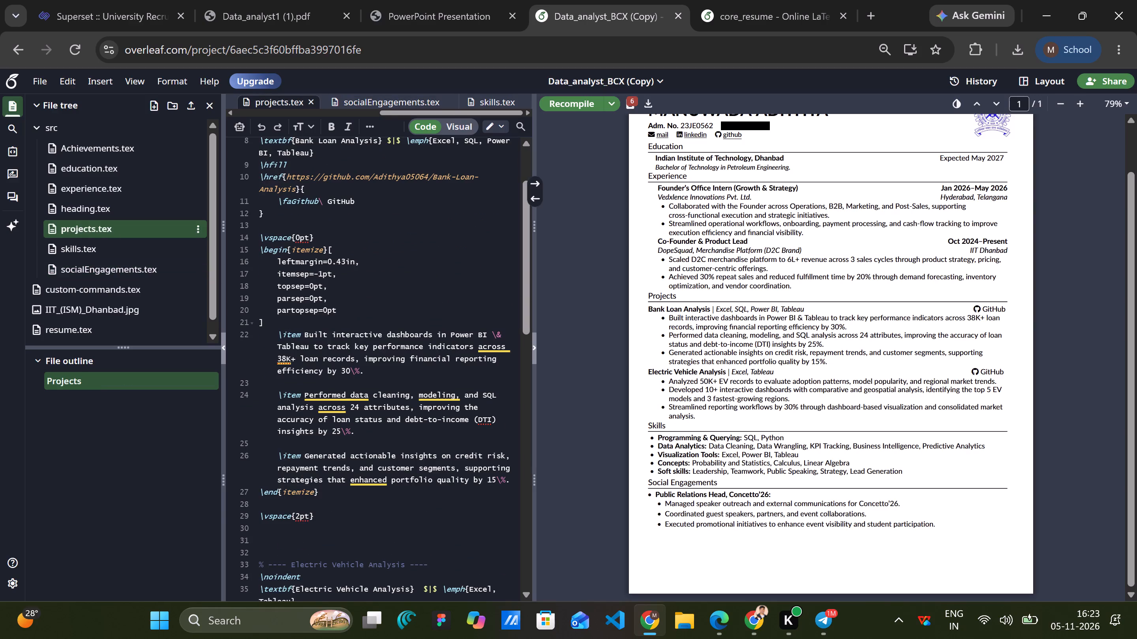
{"action": "scroll", "coordinate": [308, 330], "scroll_direction": "up", "scroll_amount": 1}
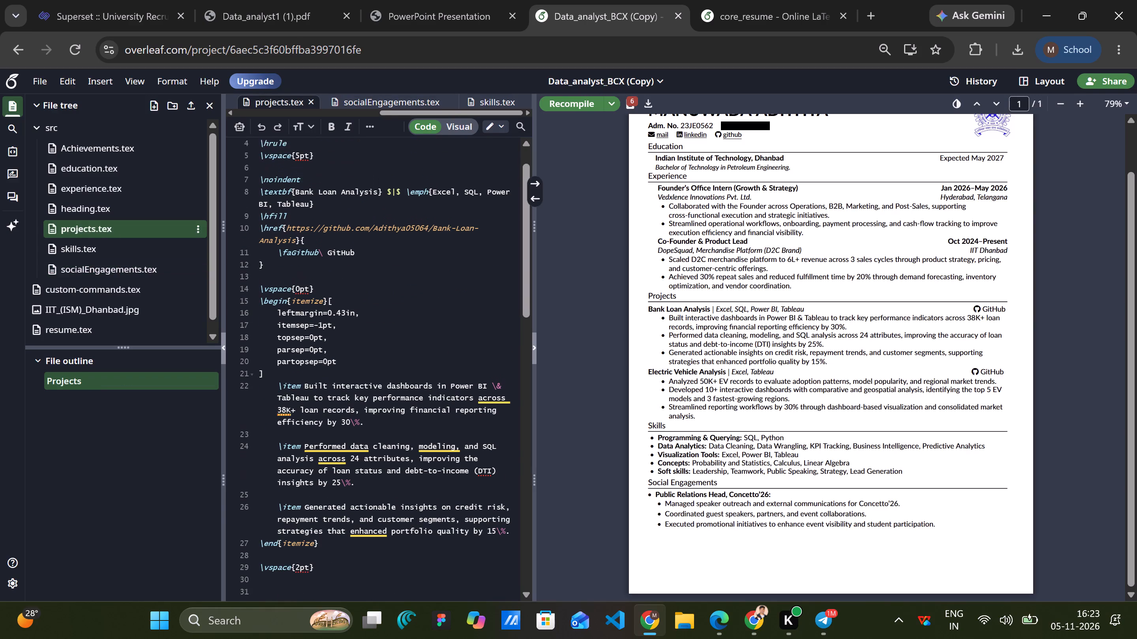
{"action": "scroll", "coordinate": [308, 330], "scroll_direction": "up", "scroll_amount": 2}
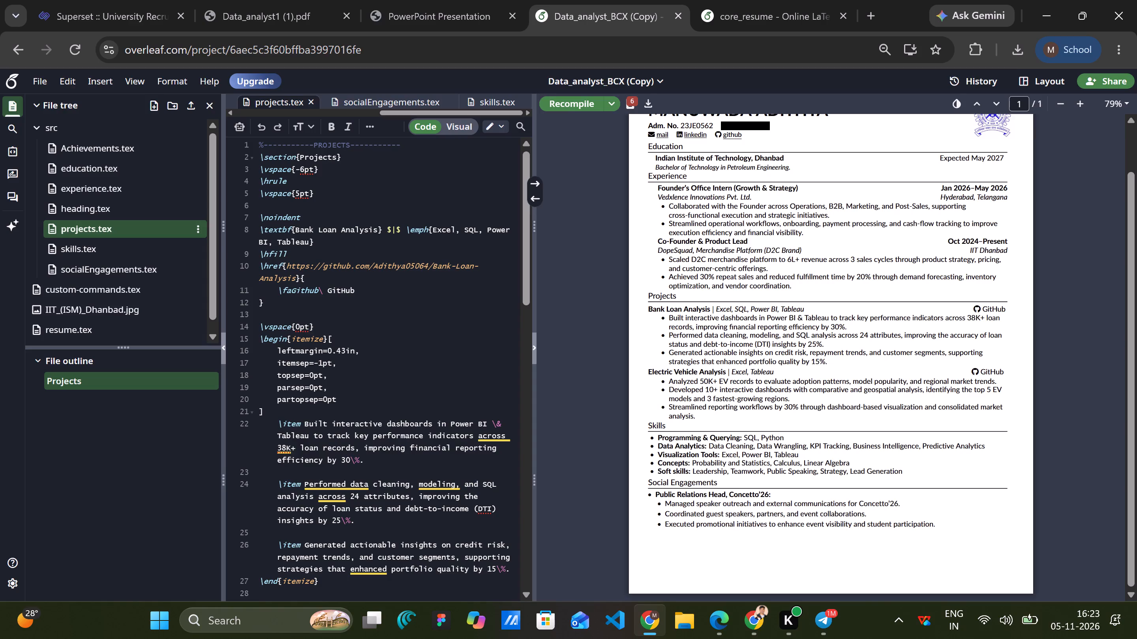
{"action": "left_click_drag", "start_coordinate": [381, 229], "coordinate": [253, 216]}
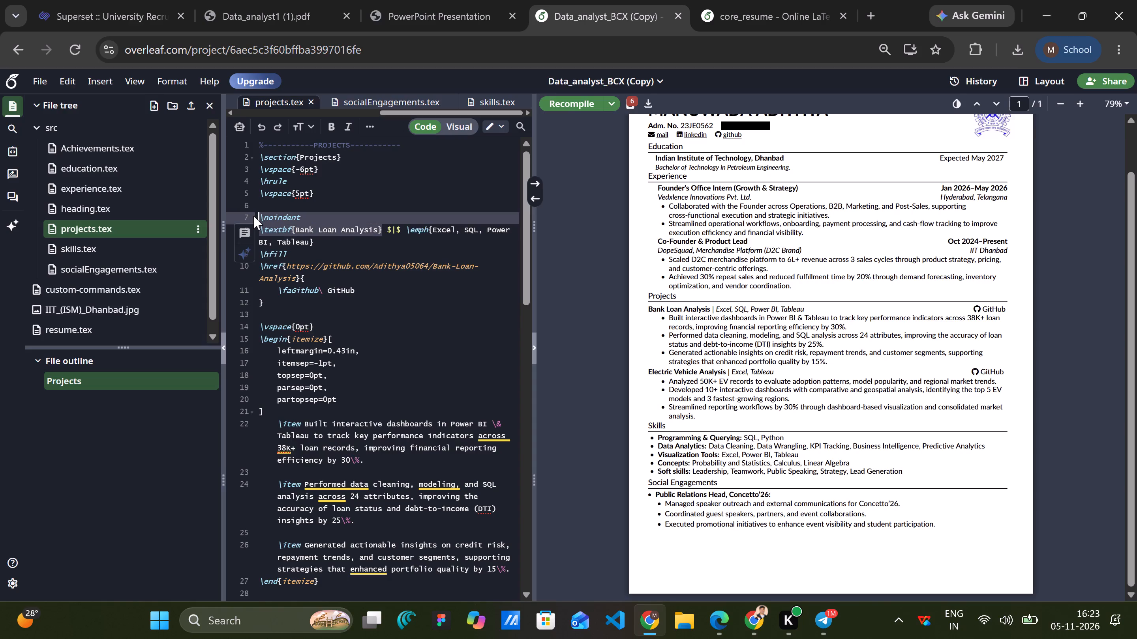
{"action": "key", "text": "ctrl+c"}
Open socialEngagements.tex and delete the \item \textbf{Public Relations Head, Concetto'26:} entry from the outer itemize list.
{"action": "left_click", "coordinate": [111, 260]}
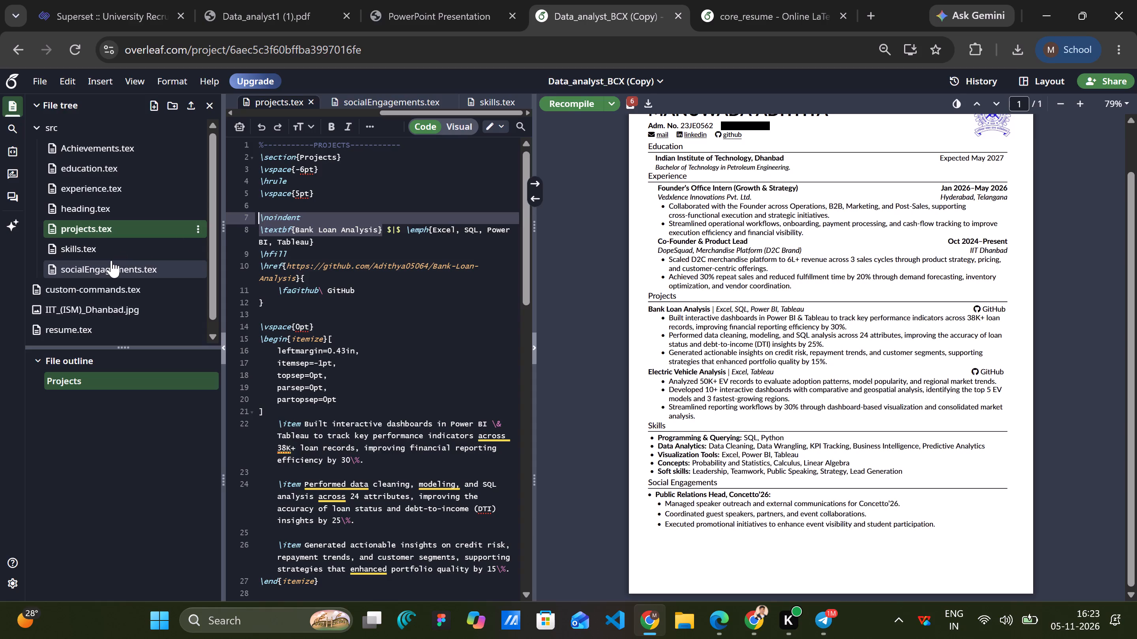
{"action": "scroll", "coordinate": [360, 251], "scroll_direction": "up", "scroll_amount": 2}
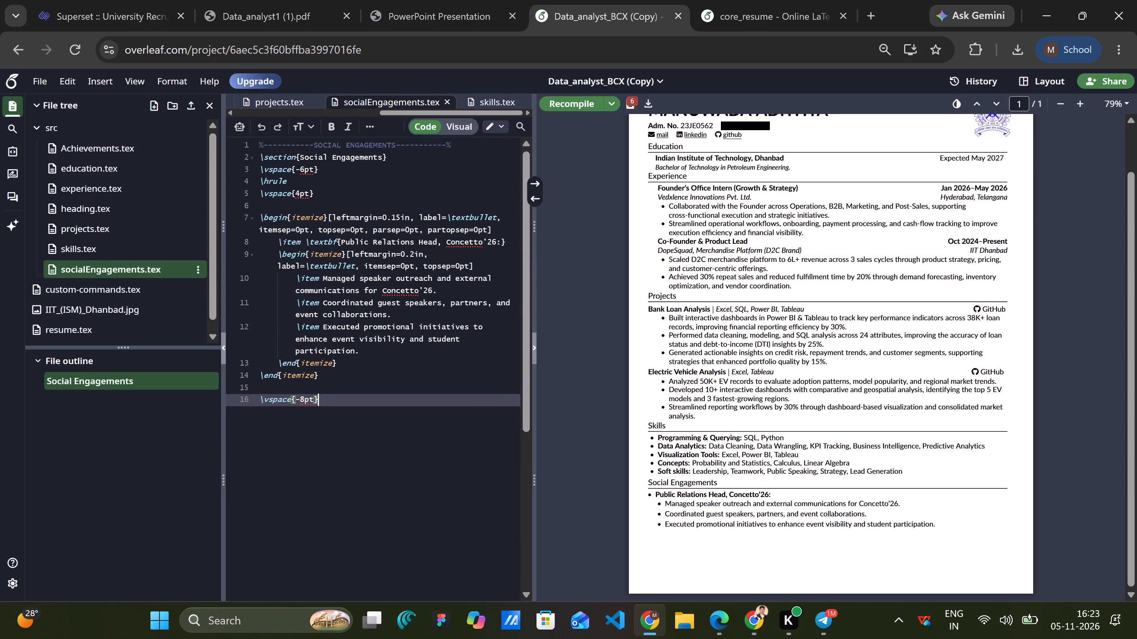
{"action": "left_click_drag", "start_coordinate": [516, 239], "coordinate": [375, 245]}
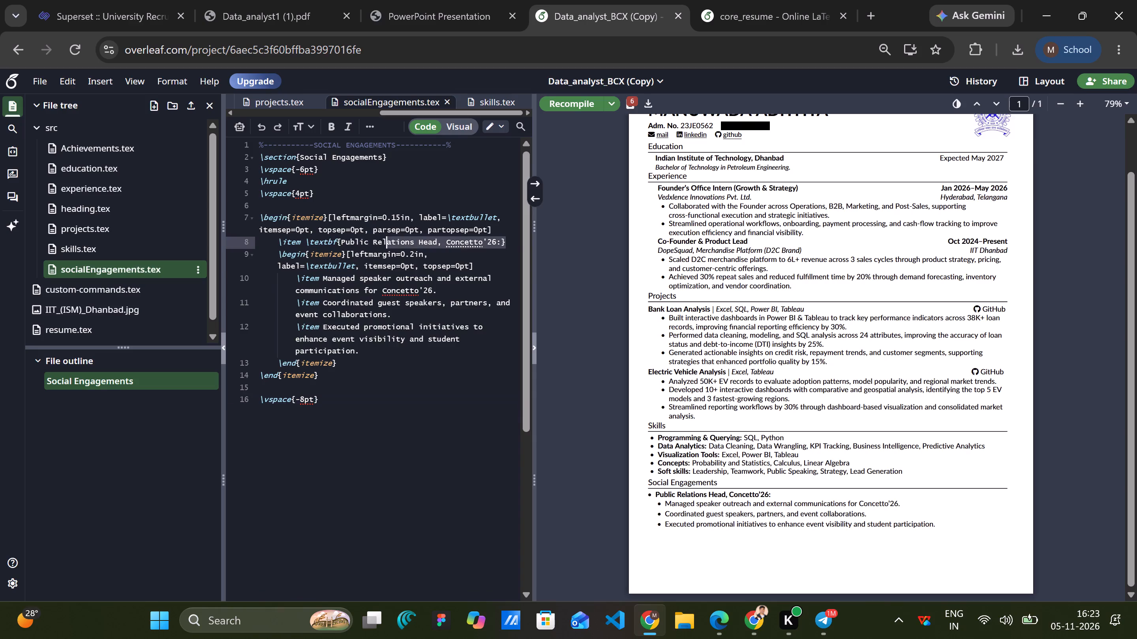
{"action": "left_click_drag", "start_coordinate": [375, 245], "coordinate": [270, 242]}
{"action": "key", "text": "BackSpace"}
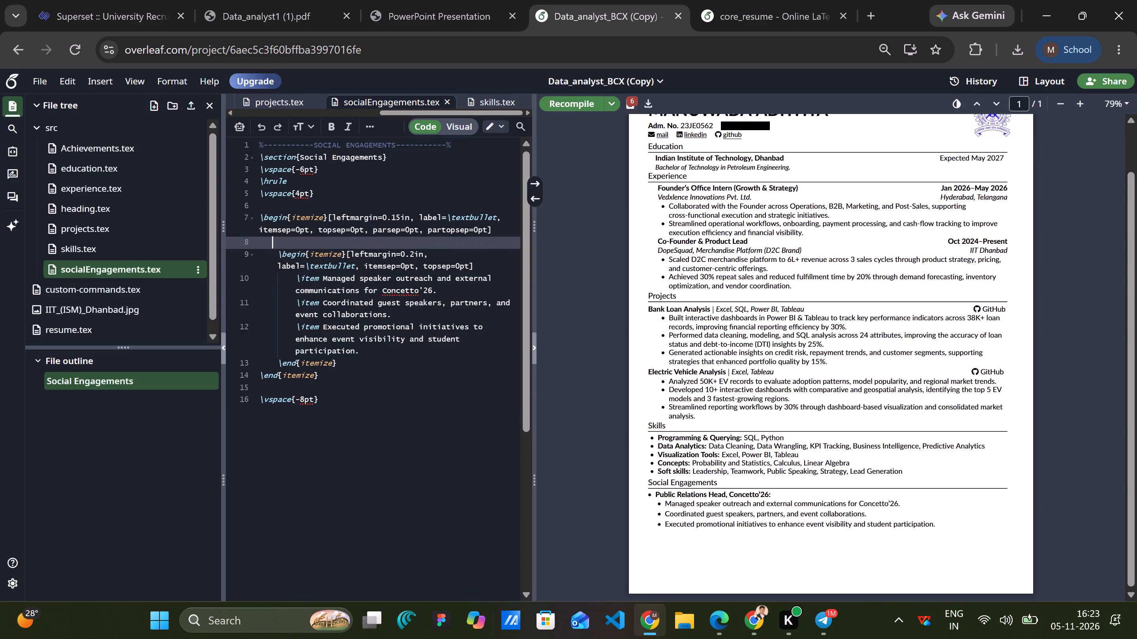
Add blank lines above the outer itemize block and paste the copied \noindent \textbf{Bank Loan Analysis} heading code there.
{"action": "left_click", "coordinate": [297, 204]}
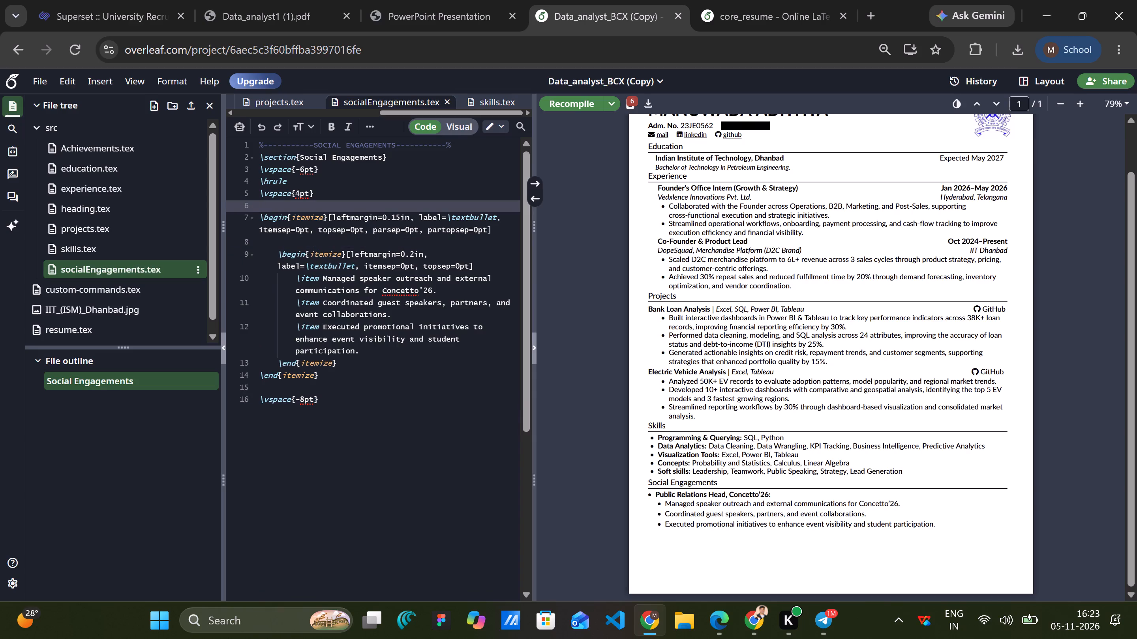
{"action": "key", "text": "Return"}
{"action": "key", "text": "Return"}
{"action": "key", "text": "Return"}
{"action": "key", "text": "Up"}
{"action": "key", "text": "Up"}
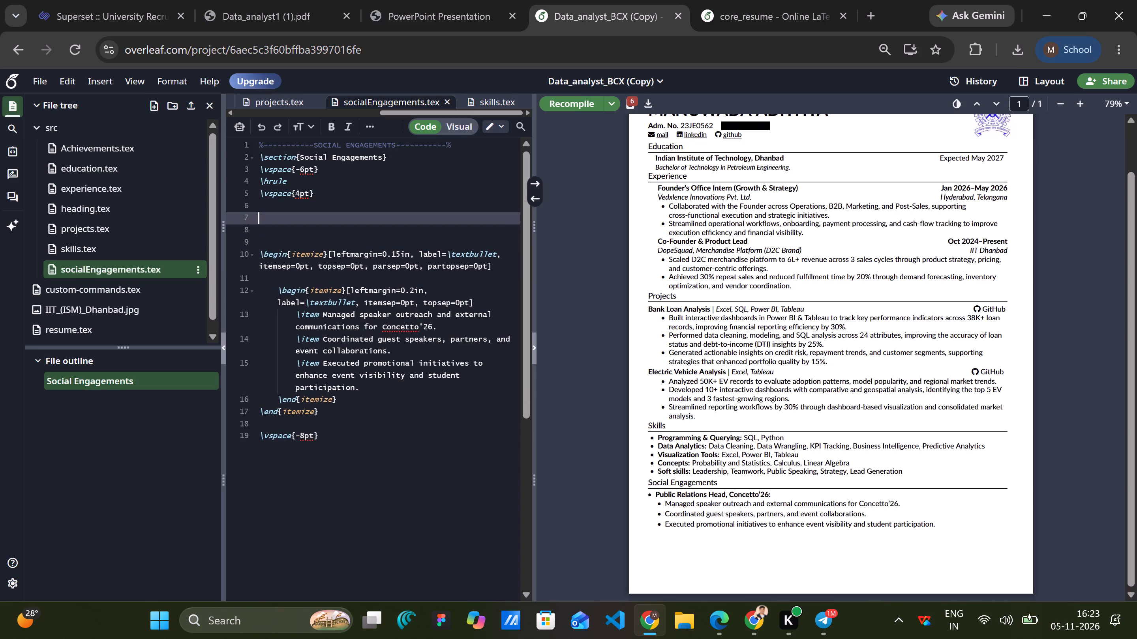
{"action": "key", "text": "ctrl+v"}
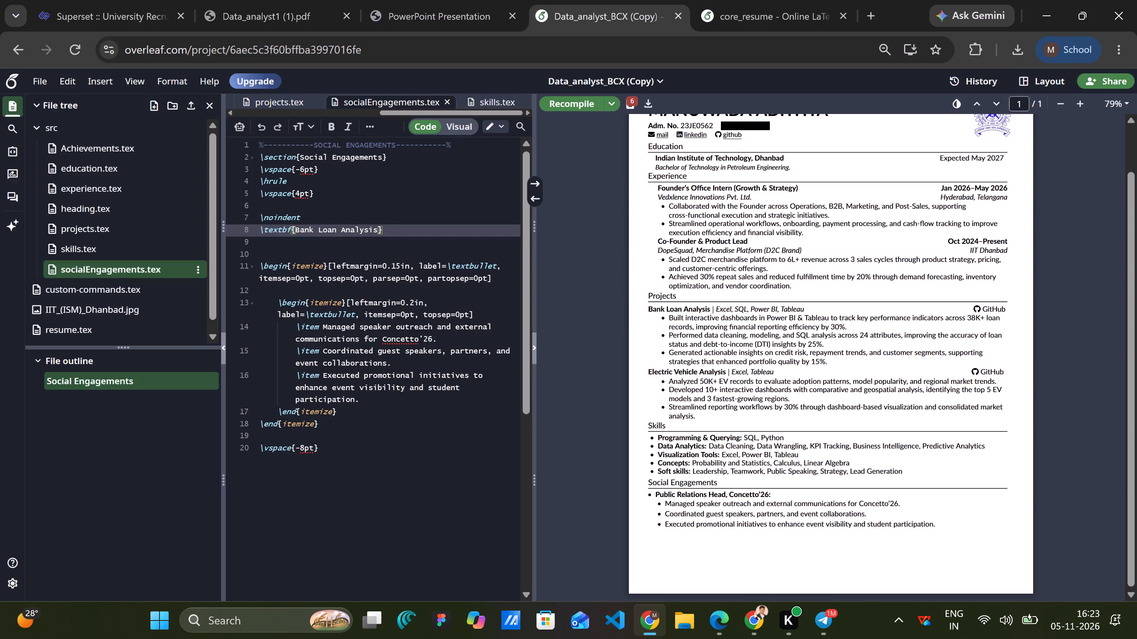
Replace the pasted heading's text with "Public Relations Head, Concetto'26" and recompile the PDF.
{"action": "left_click", "coordinate": [376, 231]}
{"action": "key", "text": "ctrl+BackSpace"}
{"action": "key", "text": "ctrl+BackSpace"}
{"action": "key", "text": "ctrl+BackSpace"}
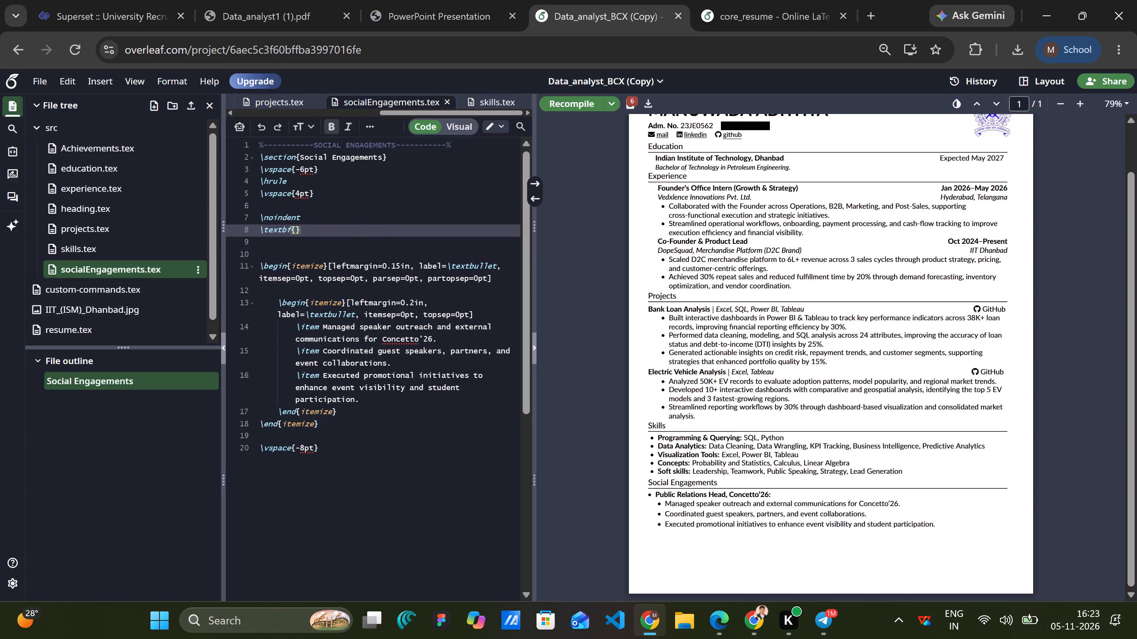
{"action": "type", "text": "Public"}
{"action": "key", "text": "space"}
{"action": "type", "text": "Relations Head"}
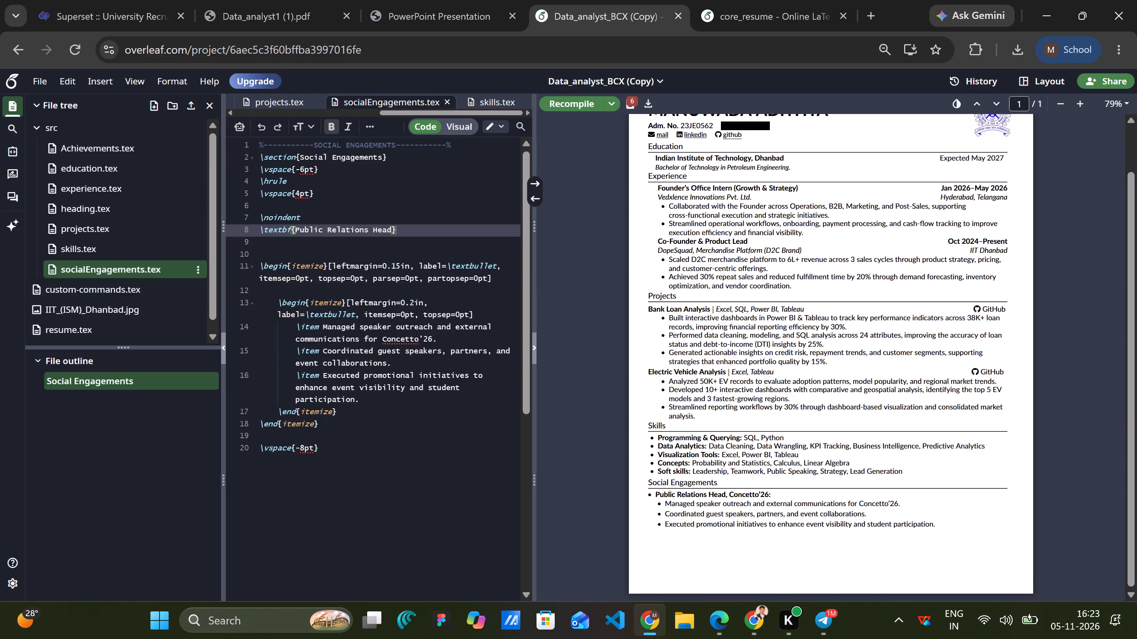
{"action": "type", "text": ","}
{"action": "key", "text": "space"}
{"action": "type", "text": "Cocen"}
{"action": "key", "text": "BackSpace"}
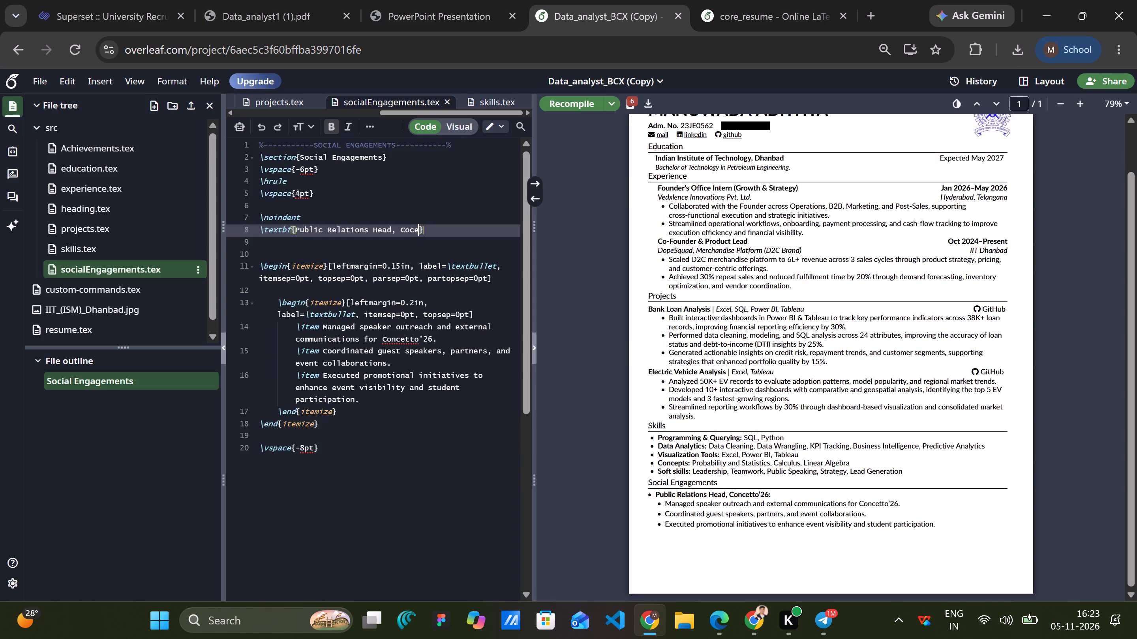
{"action": "key", "text": "BackSpace"}
{"action": "key", "text": "BackSpace"}
{"action": "type", "text": "ncetto"}
{"action": "type", "text": "'26"}
{"action": "key", "text": "space"}
{"action": "type", "text": ":"}
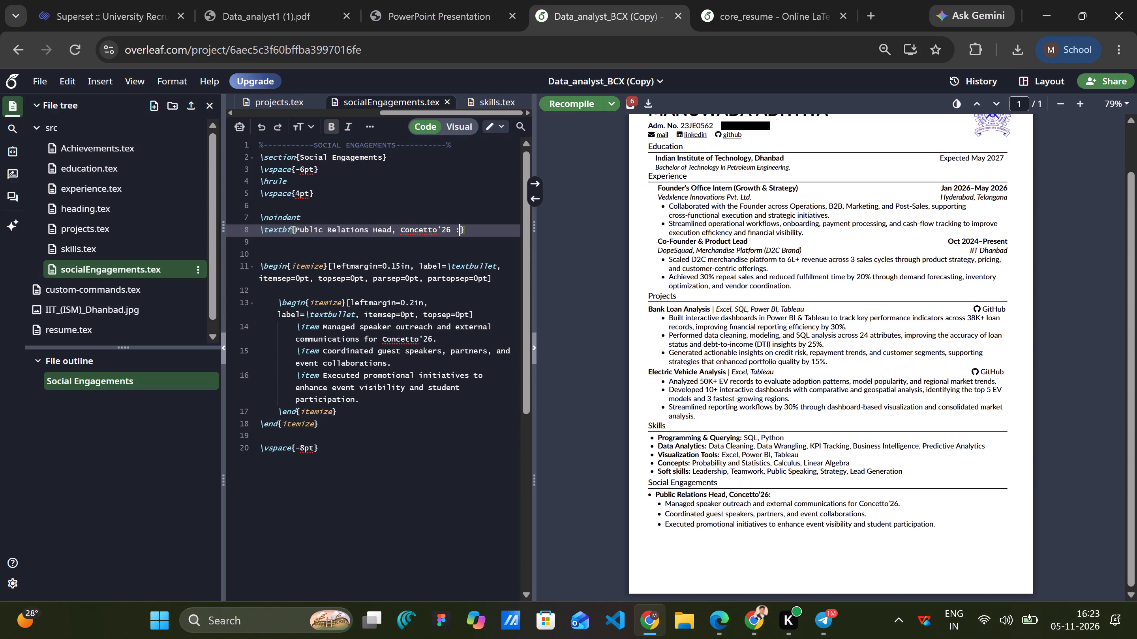
{"action": "key", "text": "BackSpace"}
{"action": "key", "text": "BackSpace"}
{"action": "left_click", "coordinate": [558, 104]}
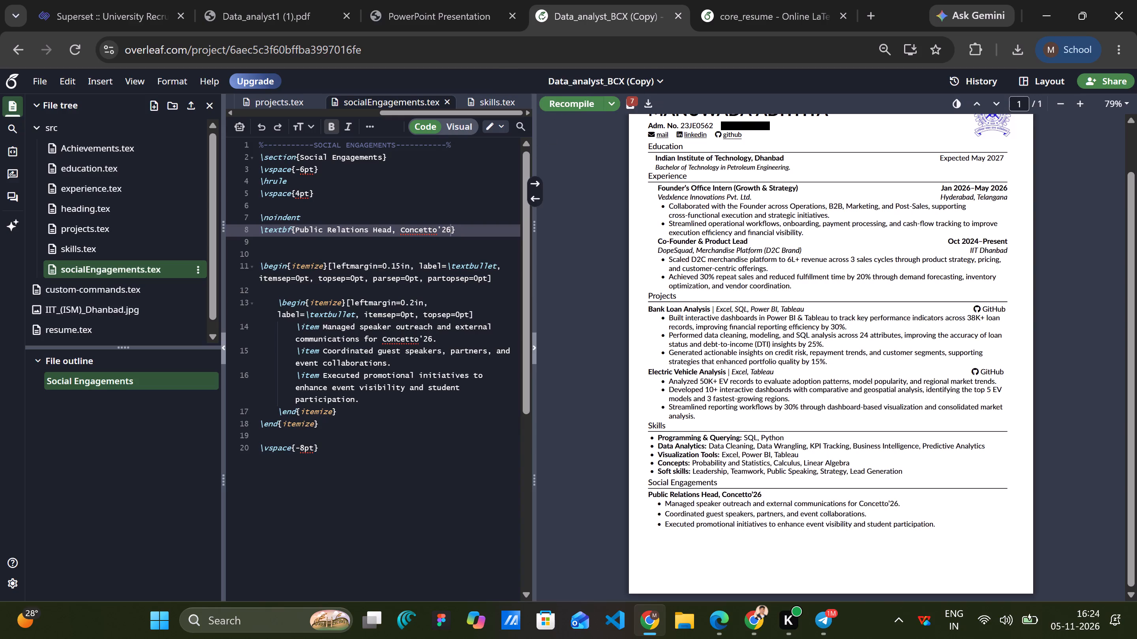
Replace the comma after "Public Relations Head" in the heading with a spaced vertical bar "|" and recompile the PDF.
{"action": "left_click", "coordinate": [396, 232]}
{"action": "key", "text": "BackSpace"}
{"action": "key", "text": "space"}
{"action": "key", "text": "backslash"}
{"action": "key", "text": "BackSpace"}
{"action": "key", "text": "Up"}
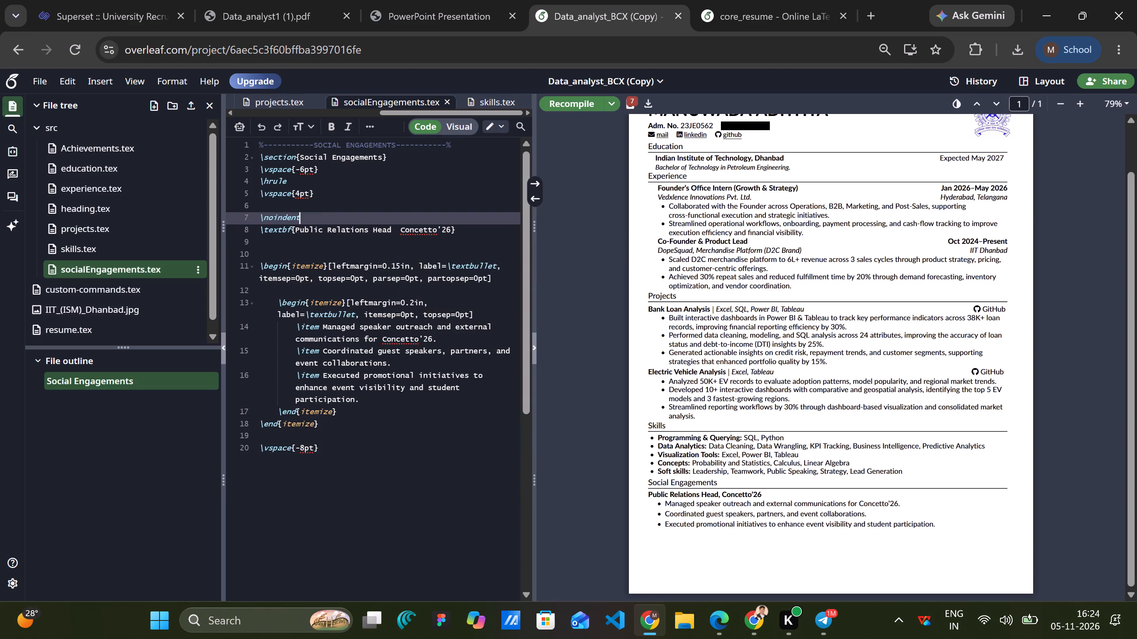
{"action": "key", "text": "Down"}
{"action": "key", "text": "shift+bar"}
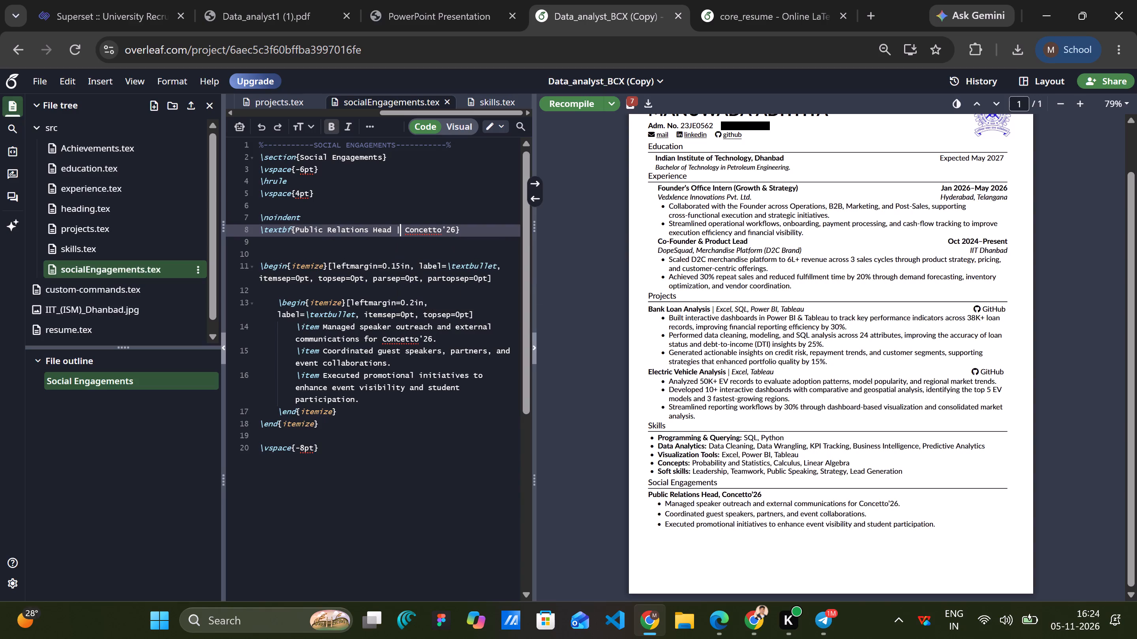
{"action": "left_click", "coordinate": [578, 106]}
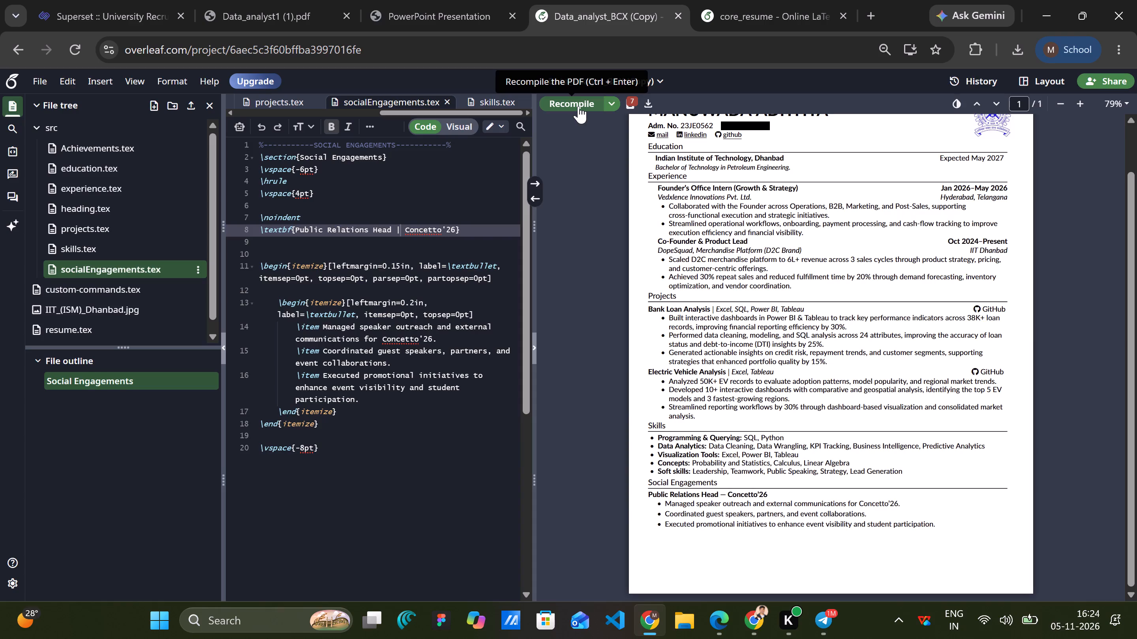
Change the heading's plain vertical bar to the math-mode separator $|$ before Concetto'26 and recompile the PDF.
{"action": "left_click", "coordinate": [410, 227]}
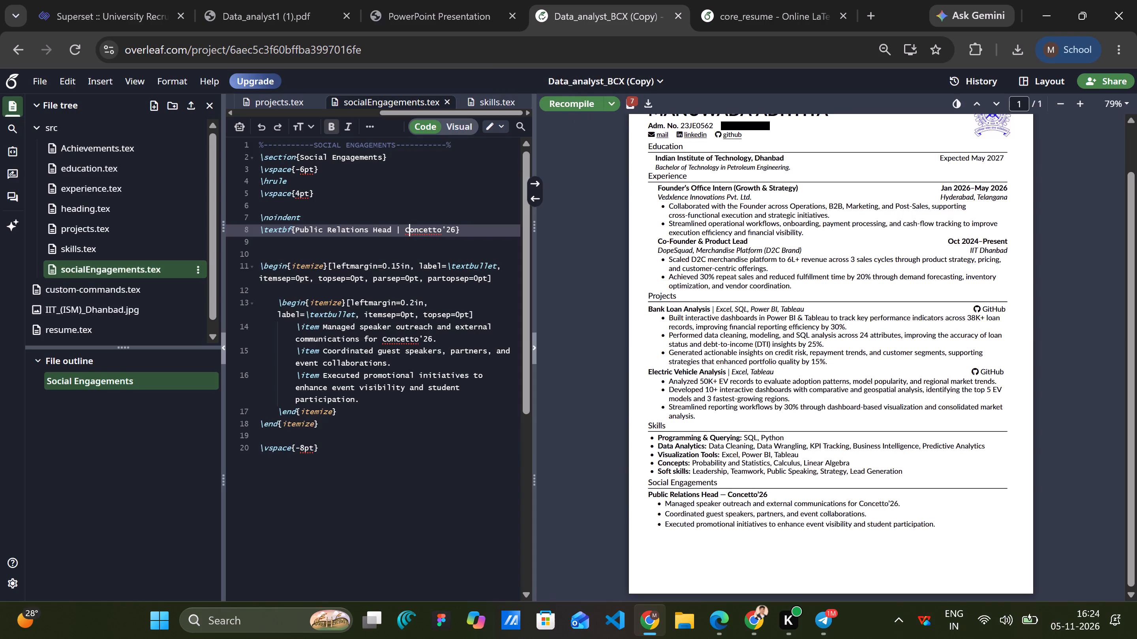
{"action": "left_click", "coordinate": [398, 231]}
{"action": "key", "text": "Delete"}
{"action": "key", "text": "shift+dollar"}
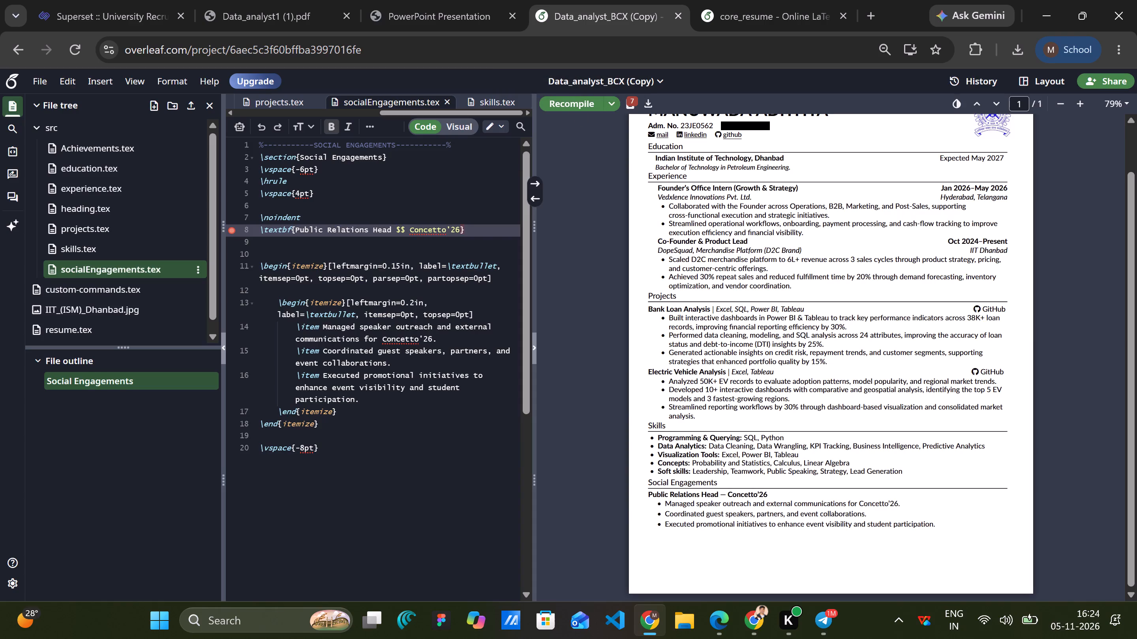
{"action": "key", "text": "backslash"}
{"action": "key", "text": "BackSpace"}
{"action": "key", "text": "Up"}
{"action": "key", "text": "backslash"}
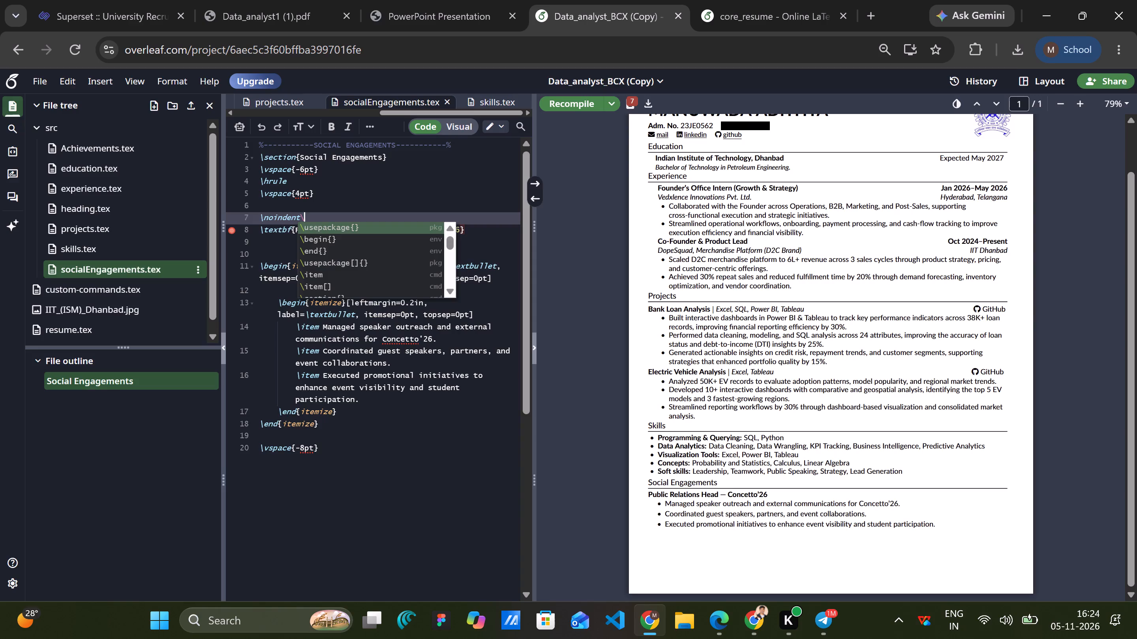
{"action": "key", "text": "ctrl+z"}
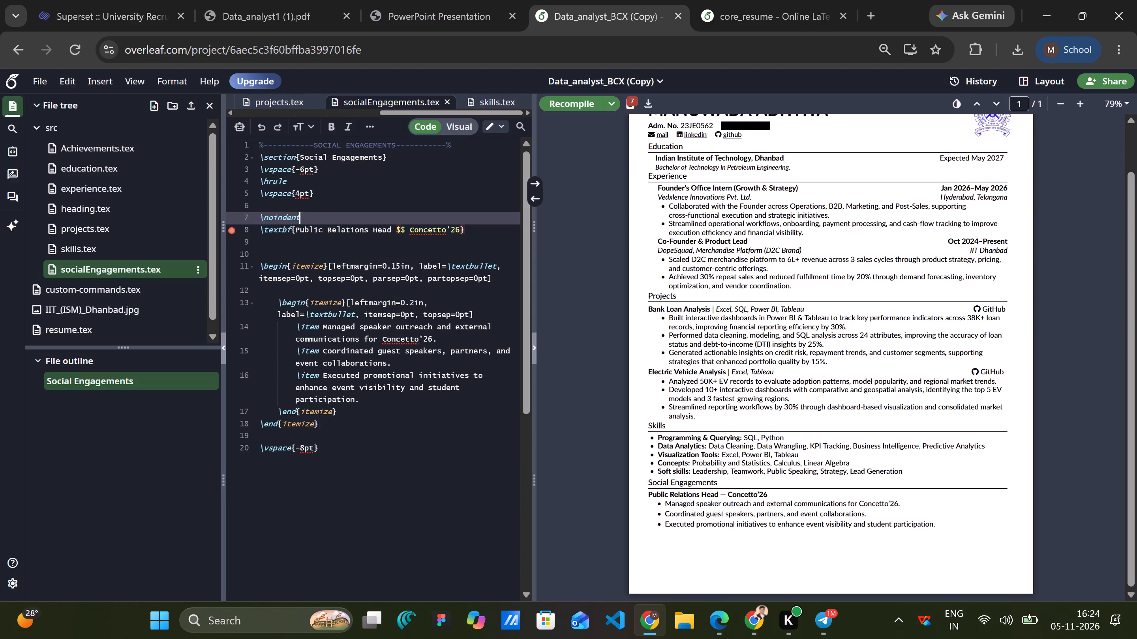
{"action": "left_click", "coordinate": [400, 232]}
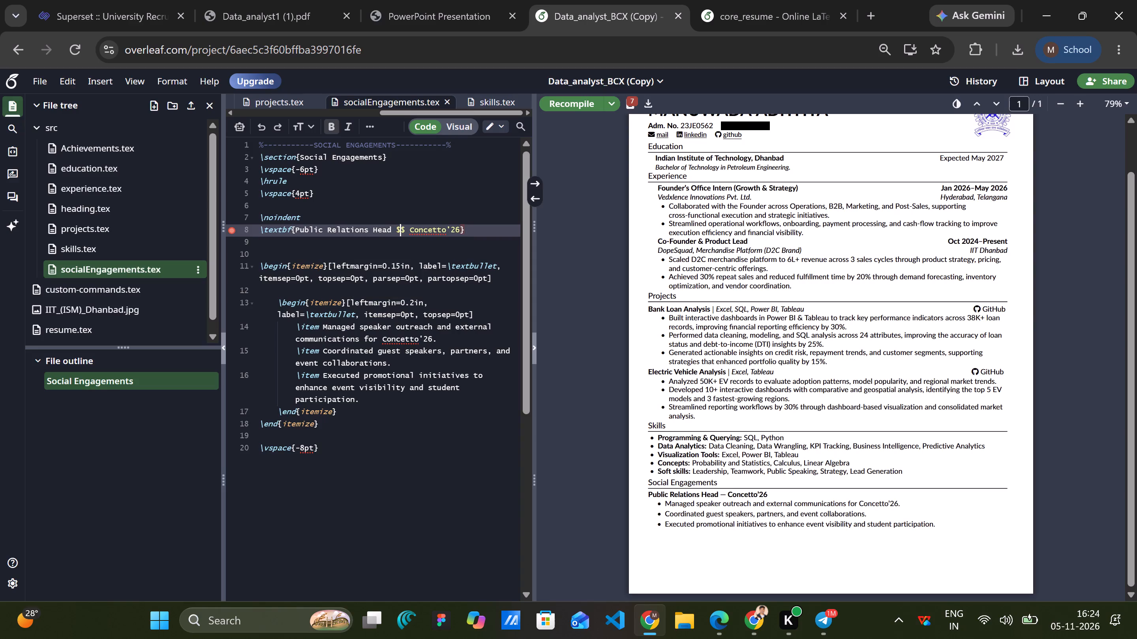
{"action": "key", "text": "shift+bar"}
{"action": "left_click", "coordinate": [584, 110]}
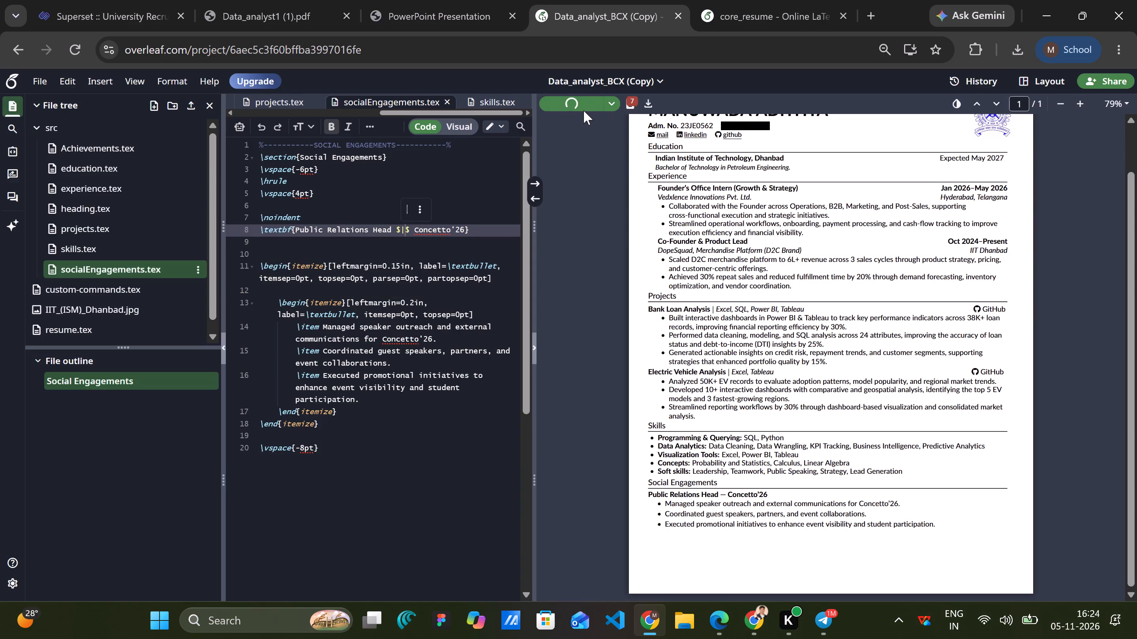
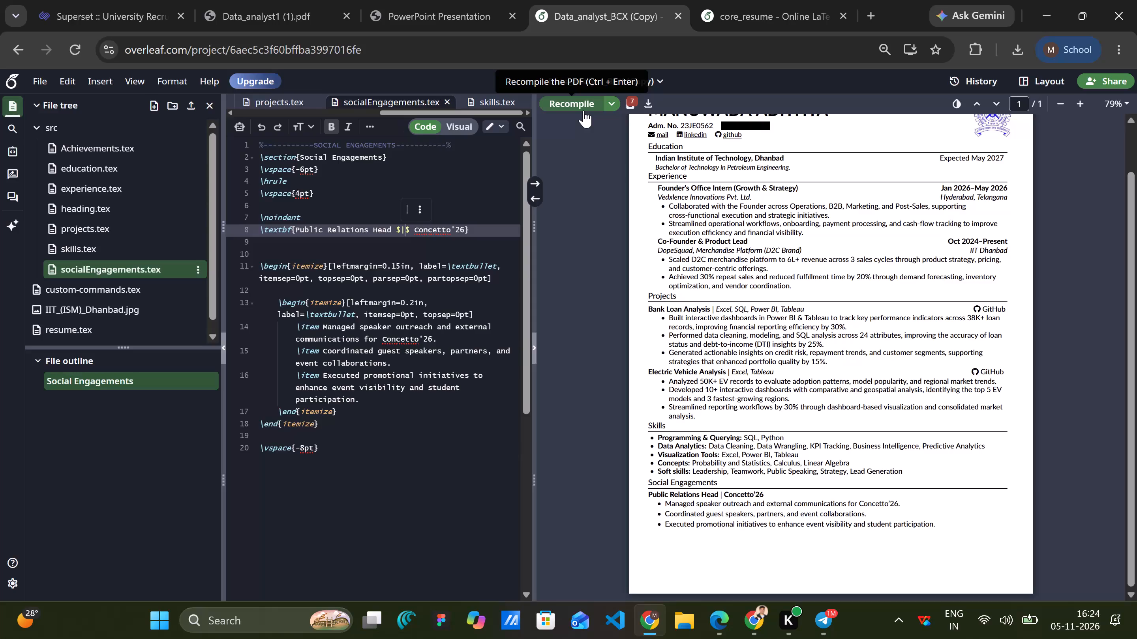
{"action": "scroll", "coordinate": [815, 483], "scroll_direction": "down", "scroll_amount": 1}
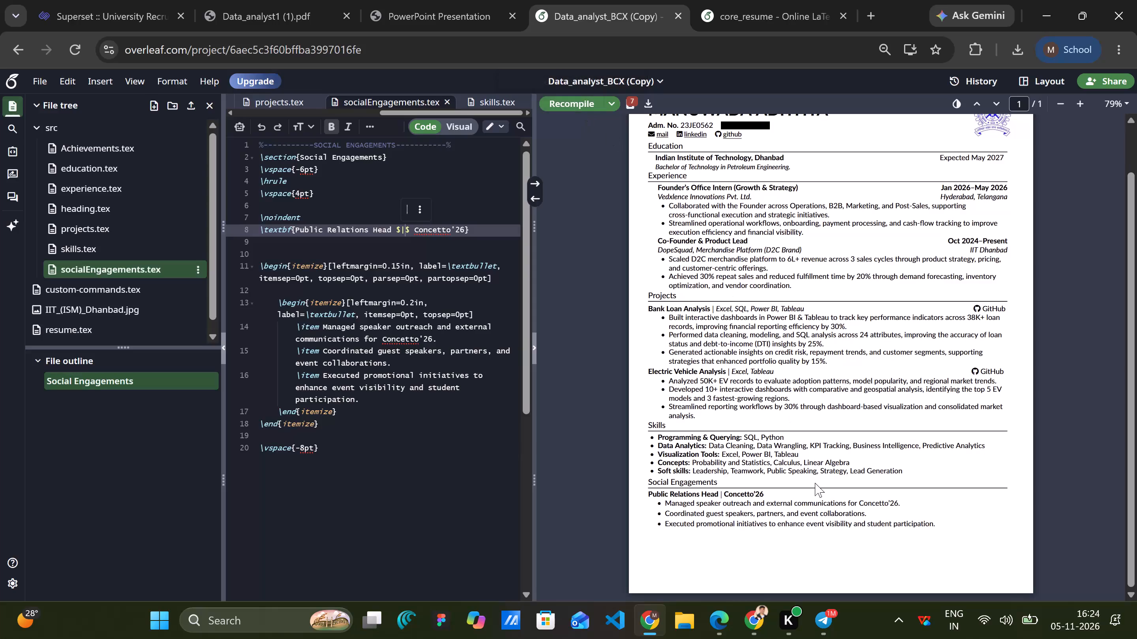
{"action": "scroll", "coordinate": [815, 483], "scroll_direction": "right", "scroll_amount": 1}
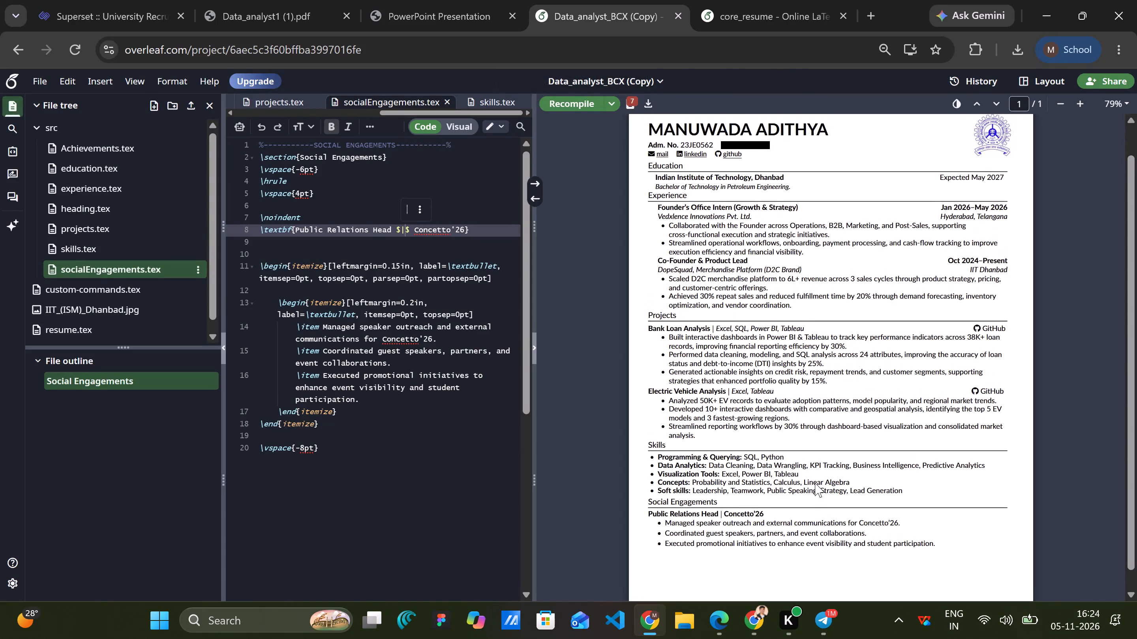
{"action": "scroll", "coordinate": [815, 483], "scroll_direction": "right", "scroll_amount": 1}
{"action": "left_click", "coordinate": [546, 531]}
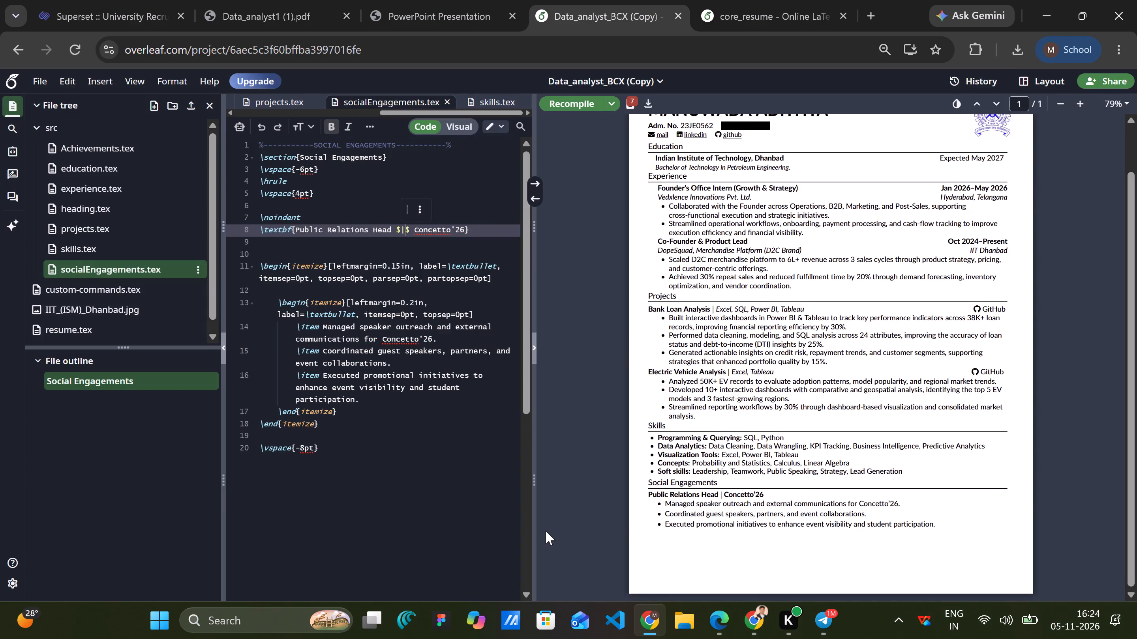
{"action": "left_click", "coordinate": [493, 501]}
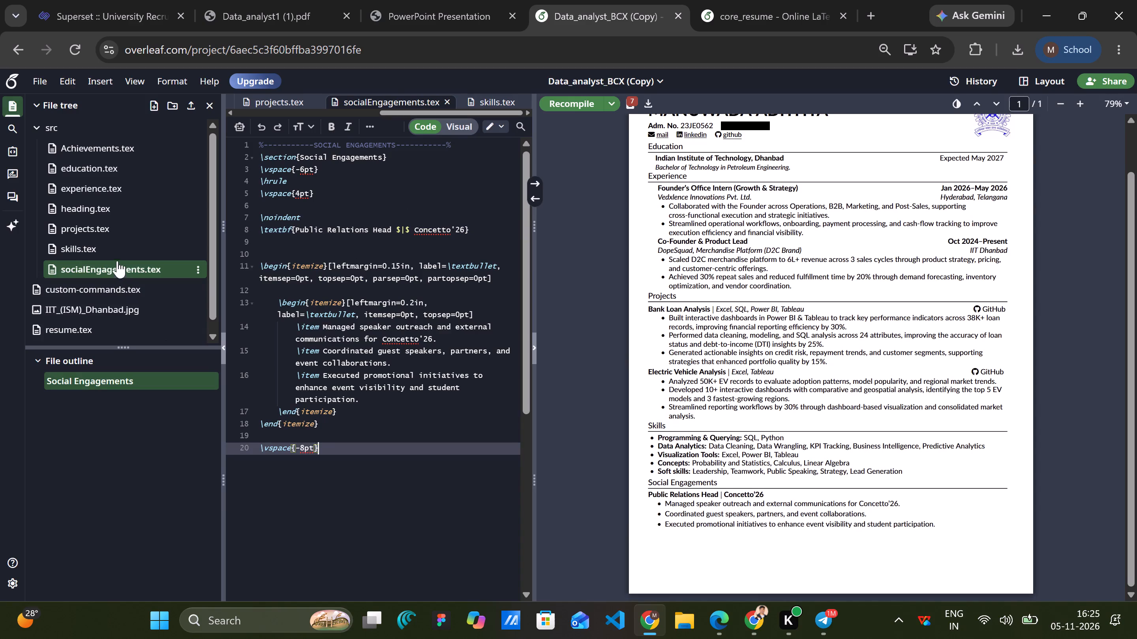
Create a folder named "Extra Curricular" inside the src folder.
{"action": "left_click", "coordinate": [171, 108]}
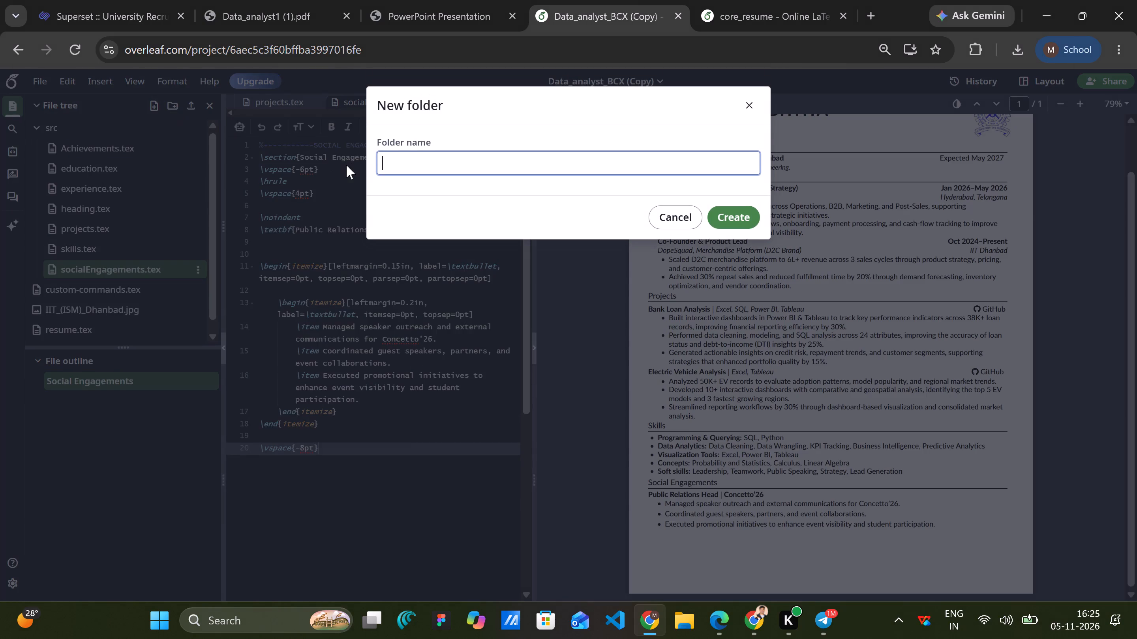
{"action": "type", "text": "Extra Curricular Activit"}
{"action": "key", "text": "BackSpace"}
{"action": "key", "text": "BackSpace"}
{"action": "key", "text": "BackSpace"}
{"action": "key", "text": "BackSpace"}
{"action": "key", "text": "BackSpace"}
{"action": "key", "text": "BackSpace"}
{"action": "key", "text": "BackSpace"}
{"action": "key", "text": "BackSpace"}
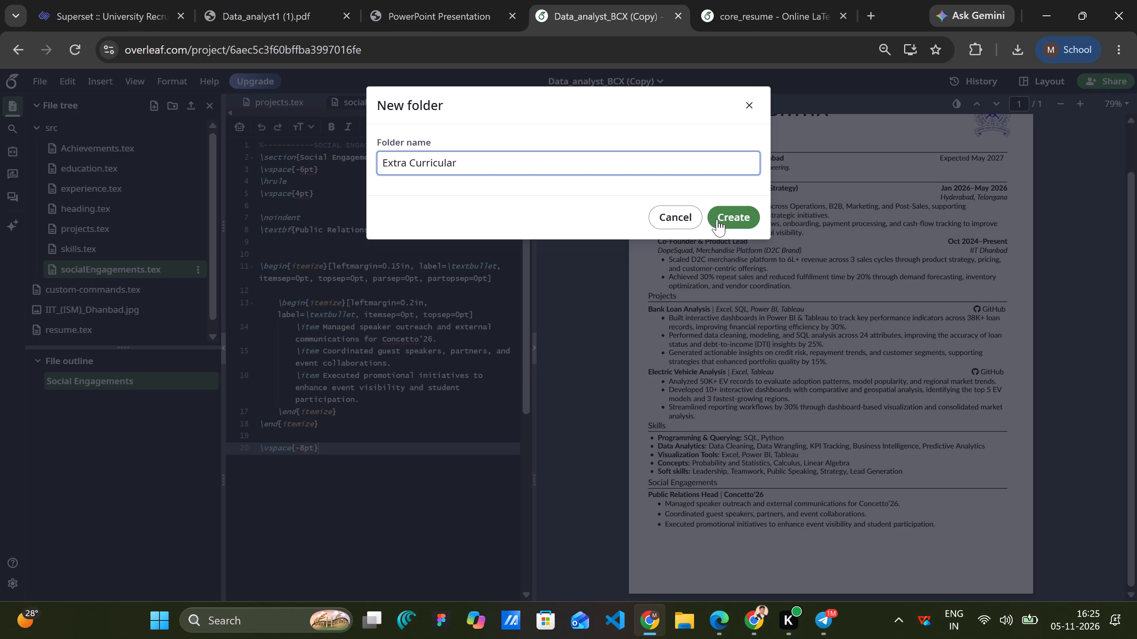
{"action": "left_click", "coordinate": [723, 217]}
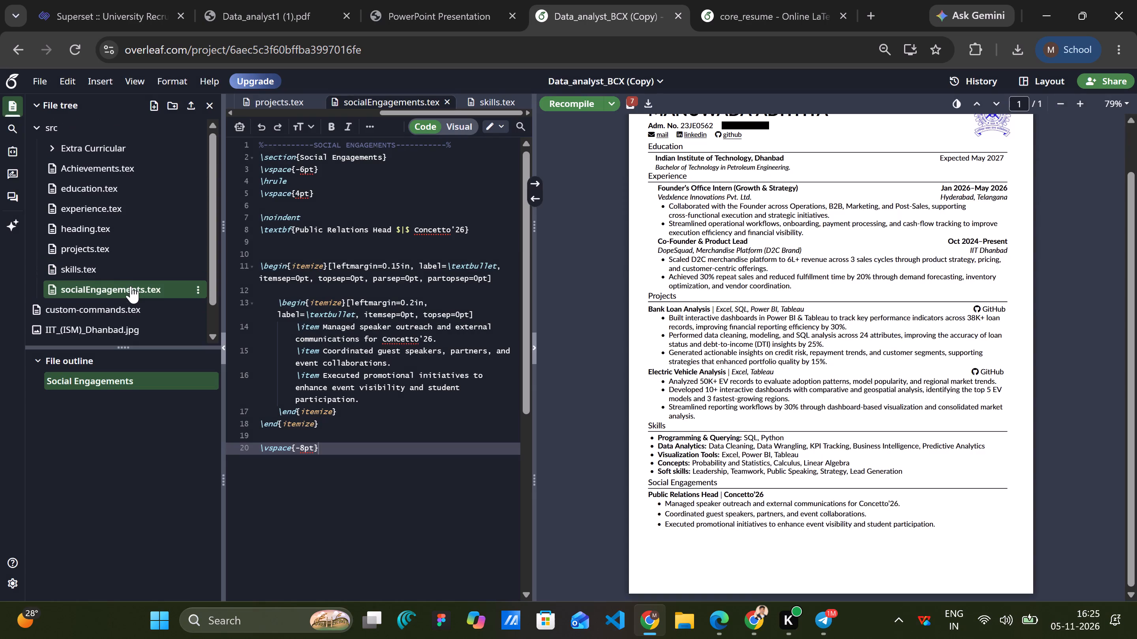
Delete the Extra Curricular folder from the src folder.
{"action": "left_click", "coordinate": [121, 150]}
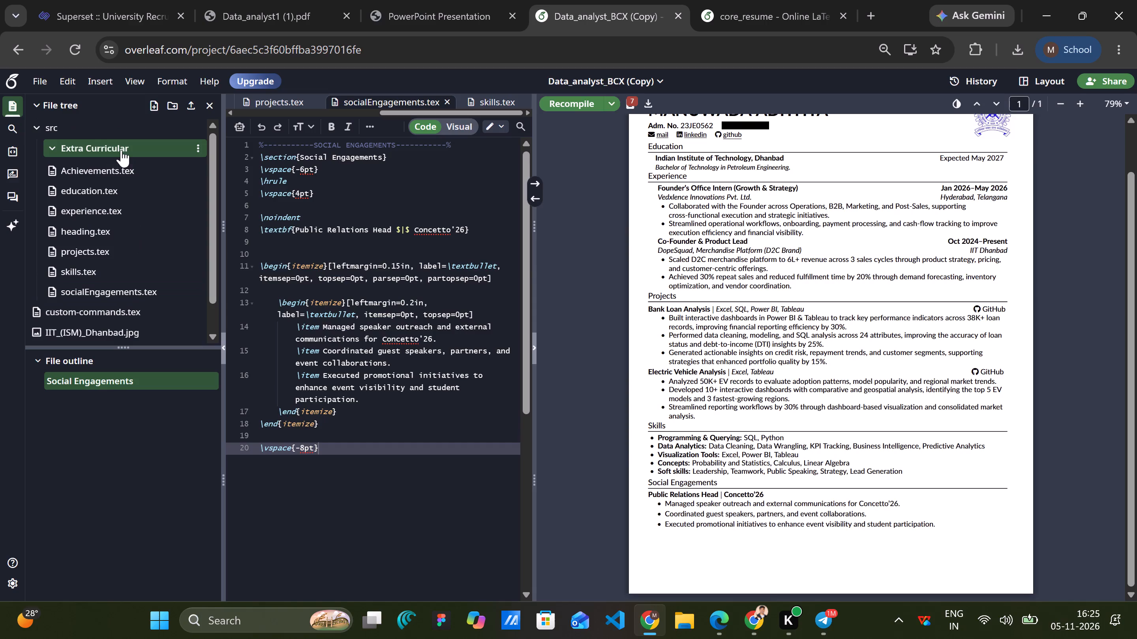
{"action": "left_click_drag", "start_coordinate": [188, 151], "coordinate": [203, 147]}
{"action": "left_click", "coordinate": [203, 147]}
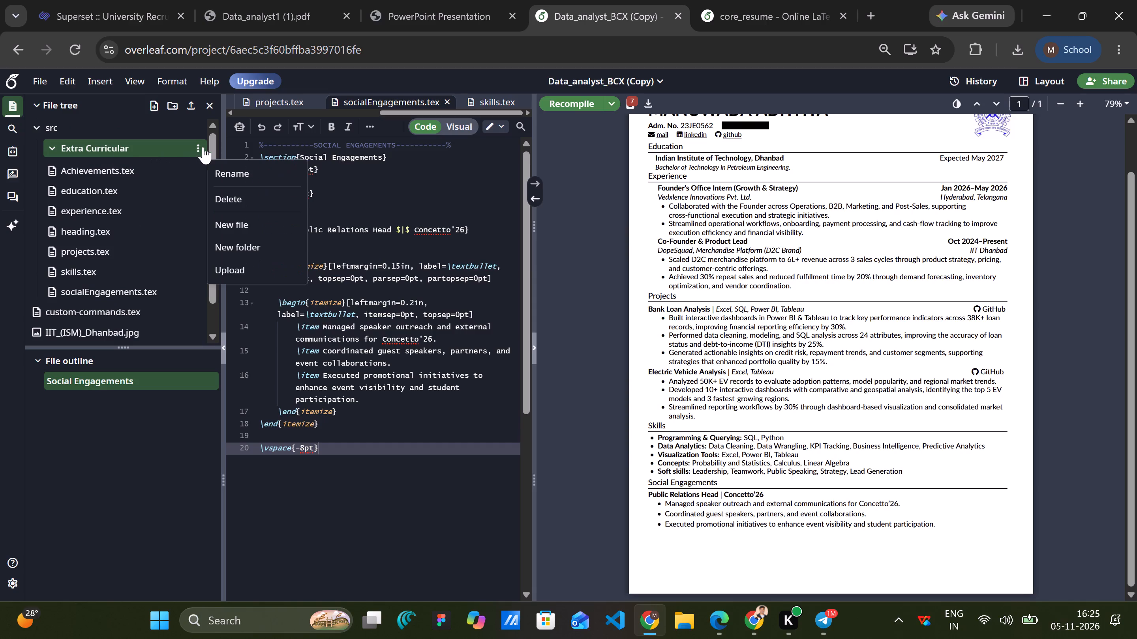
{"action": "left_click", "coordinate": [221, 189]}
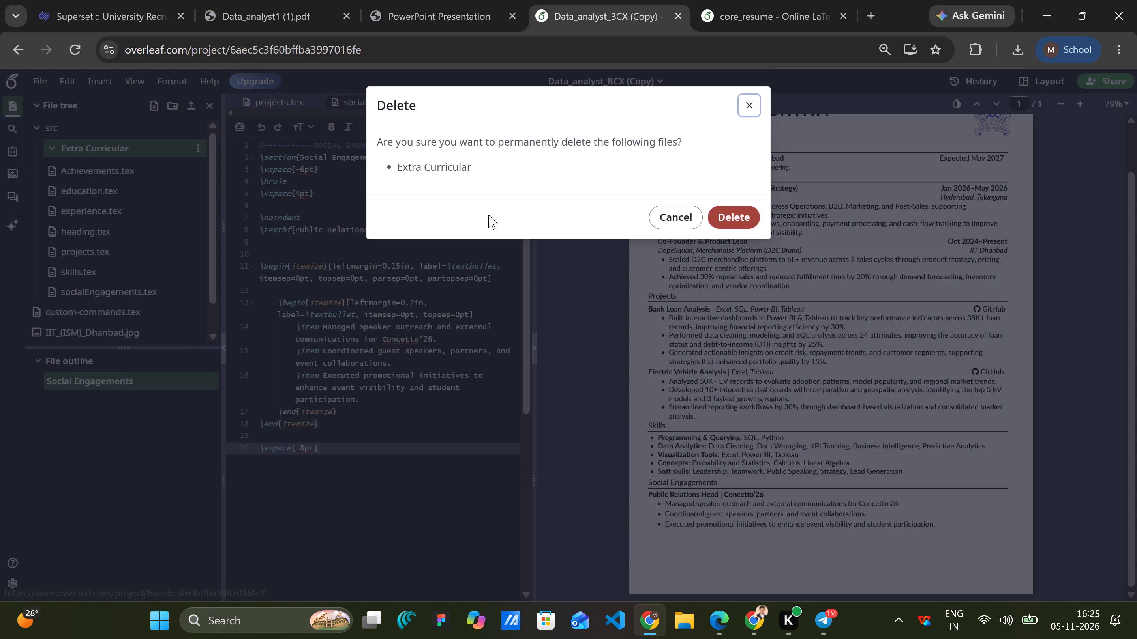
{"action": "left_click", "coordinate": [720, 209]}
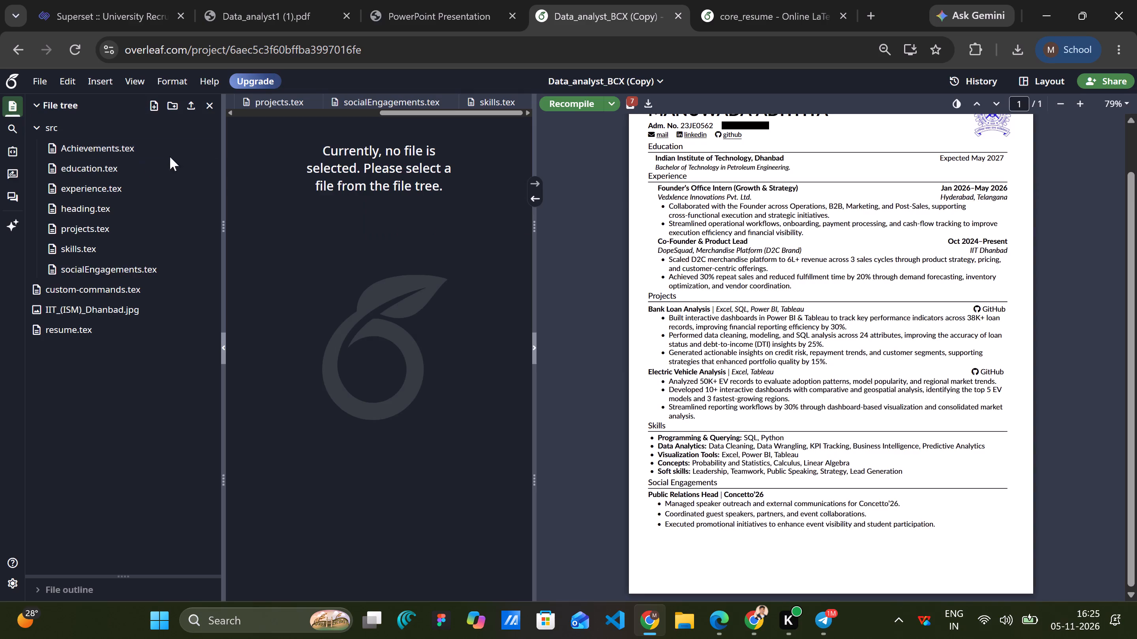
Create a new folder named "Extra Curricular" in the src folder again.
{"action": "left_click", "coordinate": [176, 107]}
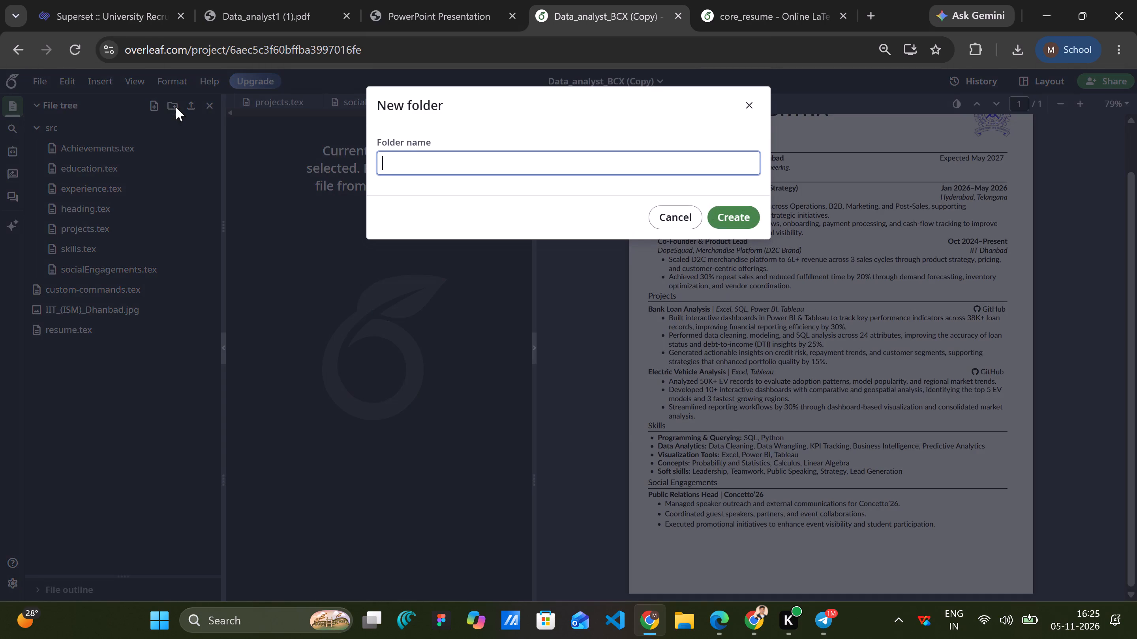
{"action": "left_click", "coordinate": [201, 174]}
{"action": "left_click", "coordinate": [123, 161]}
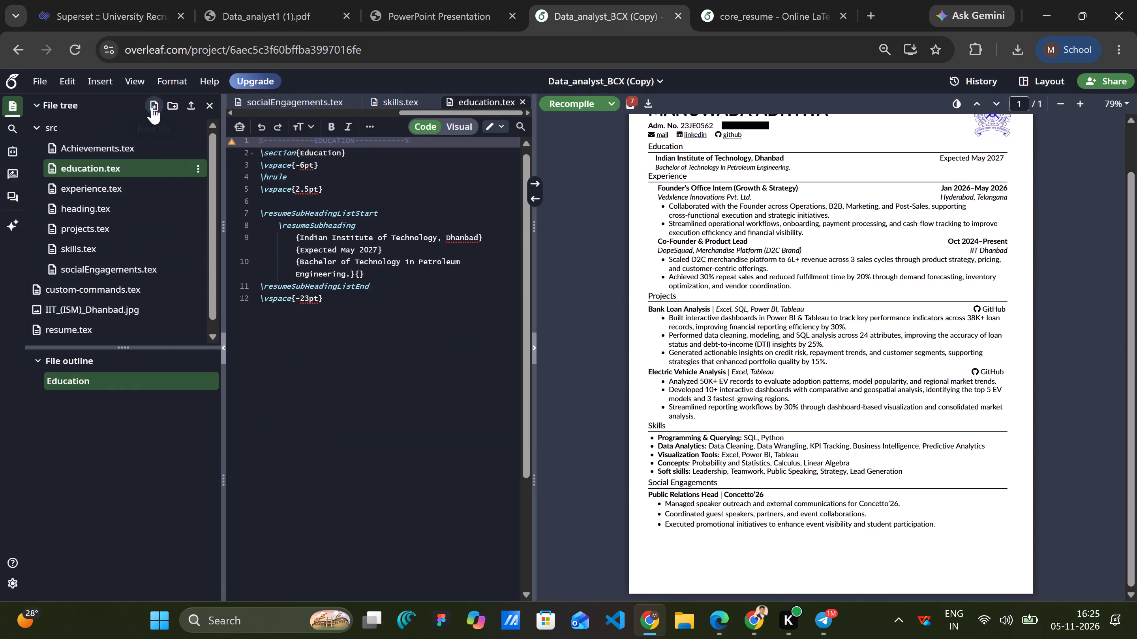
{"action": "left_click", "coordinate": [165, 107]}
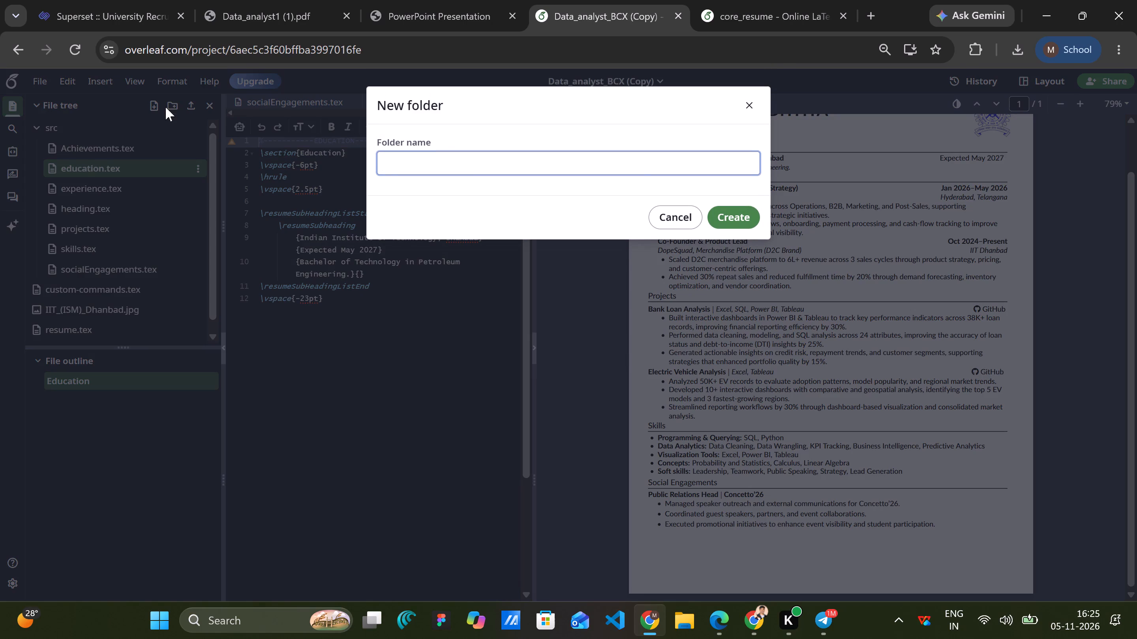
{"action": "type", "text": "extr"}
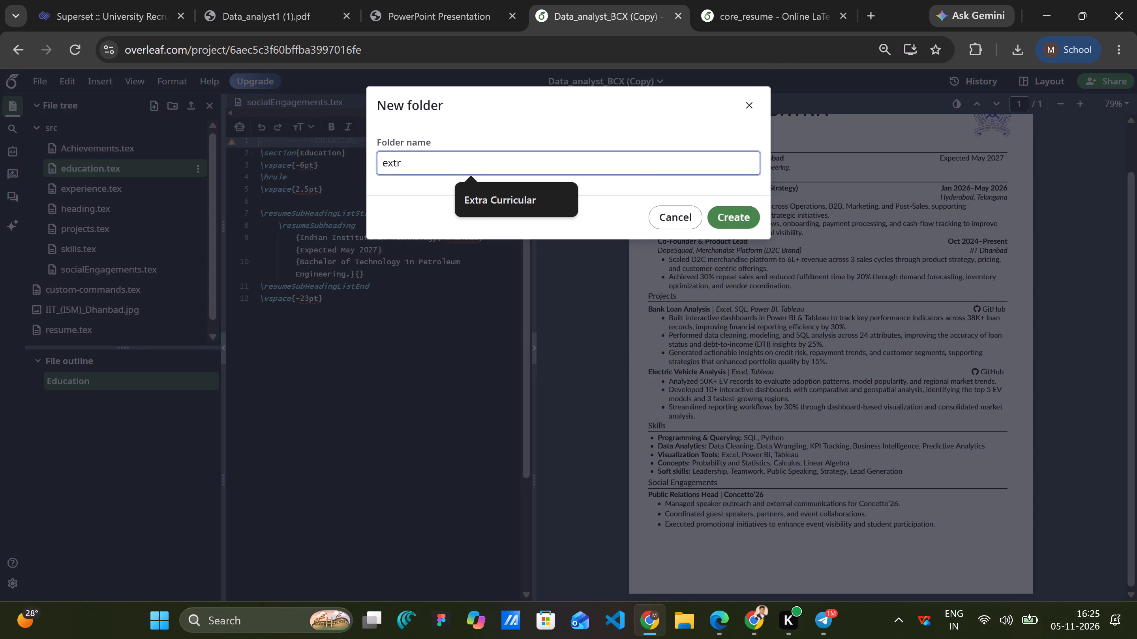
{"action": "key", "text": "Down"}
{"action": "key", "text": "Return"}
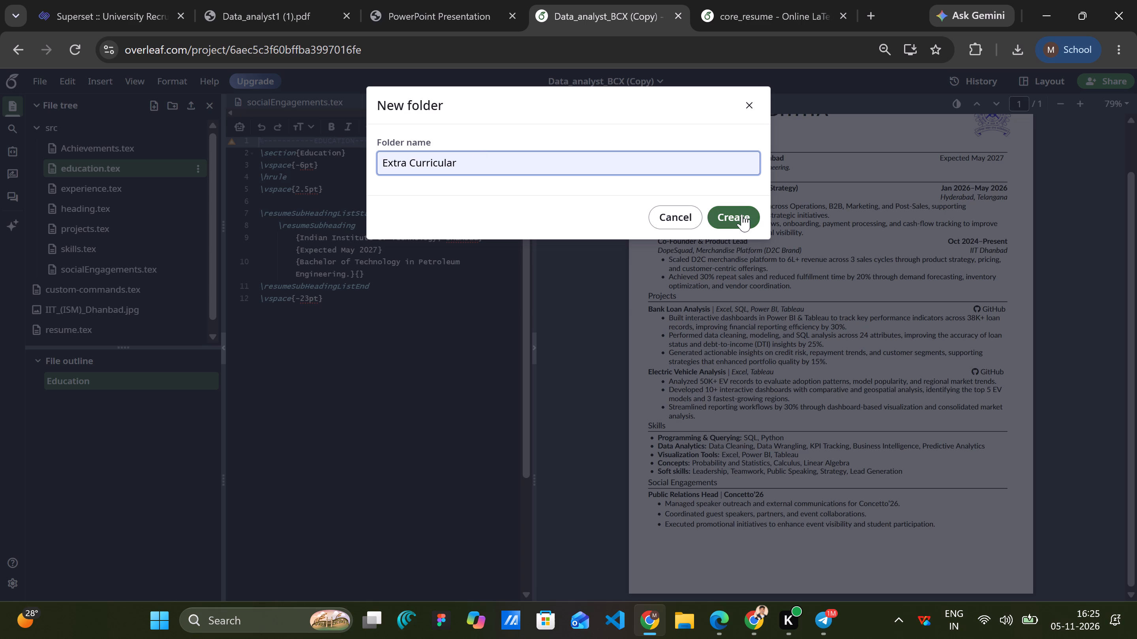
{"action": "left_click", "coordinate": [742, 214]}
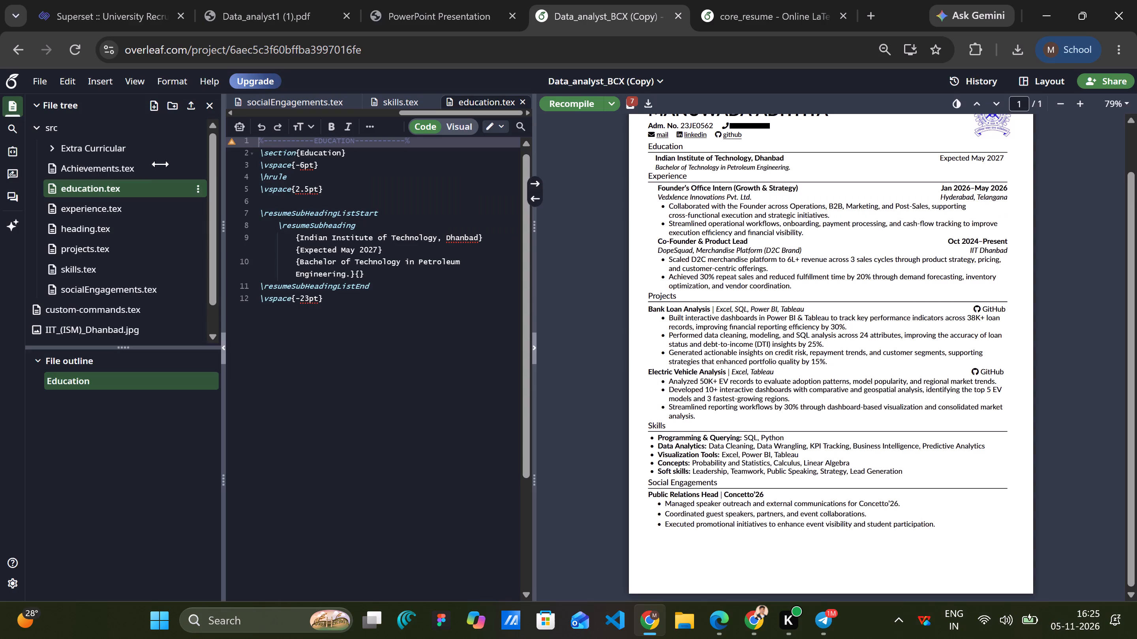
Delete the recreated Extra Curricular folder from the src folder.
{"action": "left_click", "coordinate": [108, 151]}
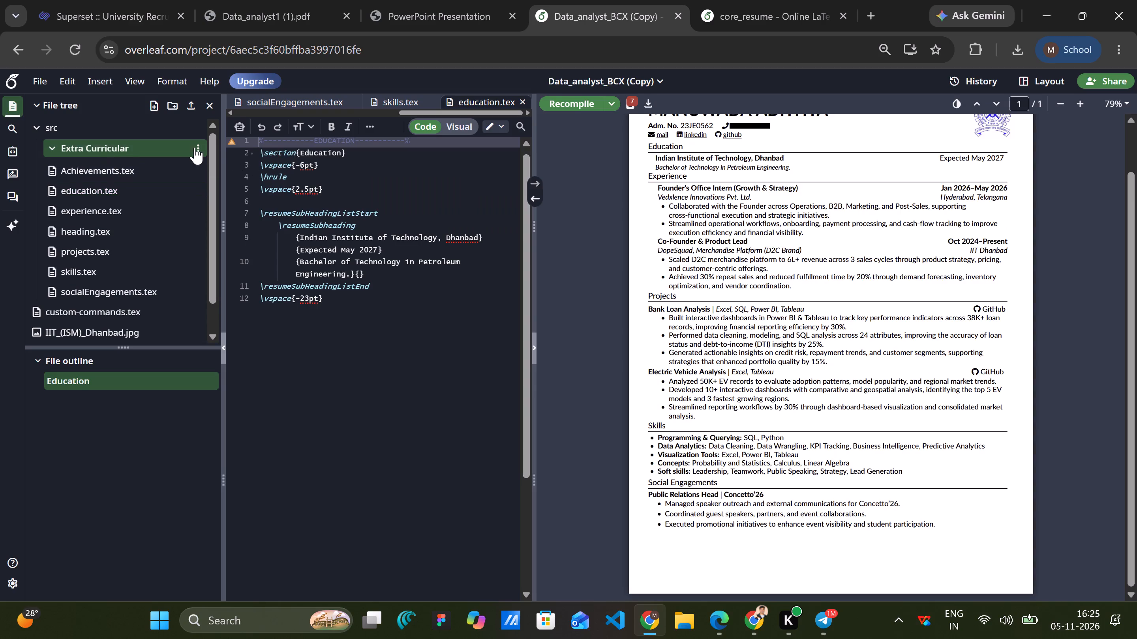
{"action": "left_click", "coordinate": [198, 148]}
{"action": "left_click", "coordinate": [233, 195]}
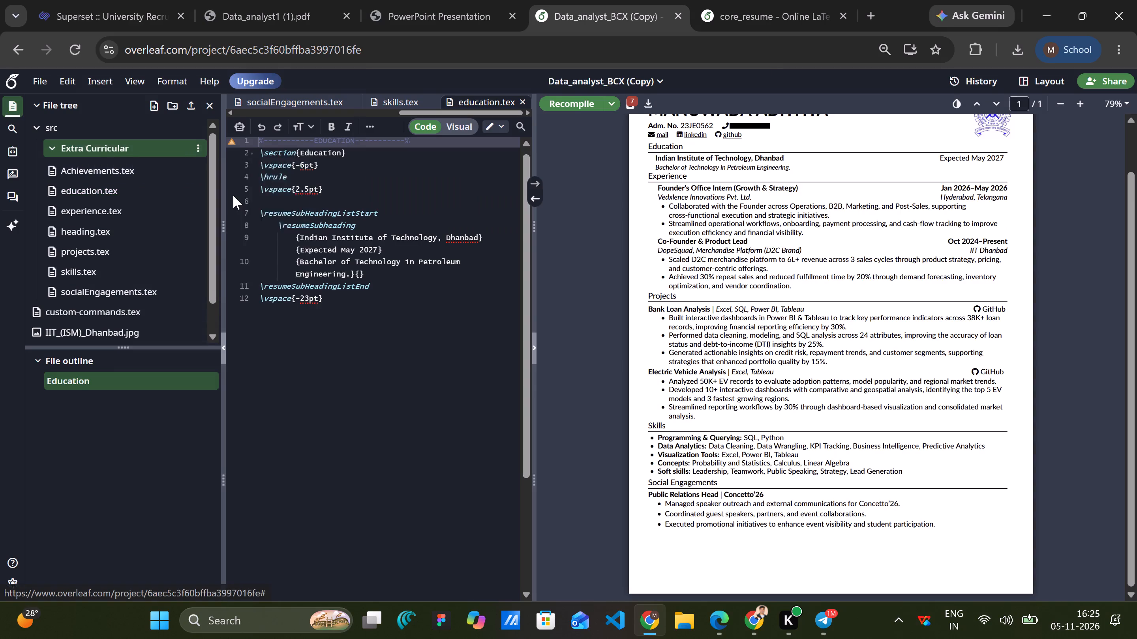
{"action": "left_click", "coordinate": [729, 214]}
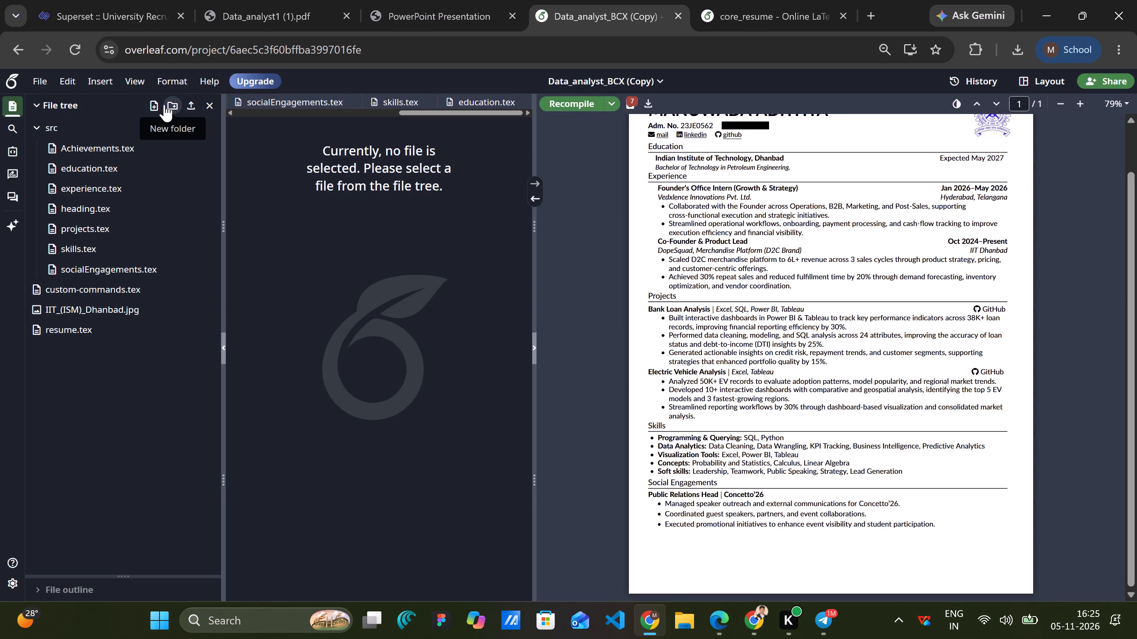
Create a new file named "Extra Curricular.tex" at the top level of the project.
{"action": "left_click", "coordinate": [153, 107]}
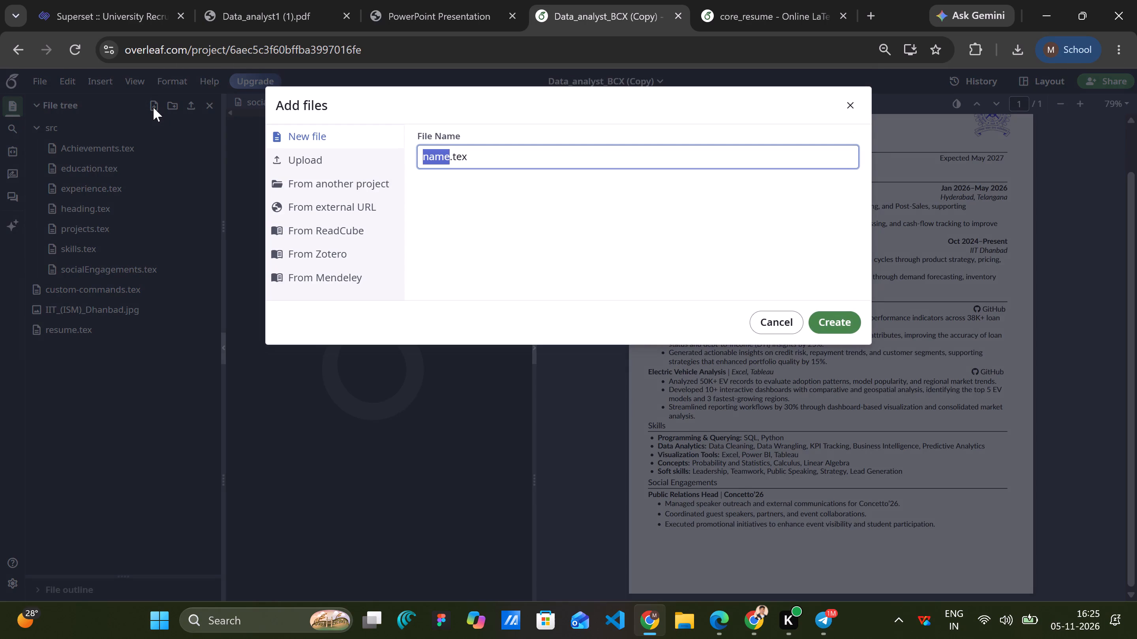
{"action": "key", "text": "shift+e"}
{"action": "type", "text": "xtra"}
{"action": "key", "text": "space"}
{"action": "type", "text": "Curi"}
{"action": "key", "text": "BackSpace"}
{"action": "type", "text": "ricular"}
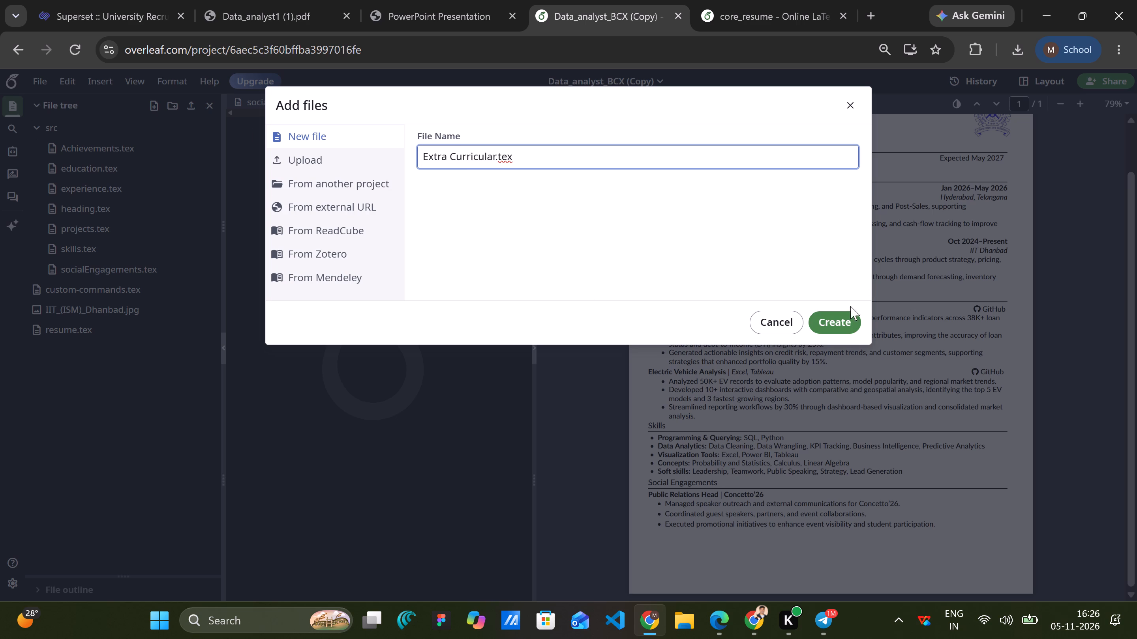
{"action": "left_click", "coordinate": [844, 315]}
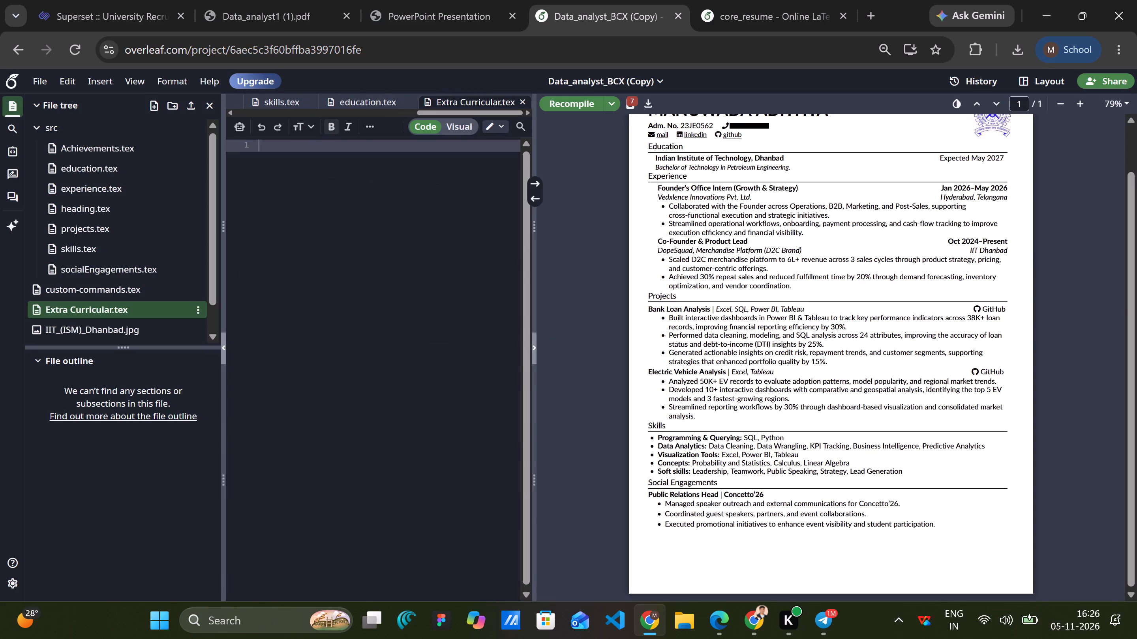
In the core_resume project, open Extra curricular.tex and copy all of its code.
{"action": "left_click", "coordinate": [817, 0]}
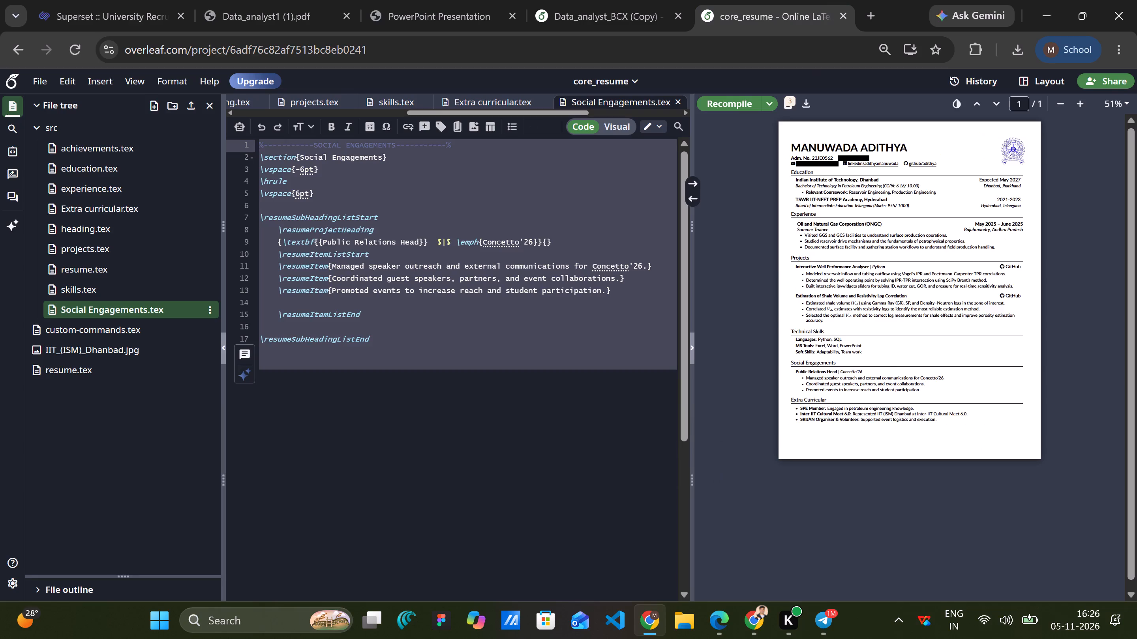
{"action": "scroll", "coordinate": [857, 410], "scroll_direction": "down", "scroll_amount": 1}
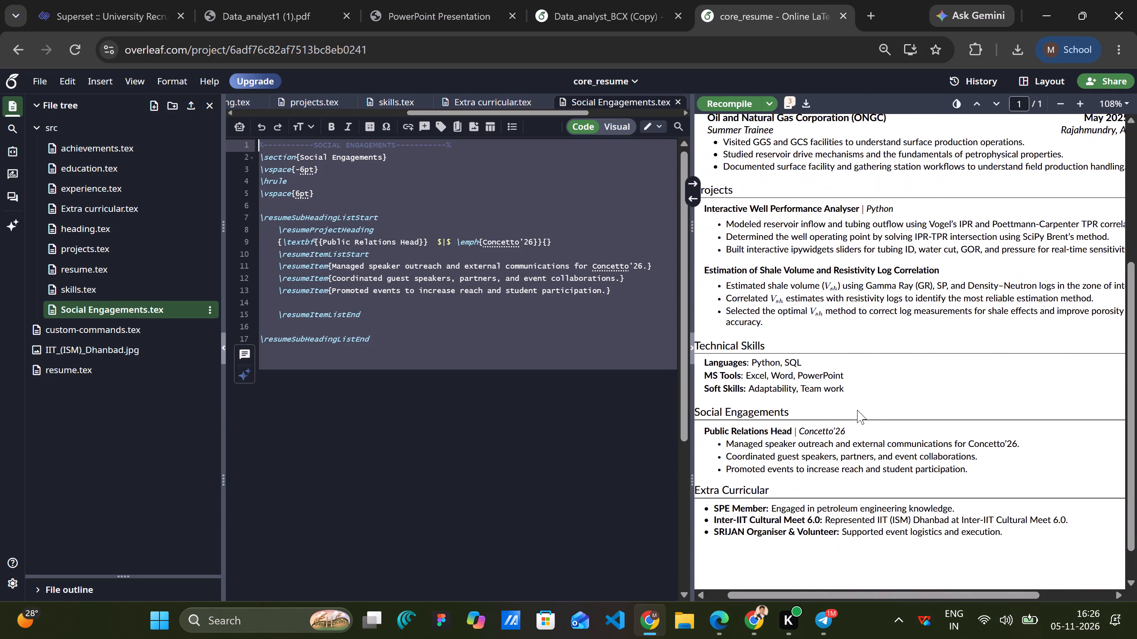
{"action": "scroll", "coordinate": [857, 410], "scroll_direction": "down", "scroll_amount": 1}
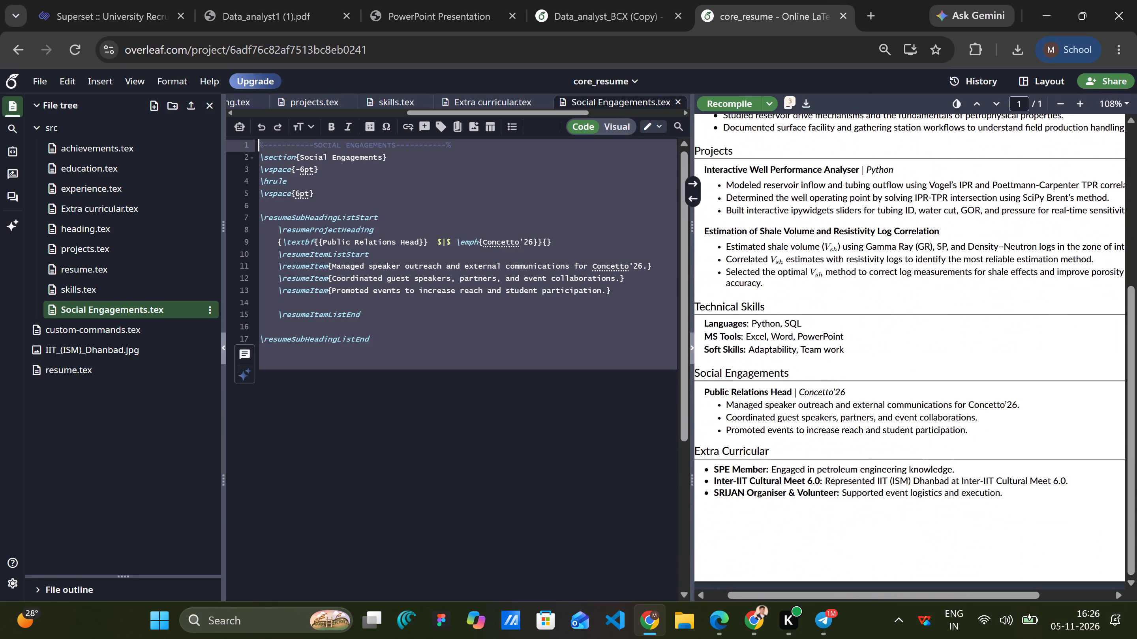
{"action": "left_click", "coordinate": [351, 400]}
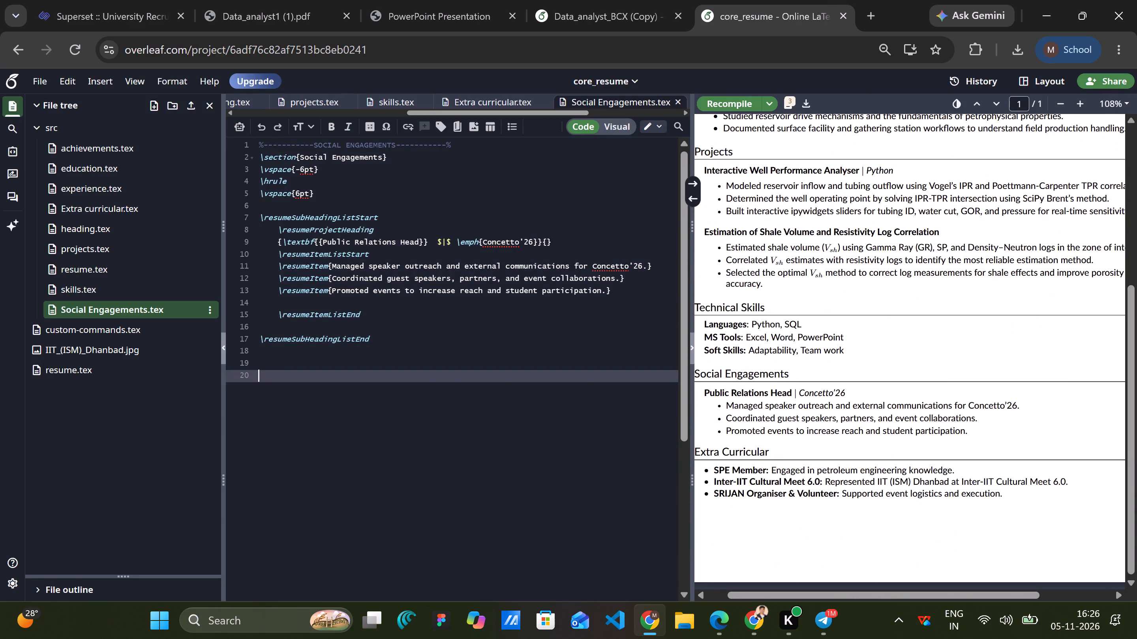
{"action": "left_click", "coordinate": [101, 201]}
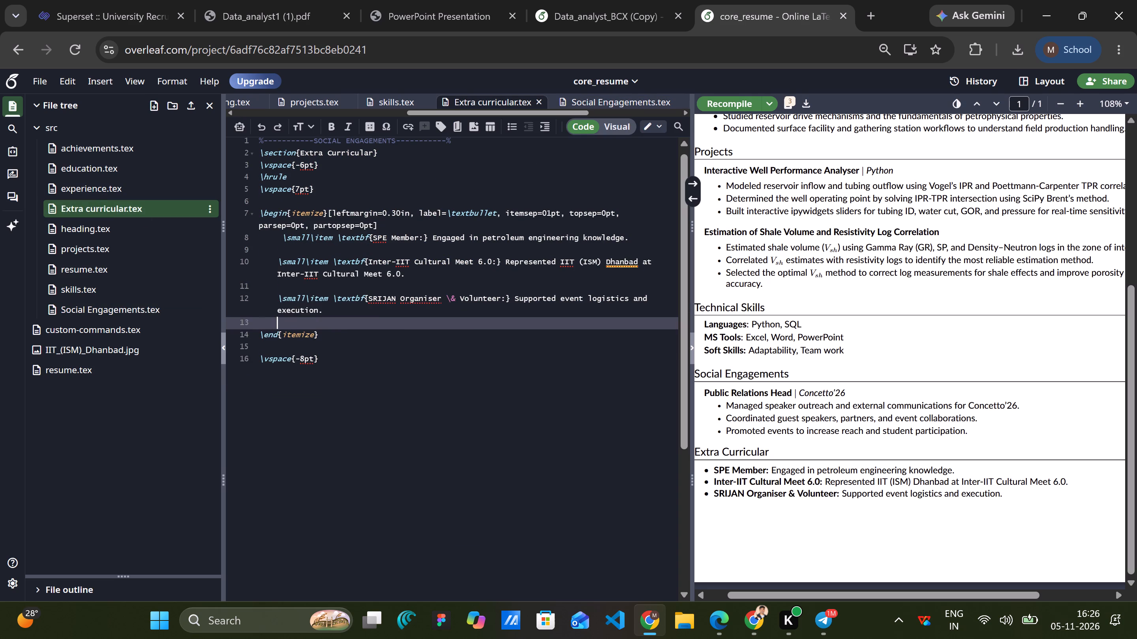
{"action": "left_click", "coordinate": [391, 349]}
{"action": "left_click", "coordinate": [391, 361]}
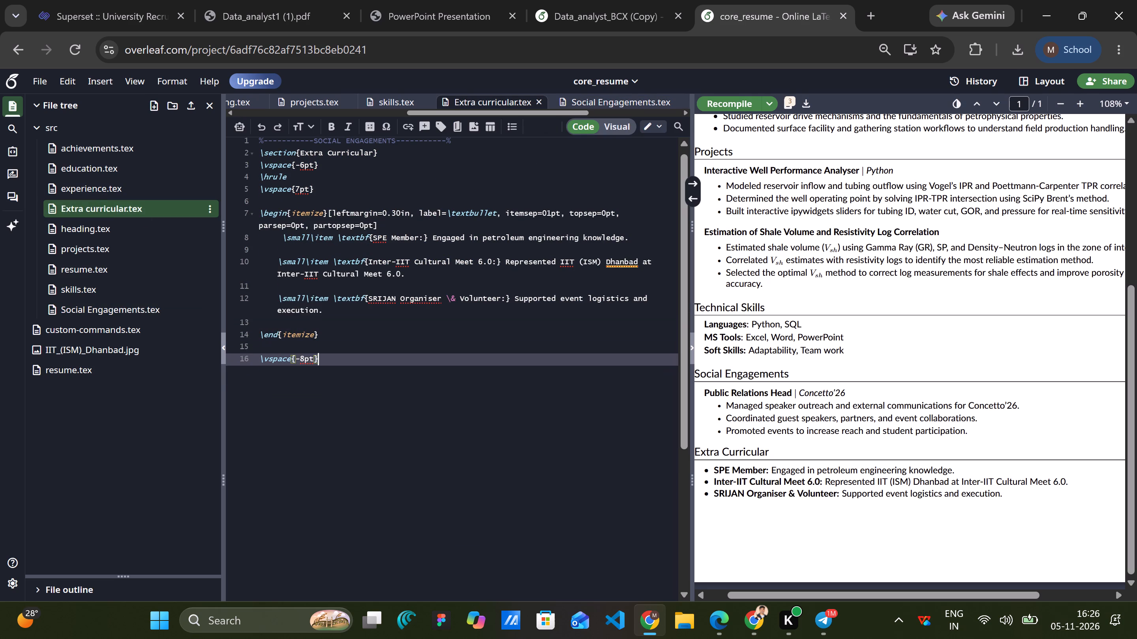
{"action": "key", "text": "ctrl+a"}
{"action": "key", "text": "ctrl+c"}
Return to the Data_analyst_BCX copy and paste the copied section code into the empty Extra Curricular.tex.
{"action": "left_click", "coordinate": [595, 3]}
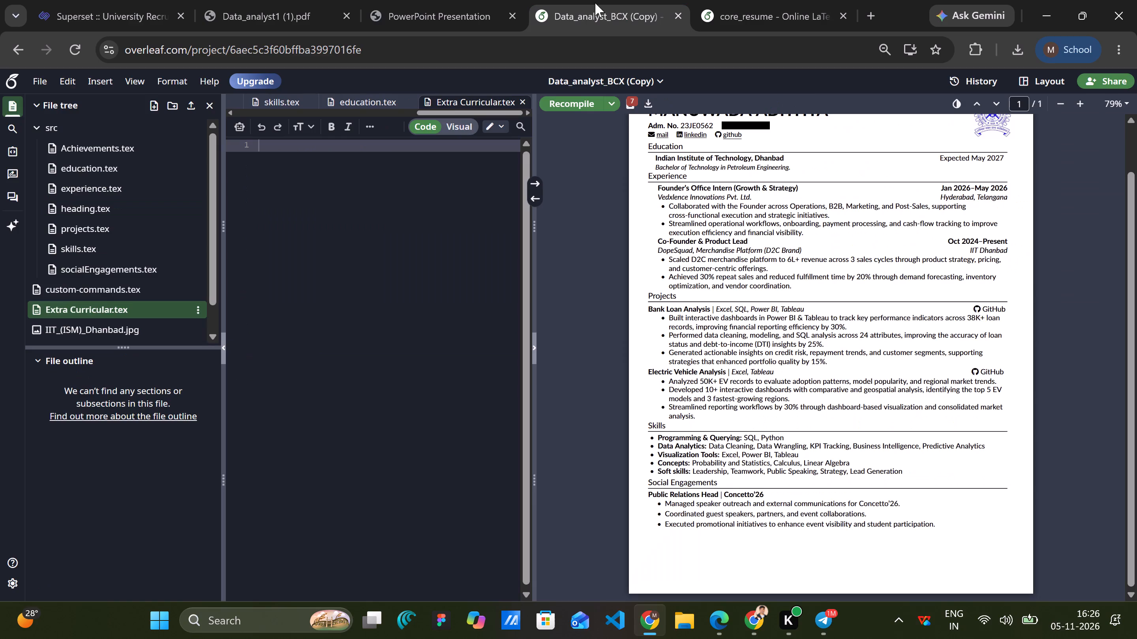
{"action": "key", "text": "ctrl+v"}
{"action": "key", "text": "ctrl+v"}
{"action": "left_click", "coordinate": [329, 191]}
{"action": "key", "text": "ctrl+v"}
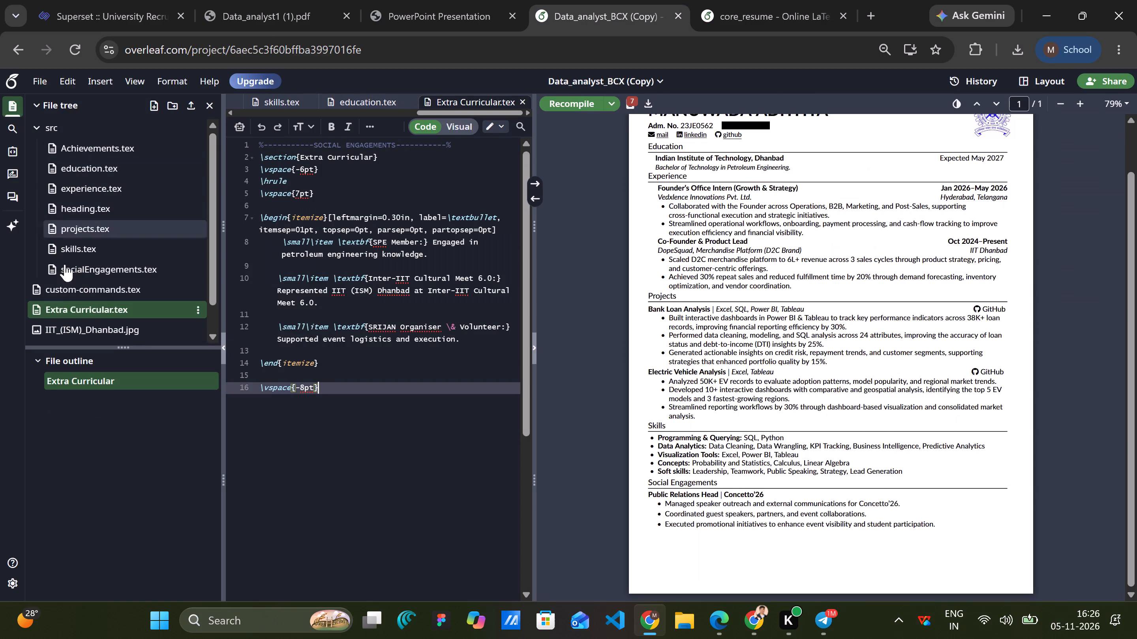
In resume.tex, copy the POR comment with its socialEngagements input line and paste the duplicate below it, before the end of the document.
{"action": "left_click", "coordinate": [68, 318]}
{"action": "scroll", "coordinate": [68, 318], "scroll_direction": "down", "scroll_amount": 4}
{"action": "left_click", "coordinate": [79, 314]}
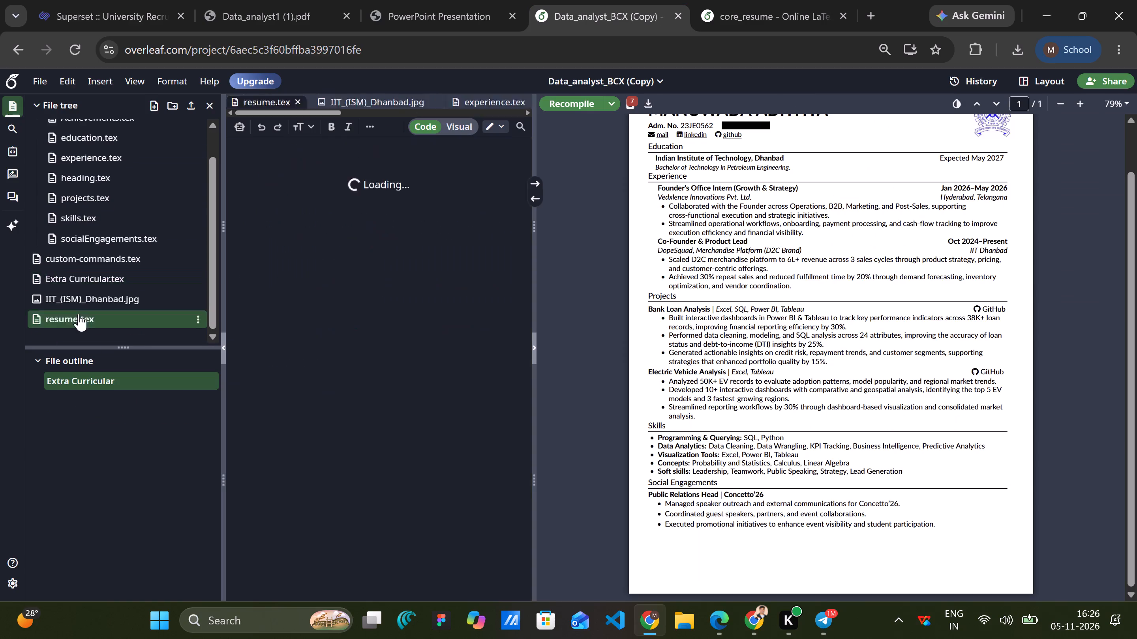
{"action": "scroll", "coordinate": [444, 430], "scroll_direction": "down", "scroll_amount": 5}
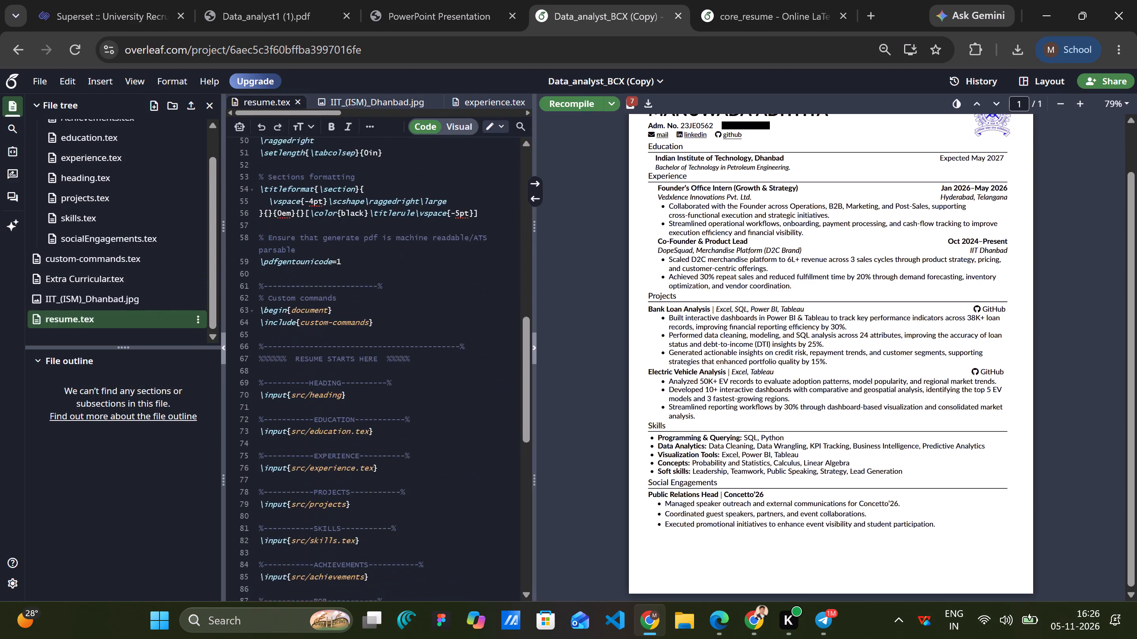
{"action": "scroll", "coordinate": [444, 430], "scroll_direction": "down", "scroll_amount": 2}
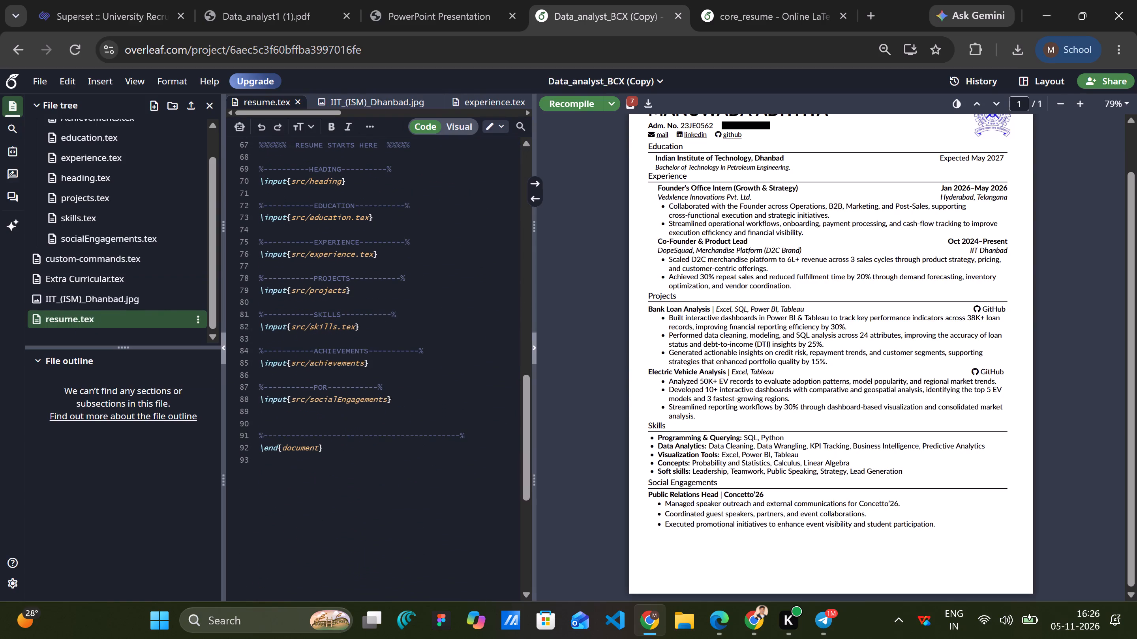
{"action": "left_click", "coordinate": [414, 412]}
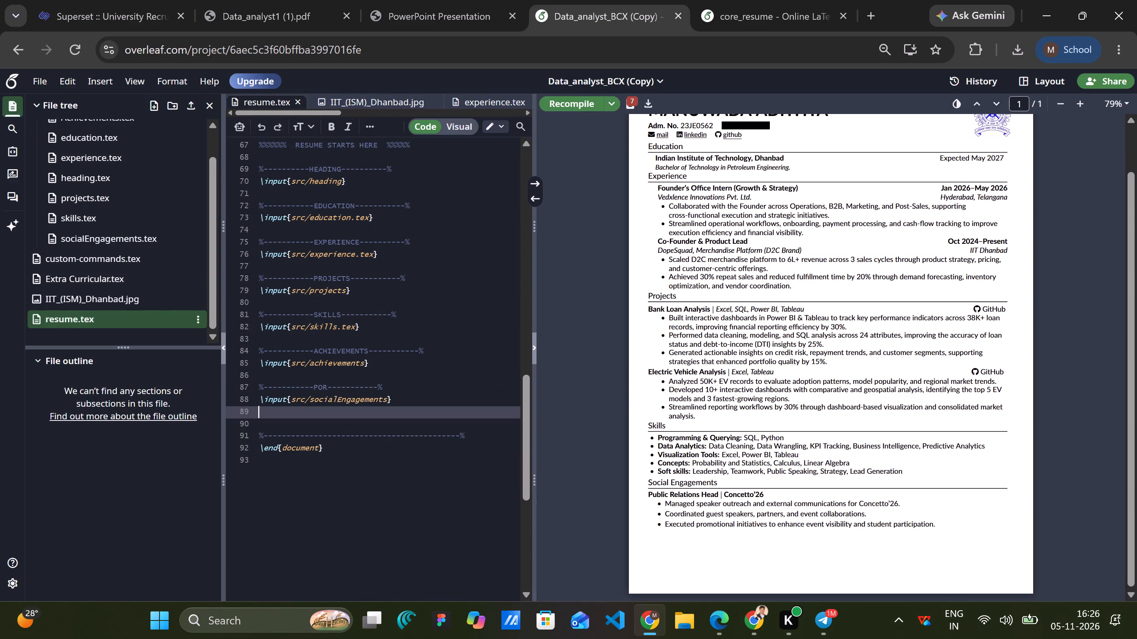
{"action": "left_click_drag", "start_coordinate": [410, 404], "coordinate": [266, 395]}
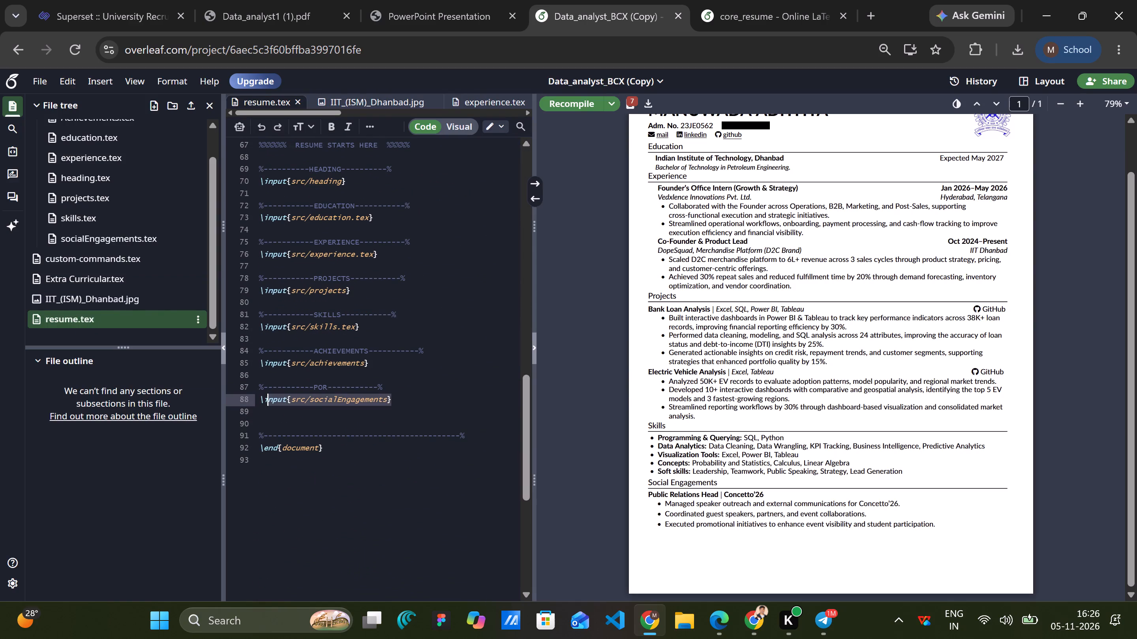
{"action": "left_click_drag", "start_coordinate": [266, 395], "coordinate": [252, 388]}
{"action": "key", "text": "ctrl+c"}
{"action": "left_click", "coordinate": [380, 414]}
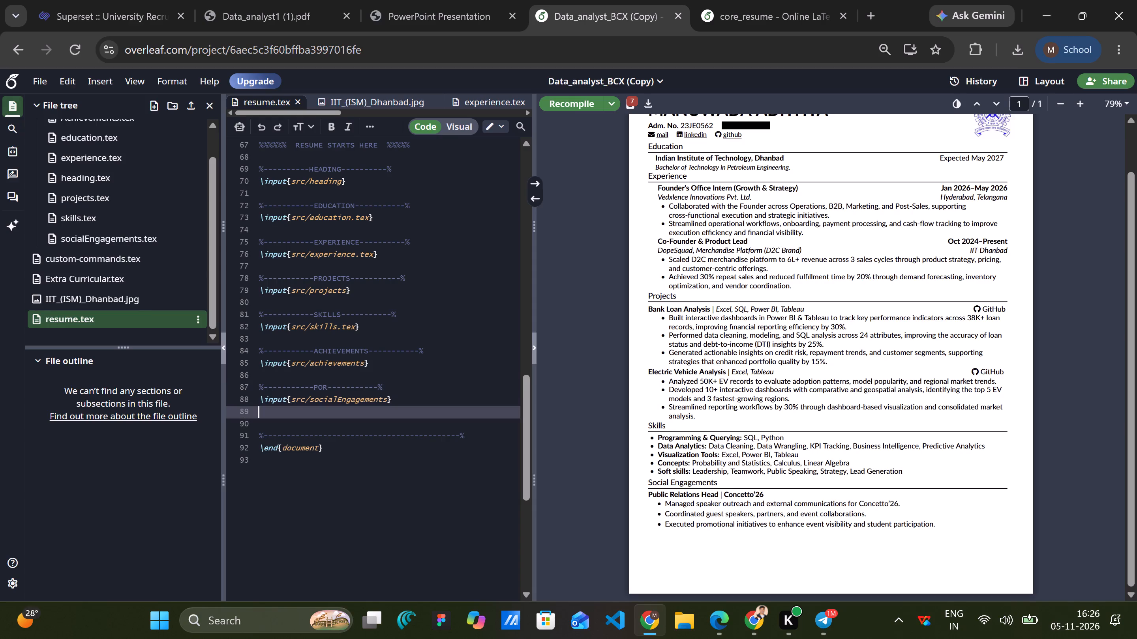
{"action": "key", "text": "Return"}
{"action": "key", "text": "Return"}
{"action": "key", "text": "ctrl+v"}
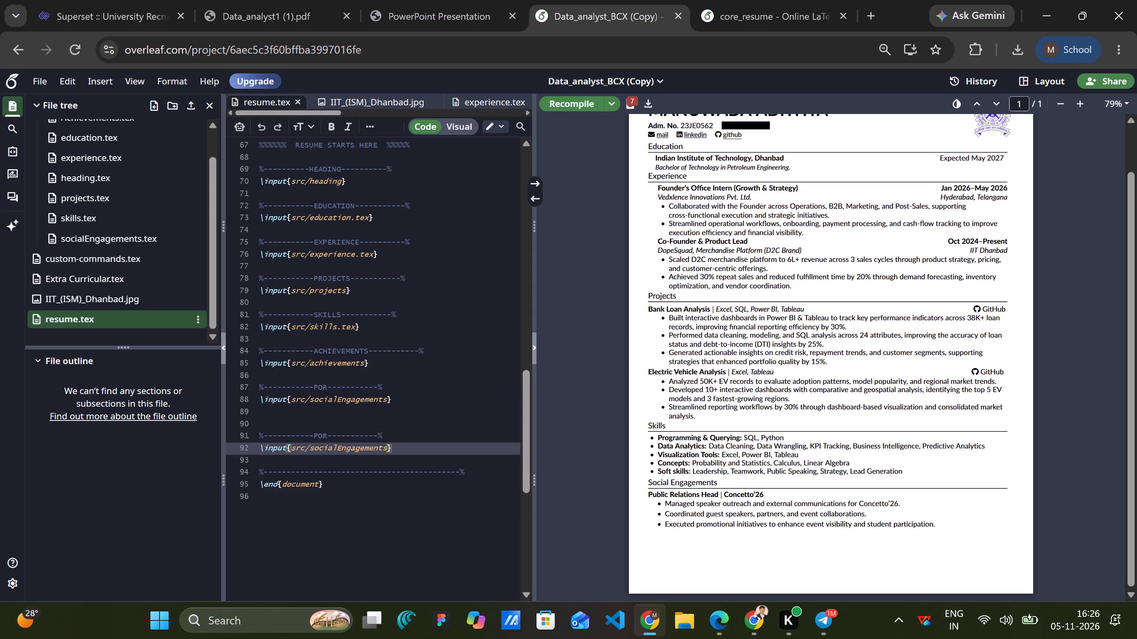
Replace socialEngagements with "extra" in the duplicated input line, so its path reads src/extra.
{"action": "left_click", "coordinate": [386, 454]}
{"action": "key", "text": "BackSpace"}
{"action": "key", "text": "BackSpace"}
{"action": "key", "text": "BackSpace"}
{"action": "key", "text": "BackSpace"}
{"action": "key", "text": "BackSpace"}
{"action": "key", "text": "BackSpace"}
{"action": "key", "text": "BackSpace"}
{"action": "key", "text": "BackSpace"}
{"action": "key", "text": "BackSpace"}
{"action": "key", "text": "BackSpace"}
{"action": "key", "text": "BackSpace"}
{"action": "key", "text": "BackSpace"}
{"action": "key", "text": "BackSpace"}
{"action": "key", "text": "BackSpace"}
{"action": "key", "text": "BackSpace"}
{"action": "key", "text": "BackSpace"}
{"action": "key", "text": "BackSpace"}
{"action": "type", "text": "ex"}
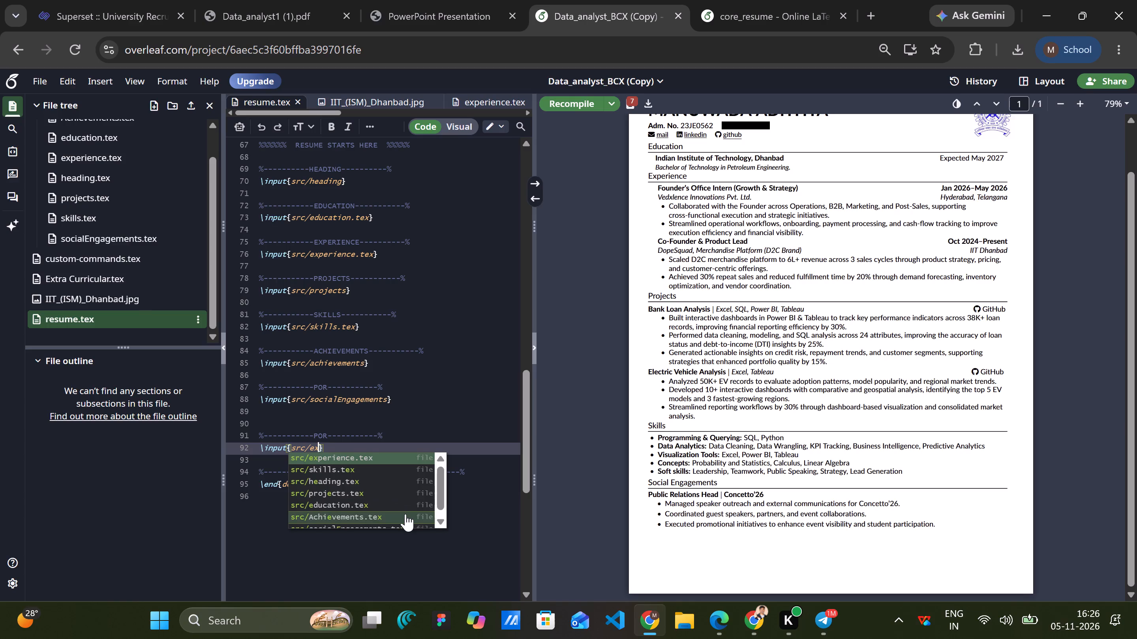
{"action": "scroll", "coordinate": [405, 514], "scroll_direction": "down", "scroll_amount": 2}
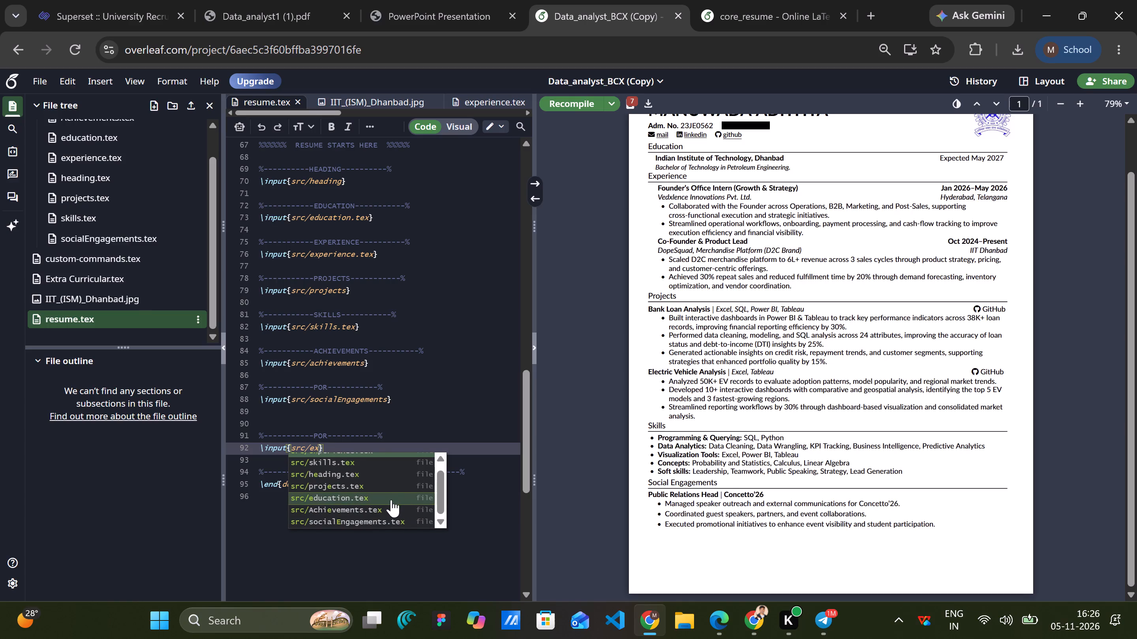
{"action": "scroll", "coordinate": [391, 500], "scroll_direction": "down", "scroll_amount": 1}
{"action": "type", "text": "tra"}
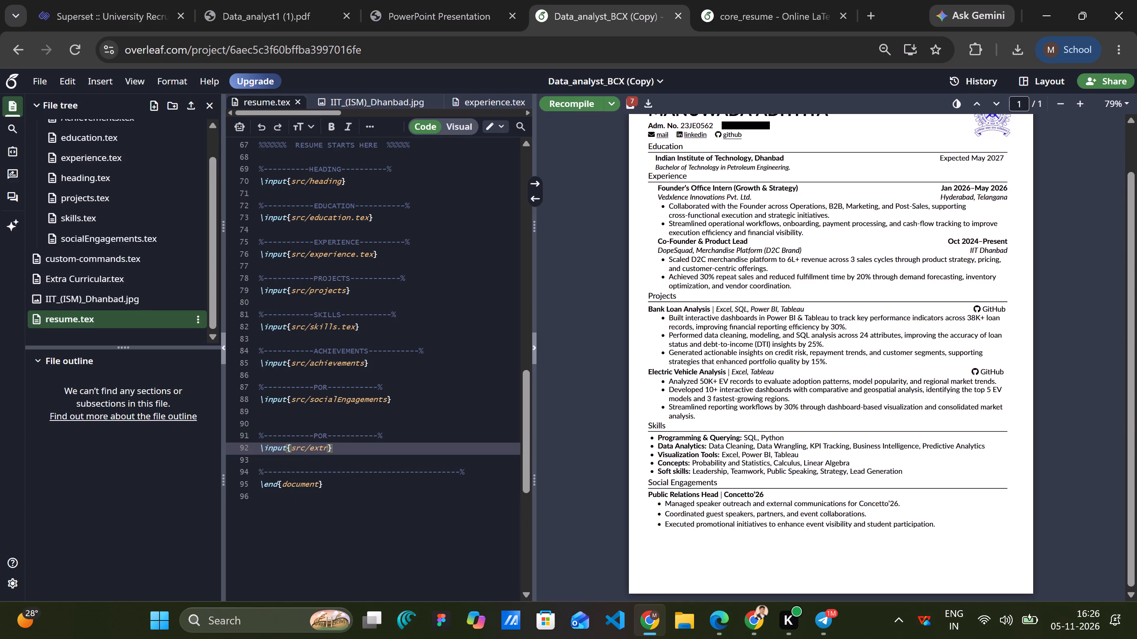
Delete the top-level Extra Curricular.tex file from the project.
{"action": "scroll", "coordinate": [411, 466], "scroll_direction": "up", "scroll_amount": 7}
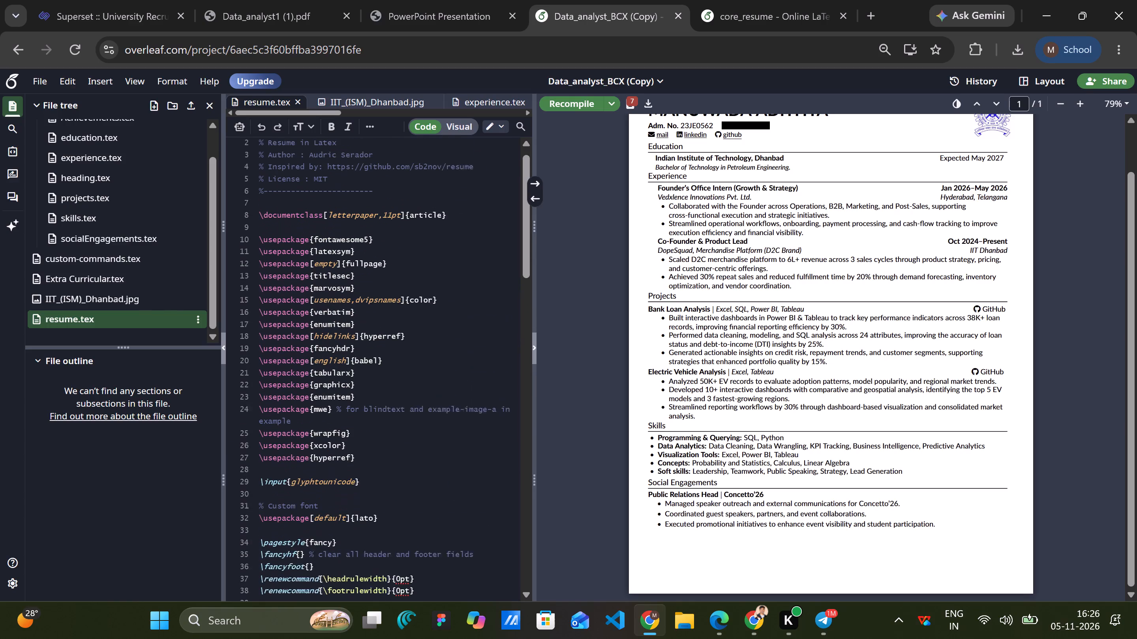
{"action": "scroll", "coordinate": [411, 466], "scroll_direction": "down", "scroll_amount": 4}
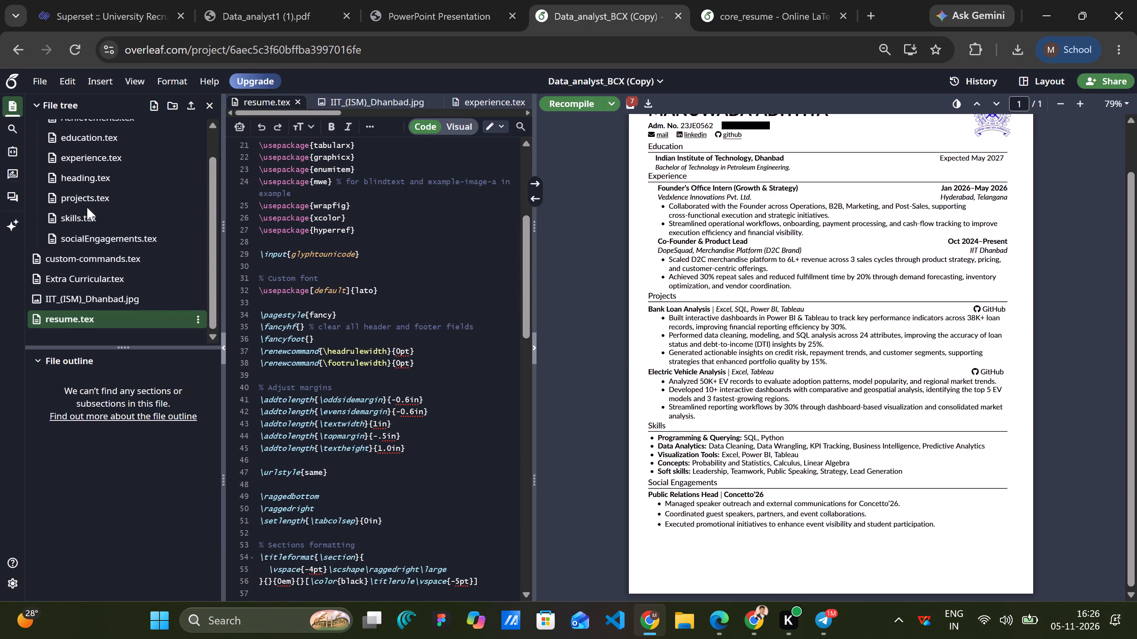
{"action": "scroll", "coordinate": [87, 207], "scroll_direction": "up", "scroll_amount": 1}
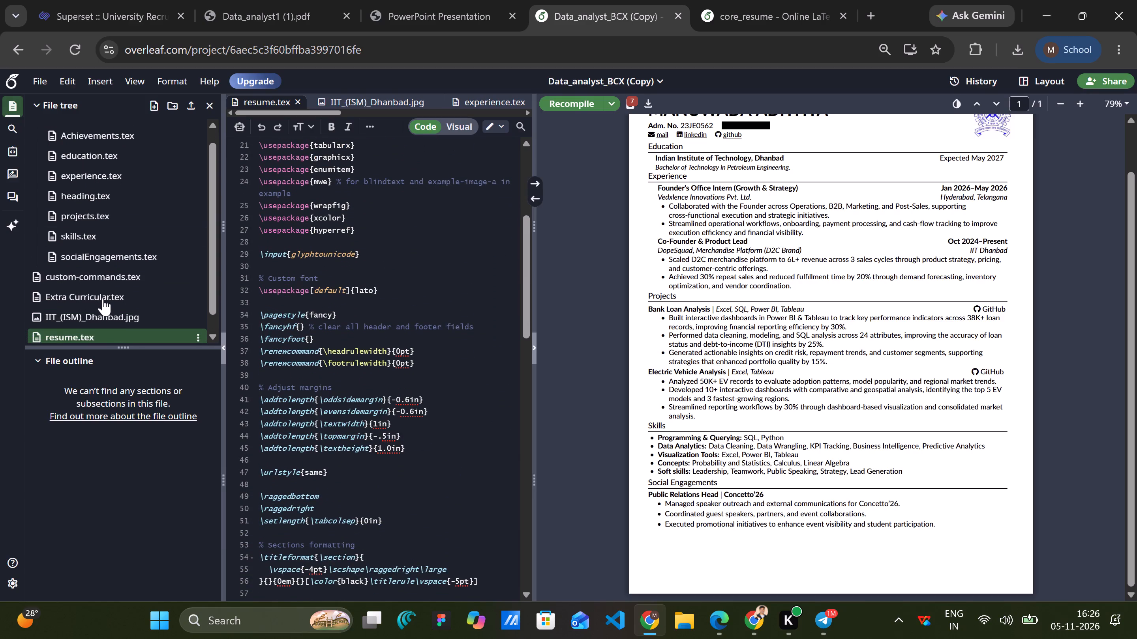
{"action": "left_click", "coordinate": [103, 299]}
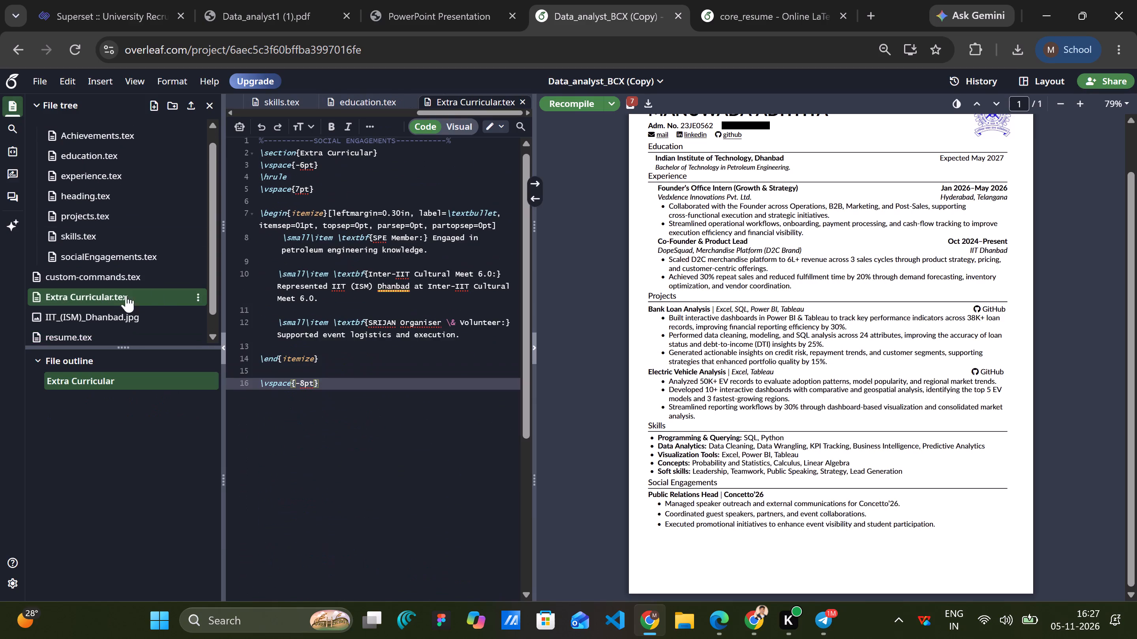
{"action": "left_click", "coordinate": [195, 293]}
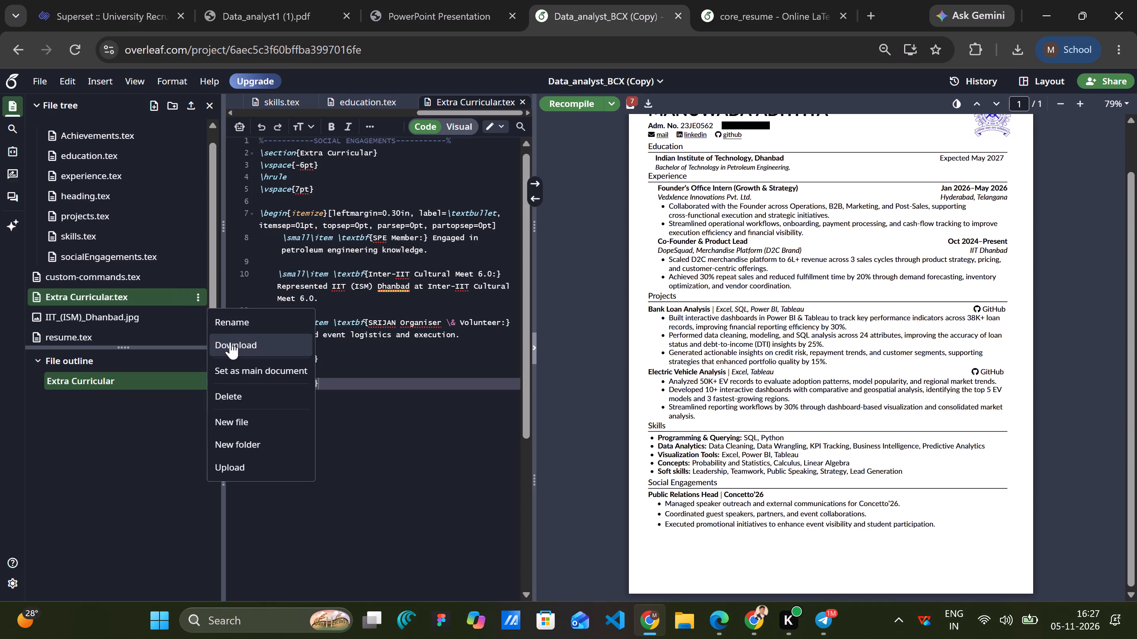
{"action": "left_click", "coordinate": [230, 392]}
{"action": "left_click", "coordinate": [745, 223]}
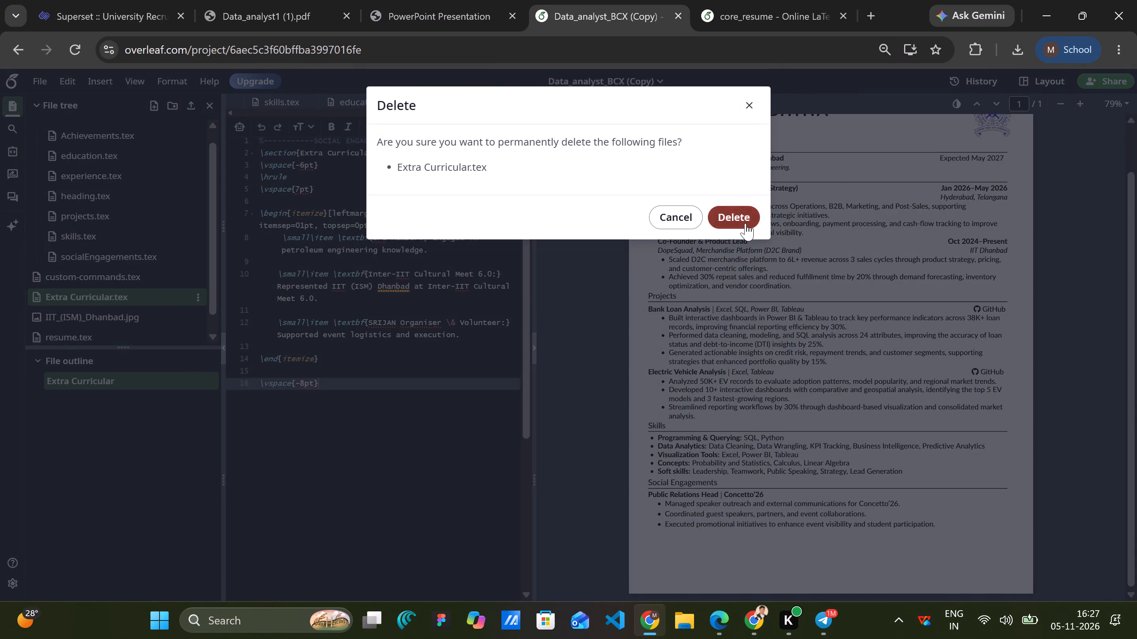
Create a new file named "extra curricular.tex" inside the src folder.
{"action": "left_click", "coordinate": [107, 192]}
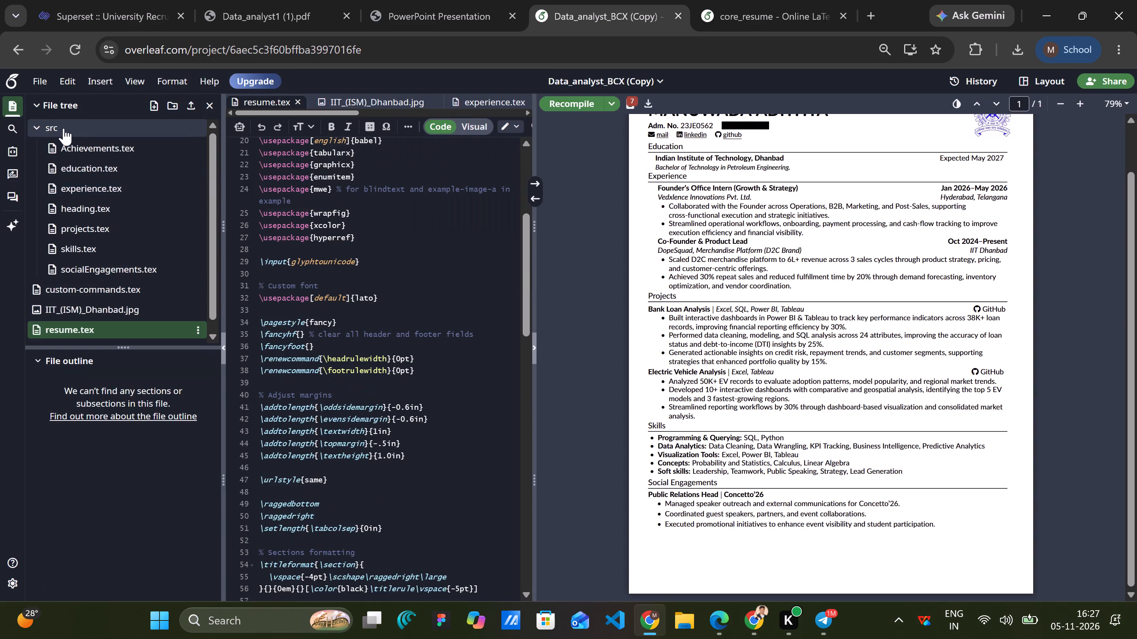
{"action": "left_click", "coordinate": [64, 128]}
{"action": "left_click", "coordinate": [64, 128]}
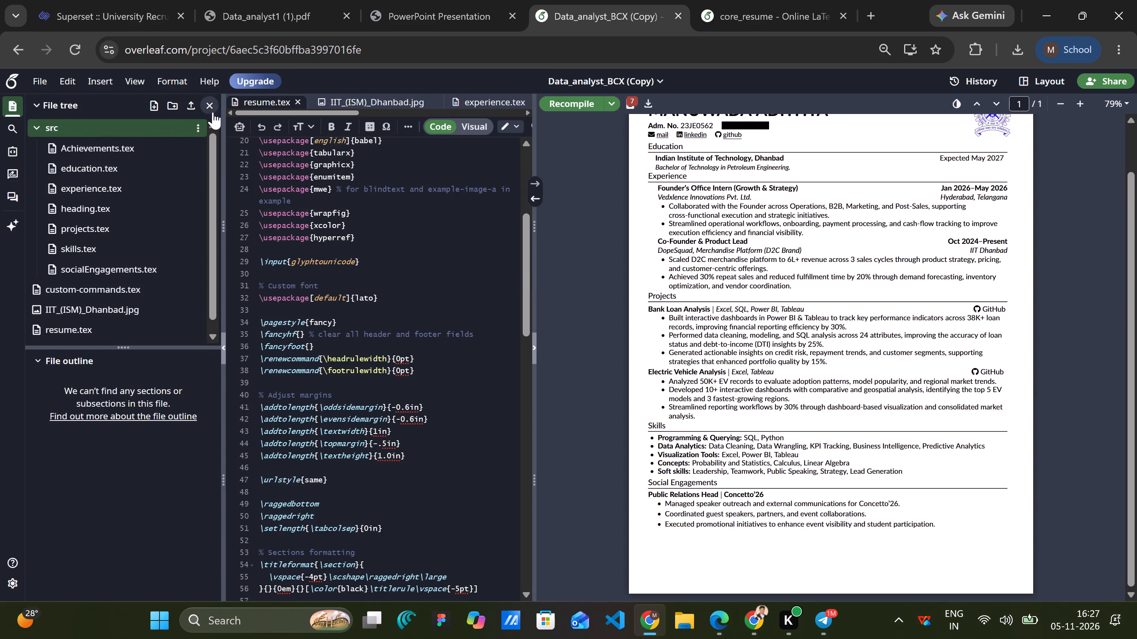
{"action": "left_click", "coordinate": [199, 125]}
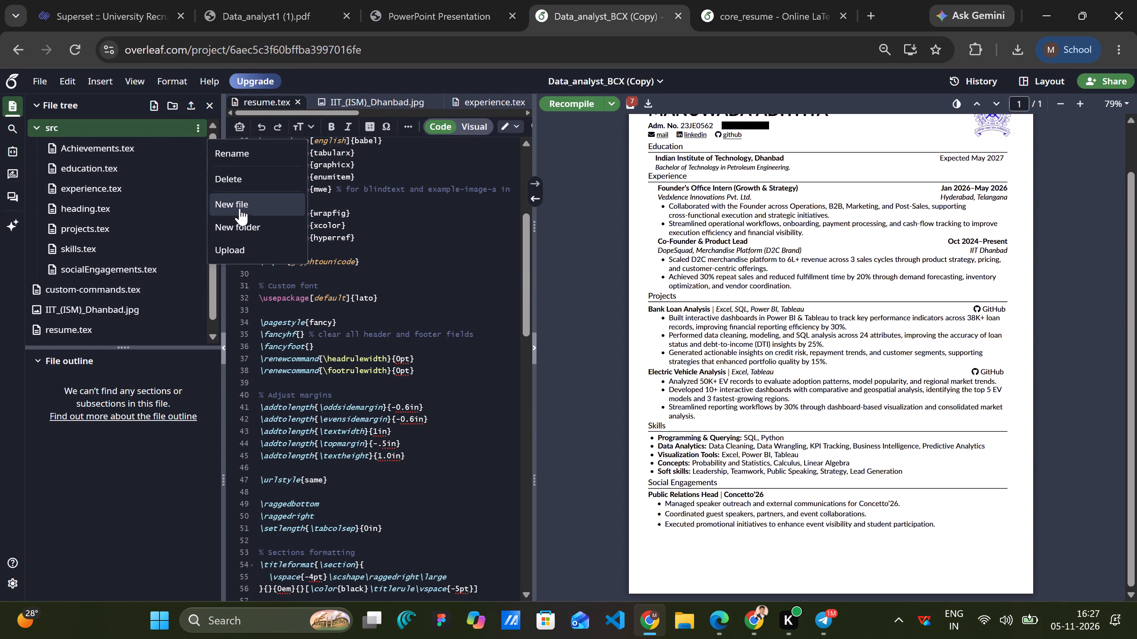
{"action": "left_click", "coordinate": [240, 211]}
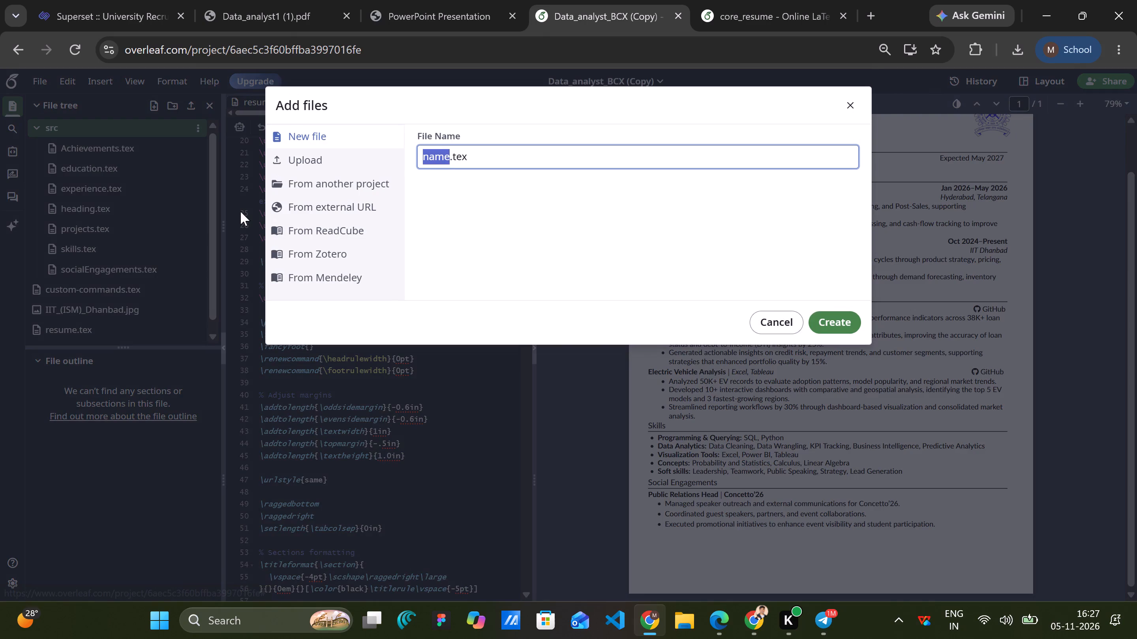
{"action": "type", "text": "extra curricular"}
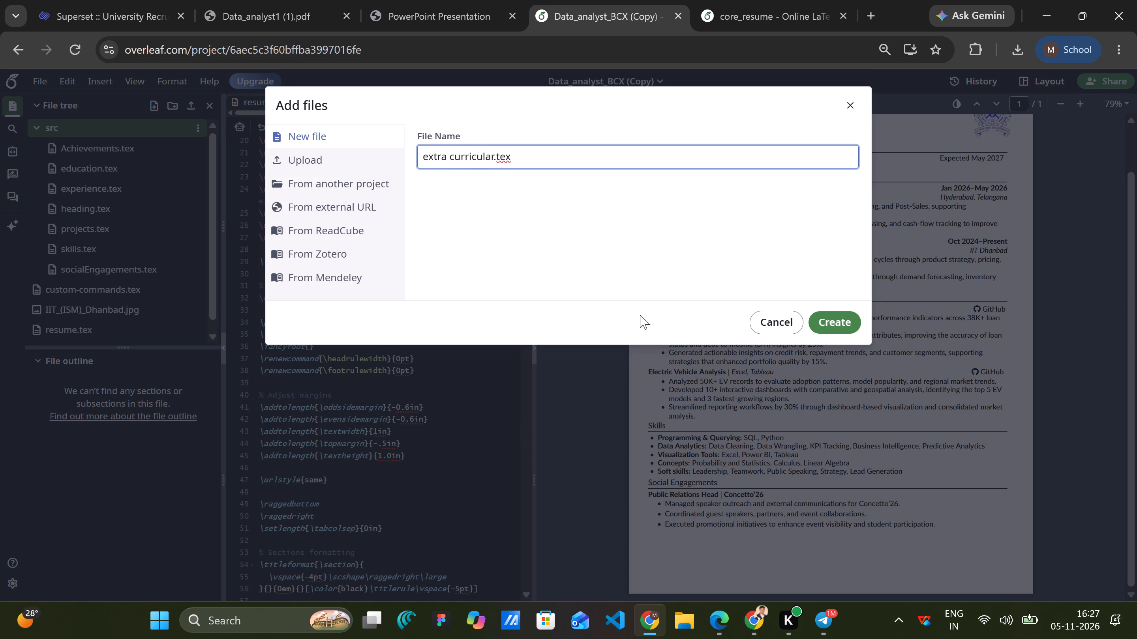
{"action": "left_click", "coordinate": [855, 328]}
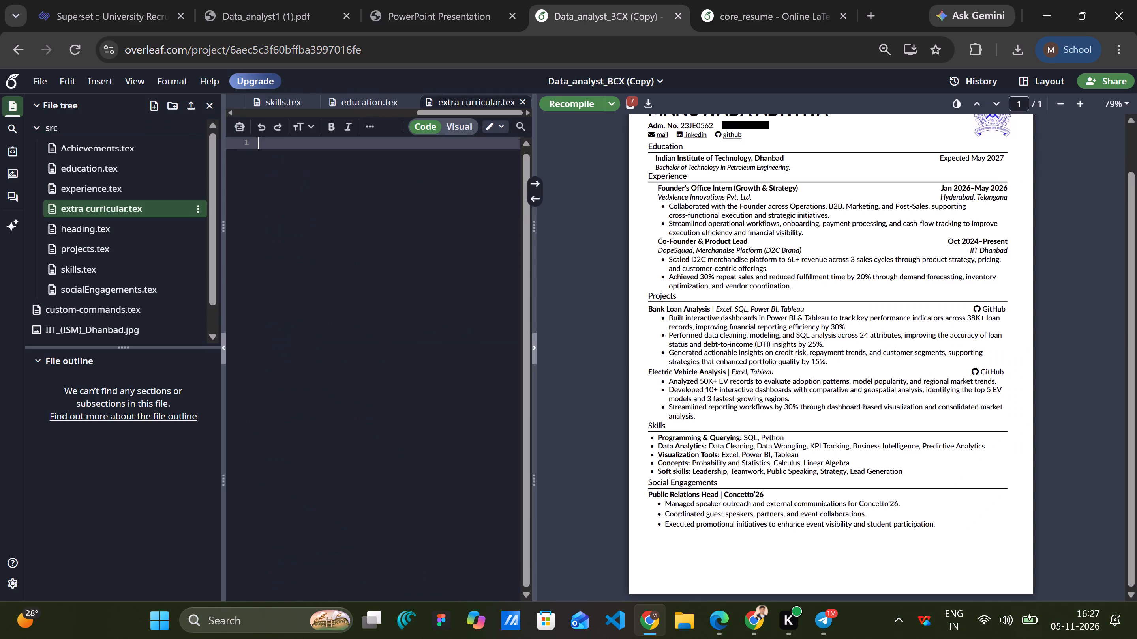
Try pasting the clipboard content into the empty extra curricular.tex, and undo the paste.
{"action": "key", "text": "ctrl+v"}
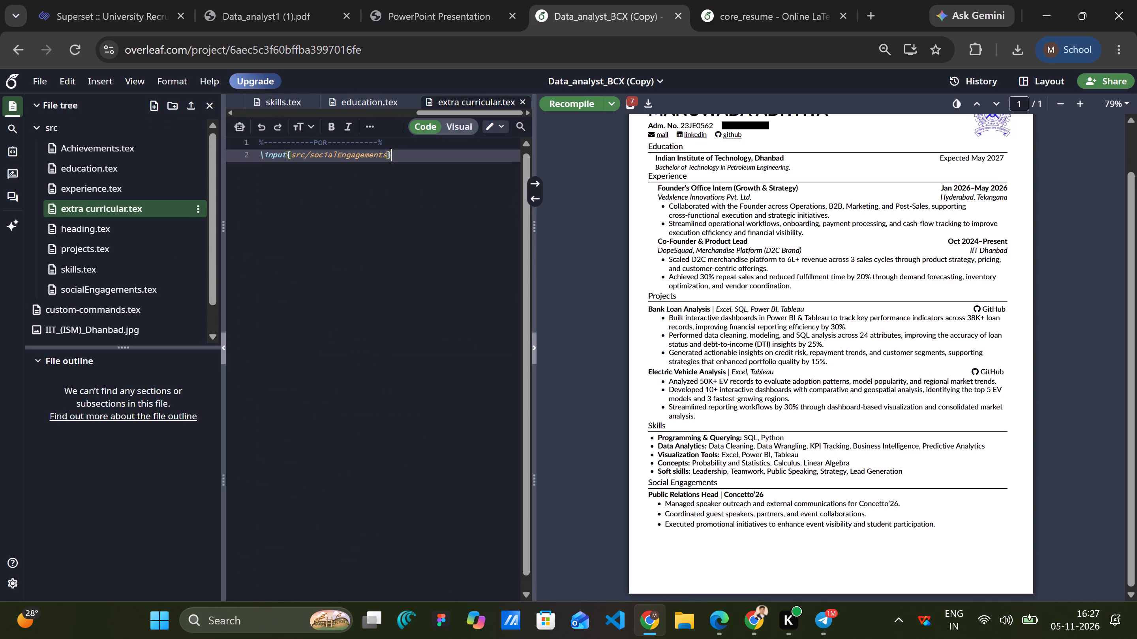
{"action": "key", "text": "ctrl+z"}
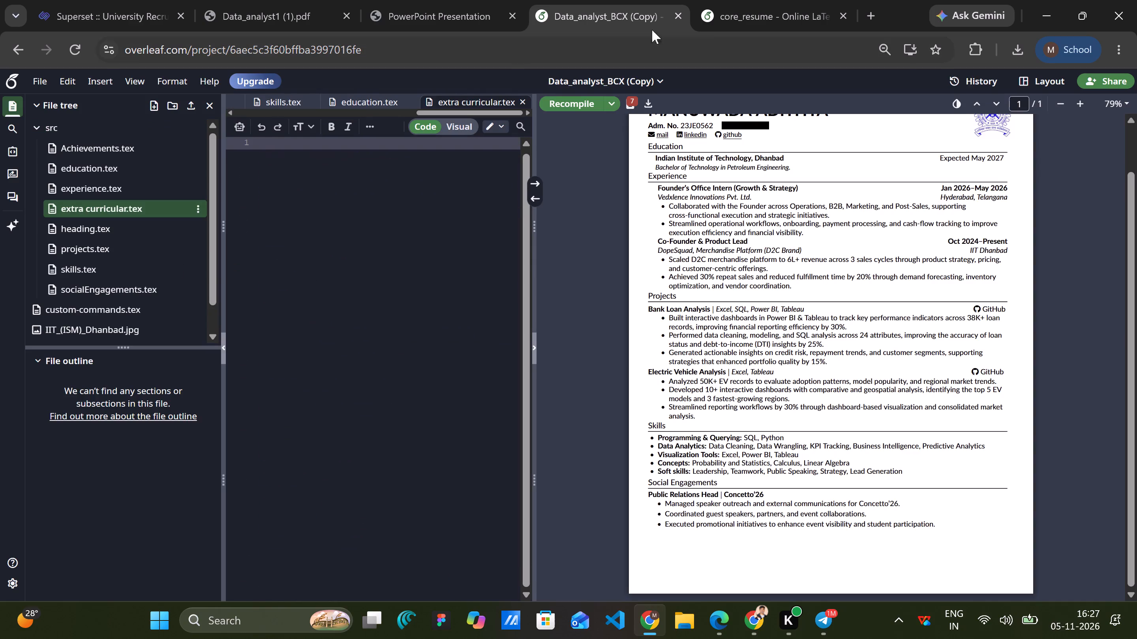
Copy all the code of Extra curricular.tex in the core_resume project into the empty src/extra curricular.tex of the Data_analyst_BCX copy.
{"action": "left_click", "coordinate": [754, 34]}
{"action": "left_click", "coordinate": [754, 26]}
{"action": "key", "text": "ctrl+v"}
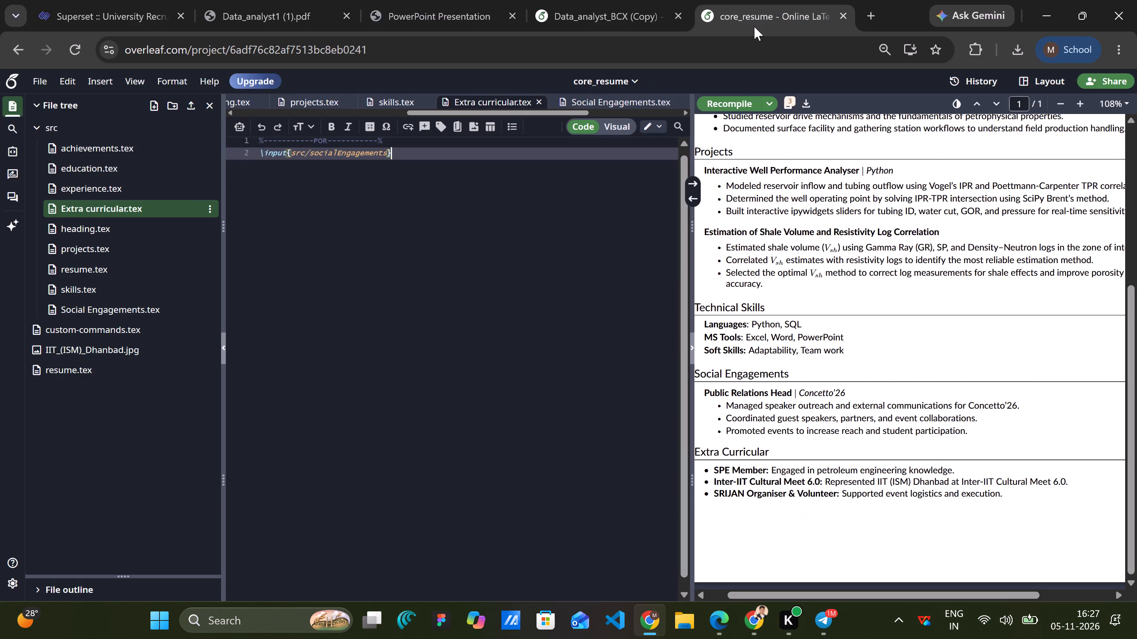
{"action": "key", "text": "ctrl+z"}
{"action": "key", "text": "ctrl+c"}
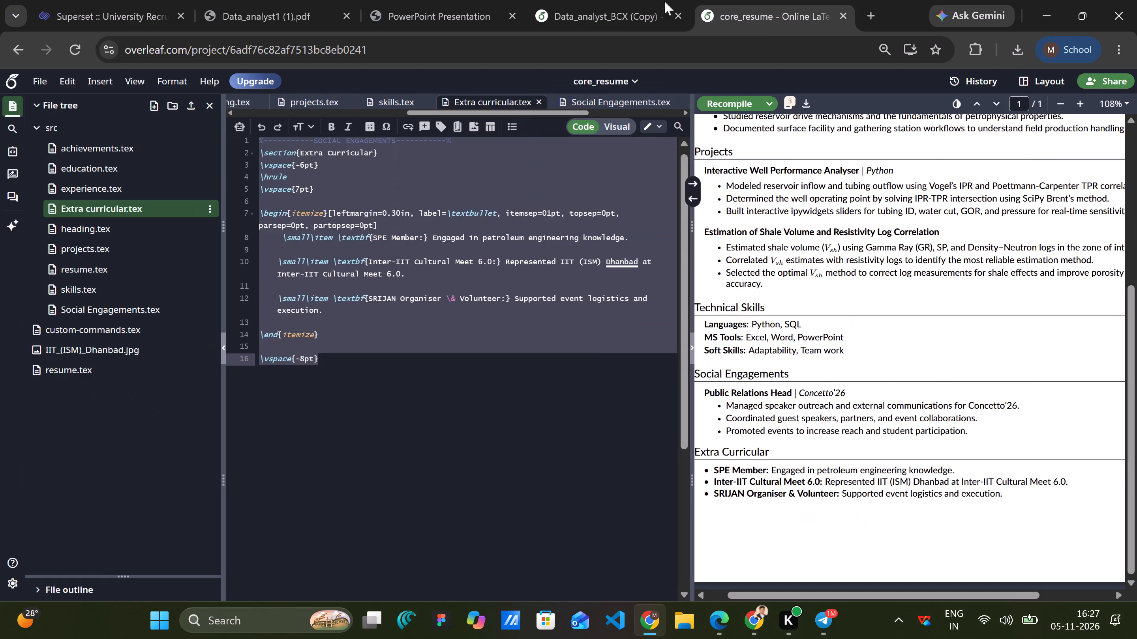
{"action": "left_click", "coordinate": [567, 15]}
{"action": "key", "text": "ctrl+v"}
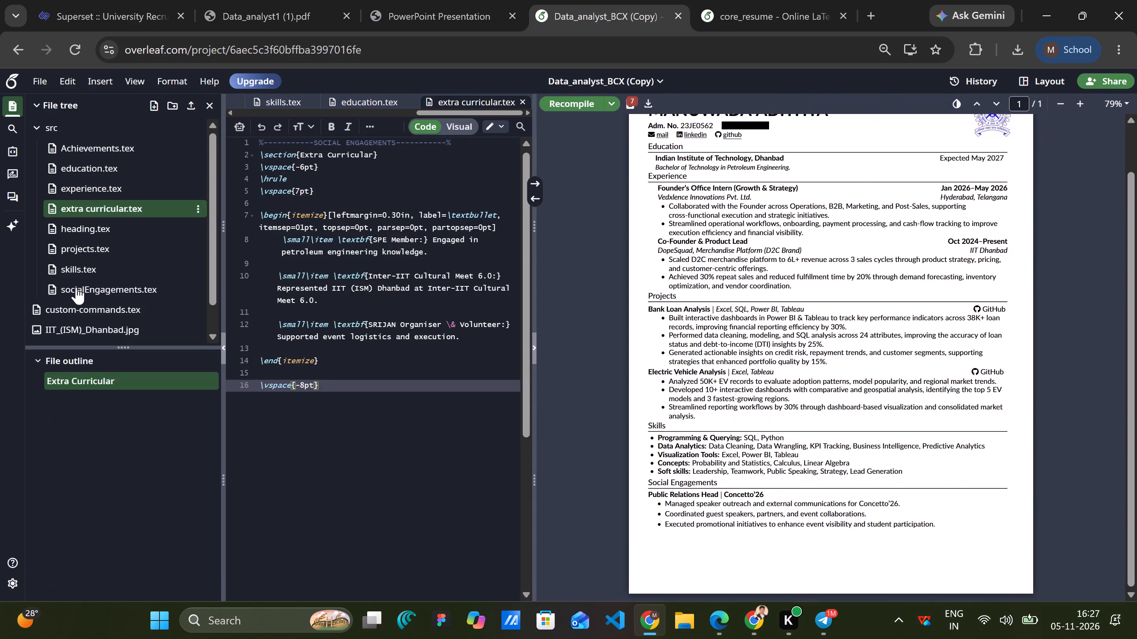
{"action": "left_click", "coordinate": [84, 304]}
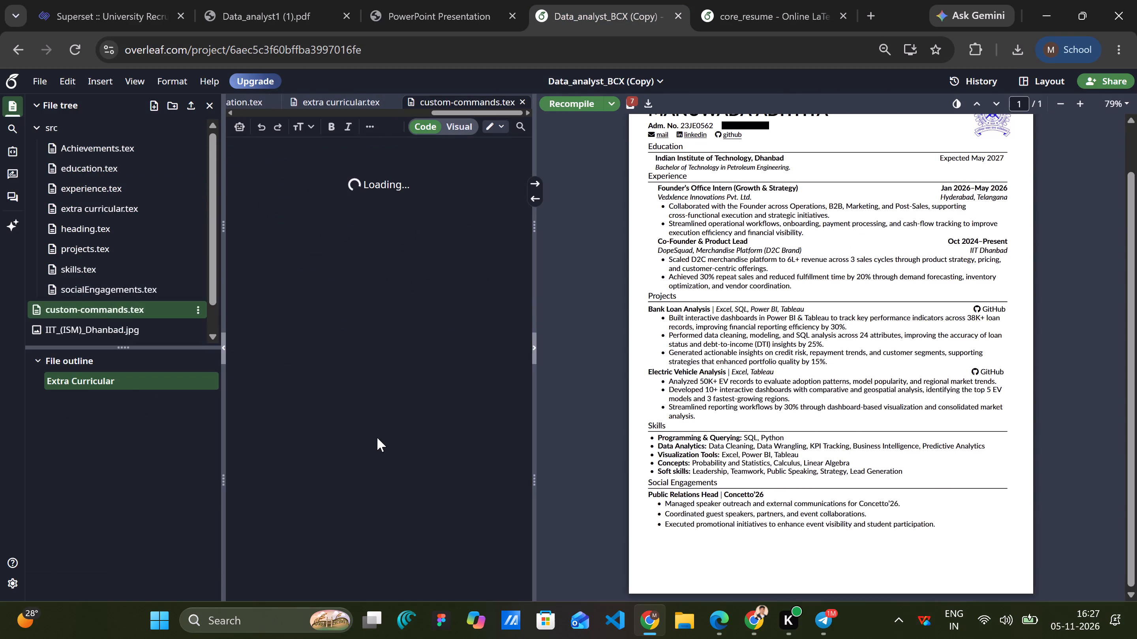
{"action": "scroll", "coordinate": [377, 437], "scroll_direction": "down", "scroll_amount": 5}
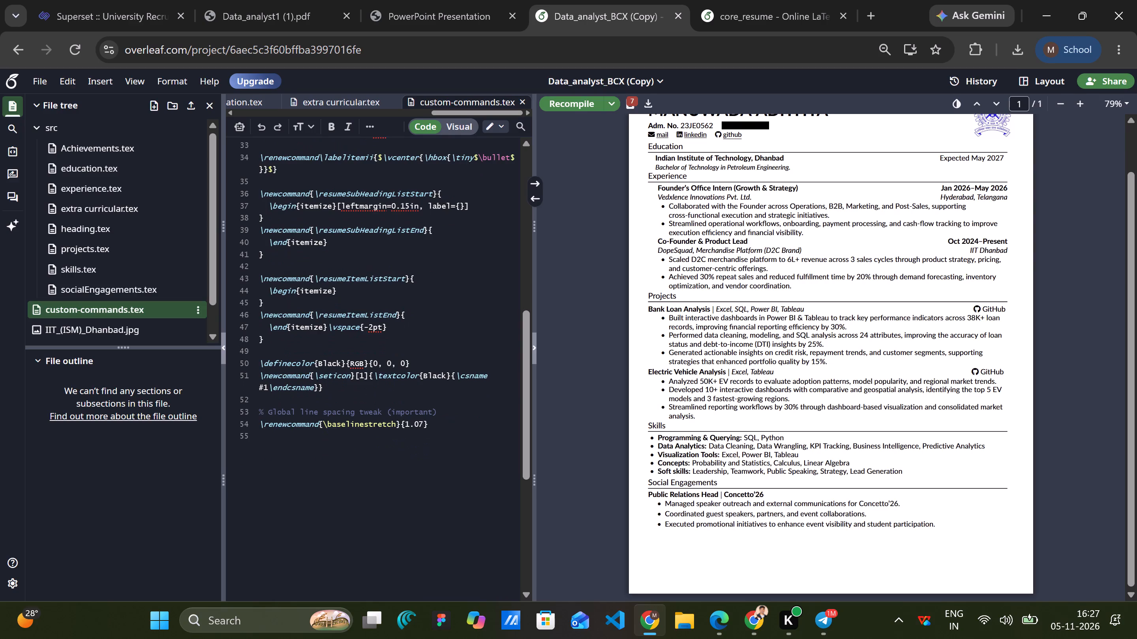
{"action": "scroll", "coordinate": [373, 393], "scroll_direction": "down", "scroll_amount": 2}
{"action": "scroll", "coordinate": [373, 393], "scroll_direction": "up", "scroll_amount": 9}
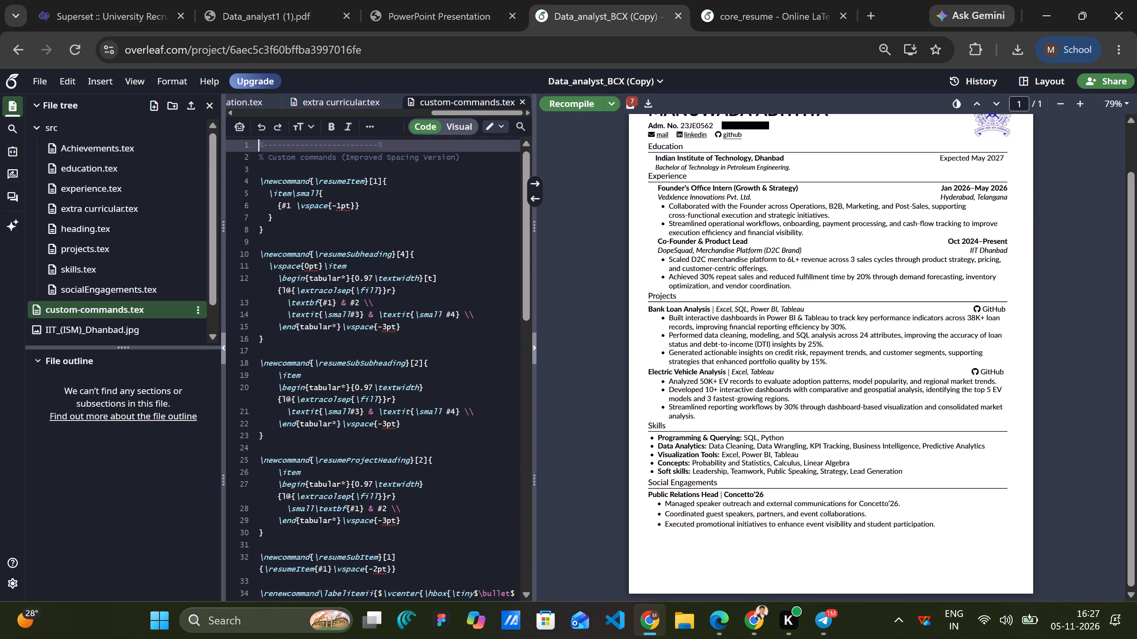
Open resume.tex and change the path in the last \input line before \end{document} to src/extra curricular.
{"action": "scroll", "coordinate": [114, 287], "scroll_direction": "down", "scroll_amount": 3}
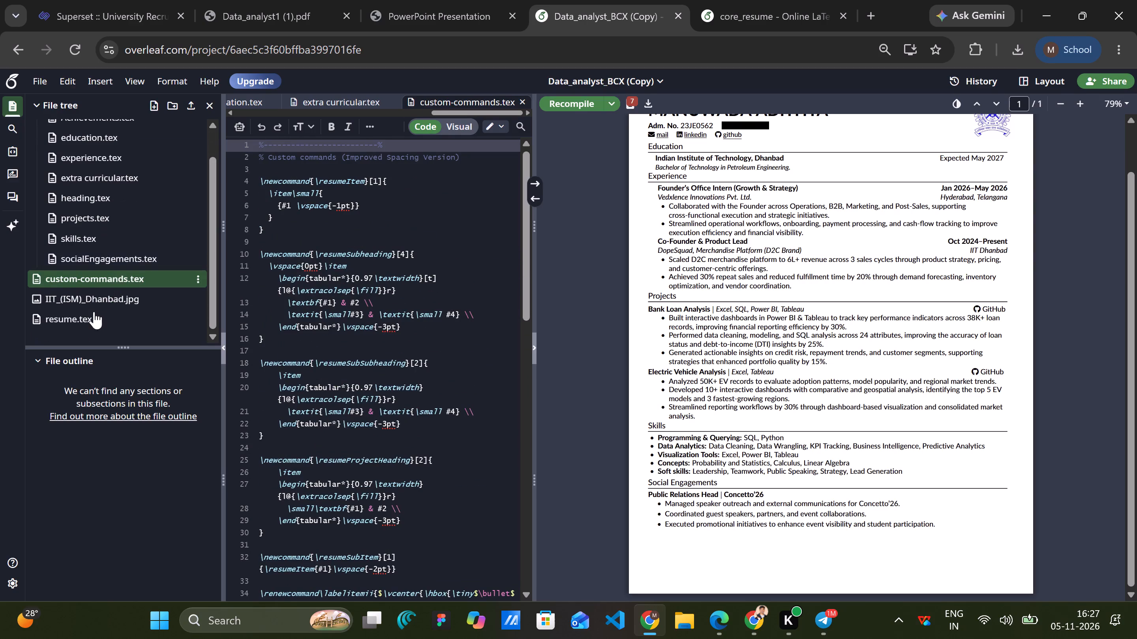
{"action": "left_click", "coordinate": [91, 314]}
{"action": "scroll", "coordinate": [481, 197], "scroll_direction": "down", "scroll_amount": 6}
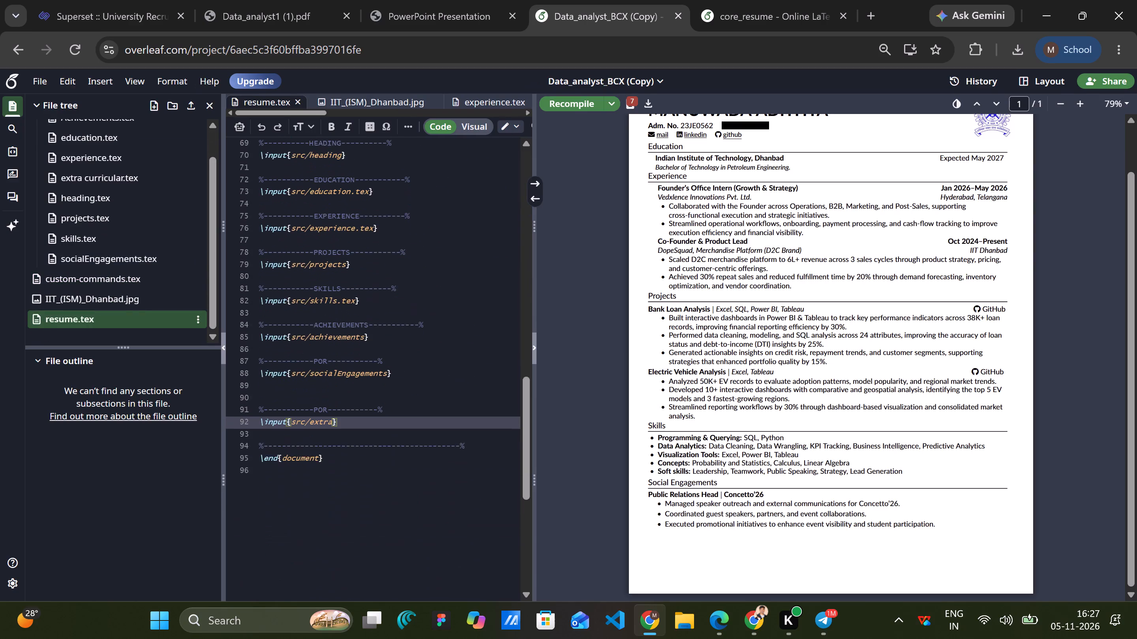
{"action": "left_click", "coordinate": [332, 384]}
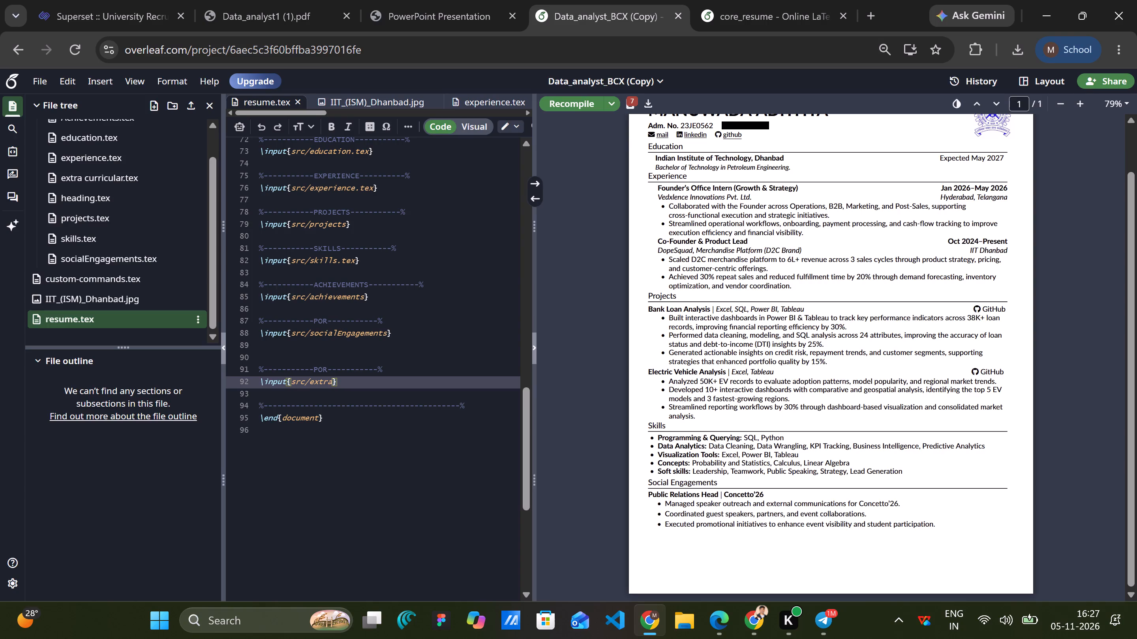
{"action": "key", "text": "BackSpace"}
{"action": "key", "text": "BackSpace"}
{"action": "key", "text": "BackSpace"}
{"action": "key", "text": "BackSpace"}
{"action": "key", "text": "BackSpace"}
{"action": "key", "text": "e"}
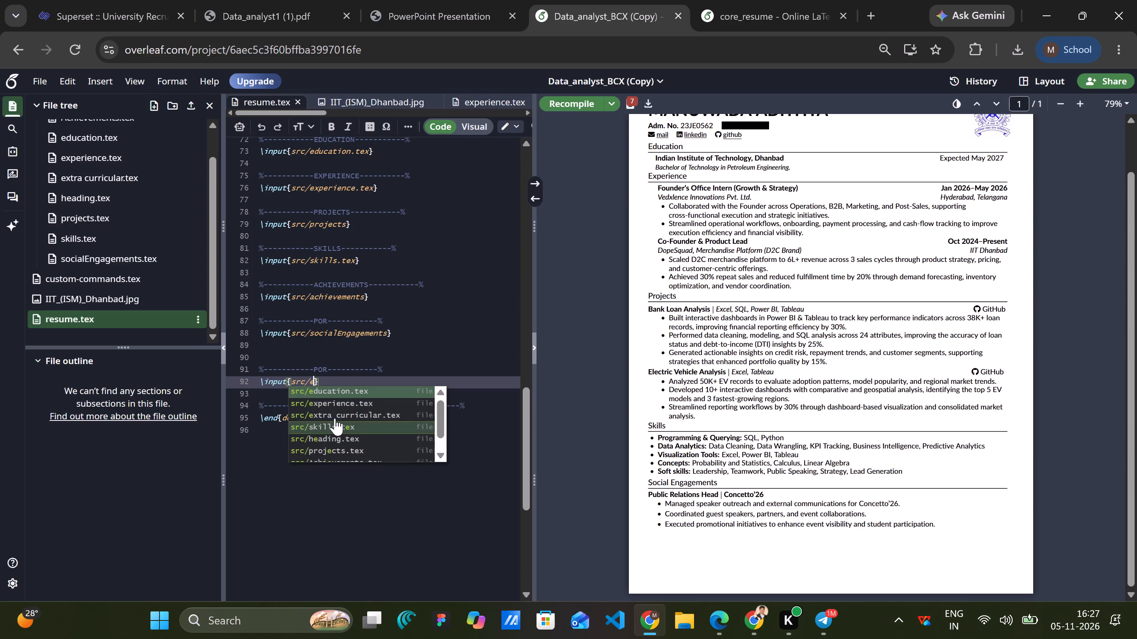
{"action": "left_click", "coordinate": [334, 414]}
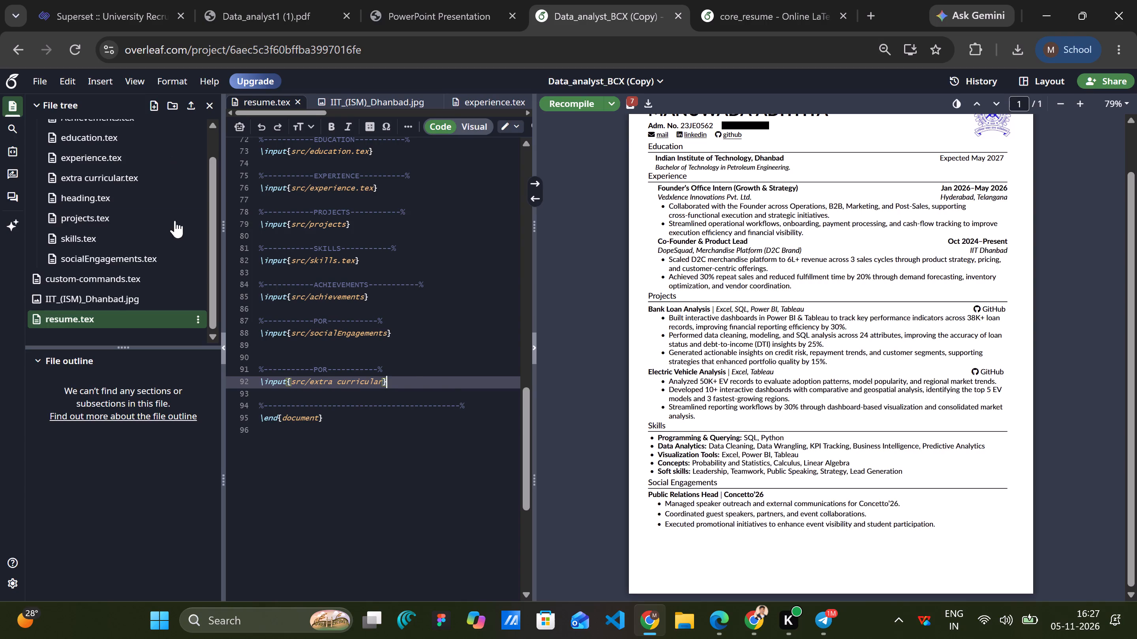
Recompile the resume PDF and check the Extra Curricular section at the end of the page.
{"action": "left_click", "coordinate": [584, 100]}
{"action": "scroll", "coordinate": [763, 305], "scroll_direction": "down", "scroll_amount": 1}
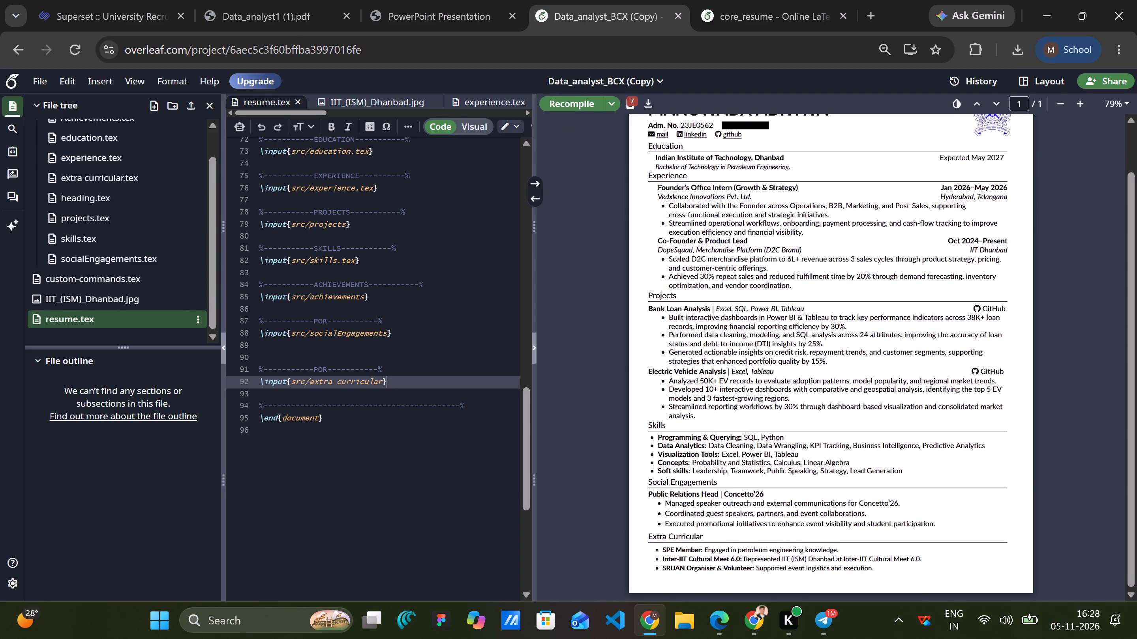
{"action": "scroll", "coordinate": [763, 305], "scroll_direction": "up", "scroll_amount": 1}
{"action": "scroll", "coordinate": [763, 305], "scroll_direction": "down", "scroll_amount": 1}
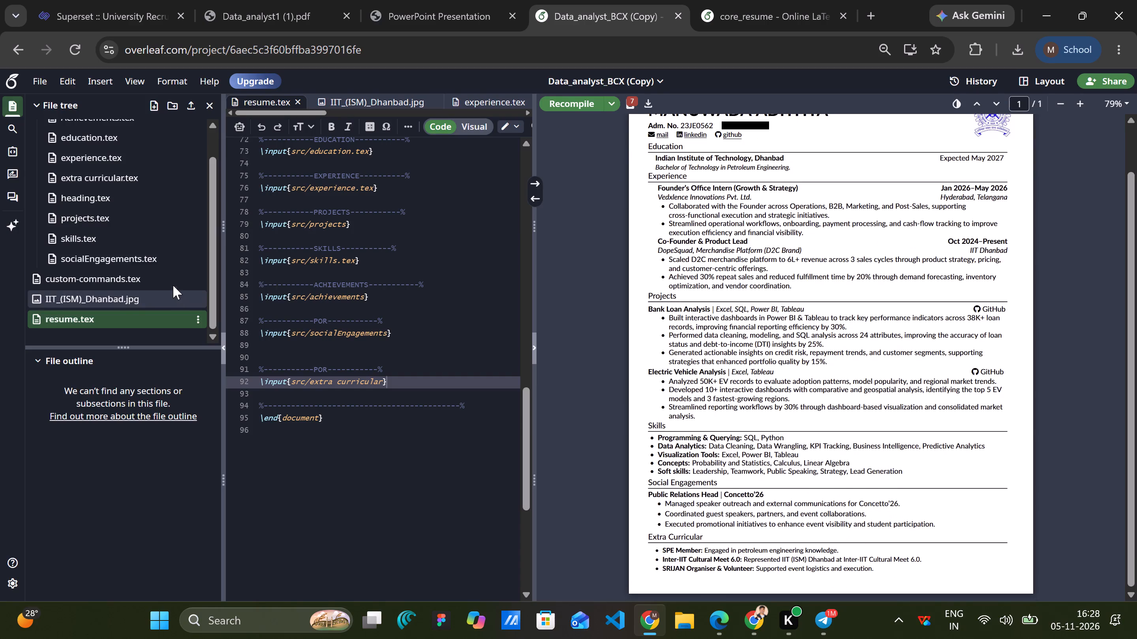
Open src/extra curricular.tex and widen the code editor pane against the PDF preview.
{"action": "left_click", "coordinate": [129, 173]}
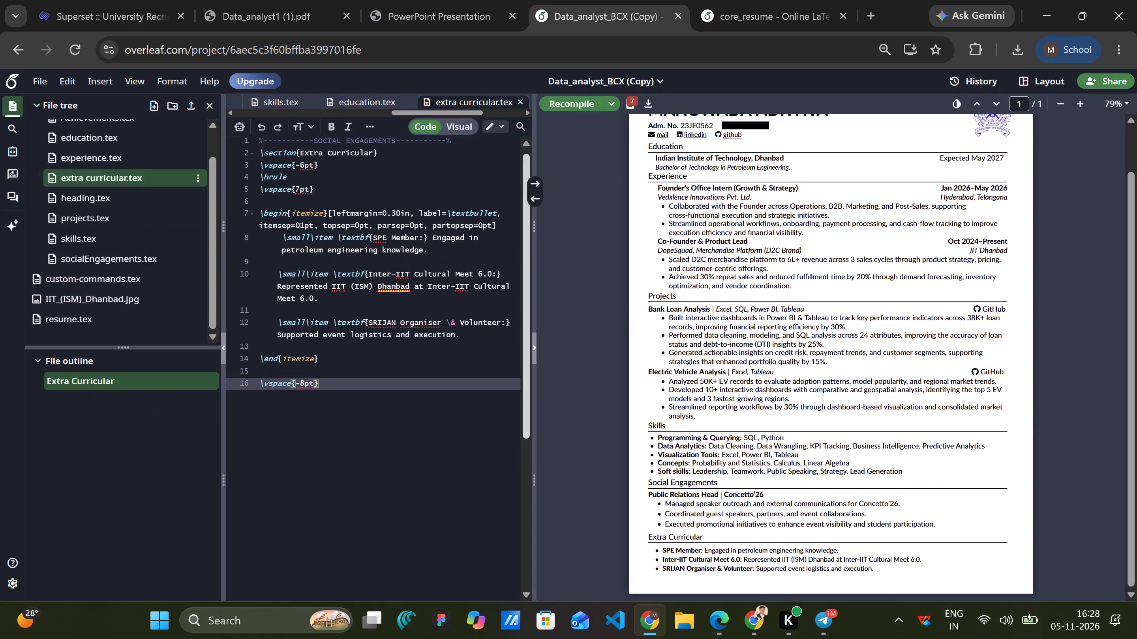
{"action": "scroll", "coordinate": [405, 380], "scroll_direction": "up", "scroll_amount": 4}
{"action": "left_click", "coordinate": [537, 299]}
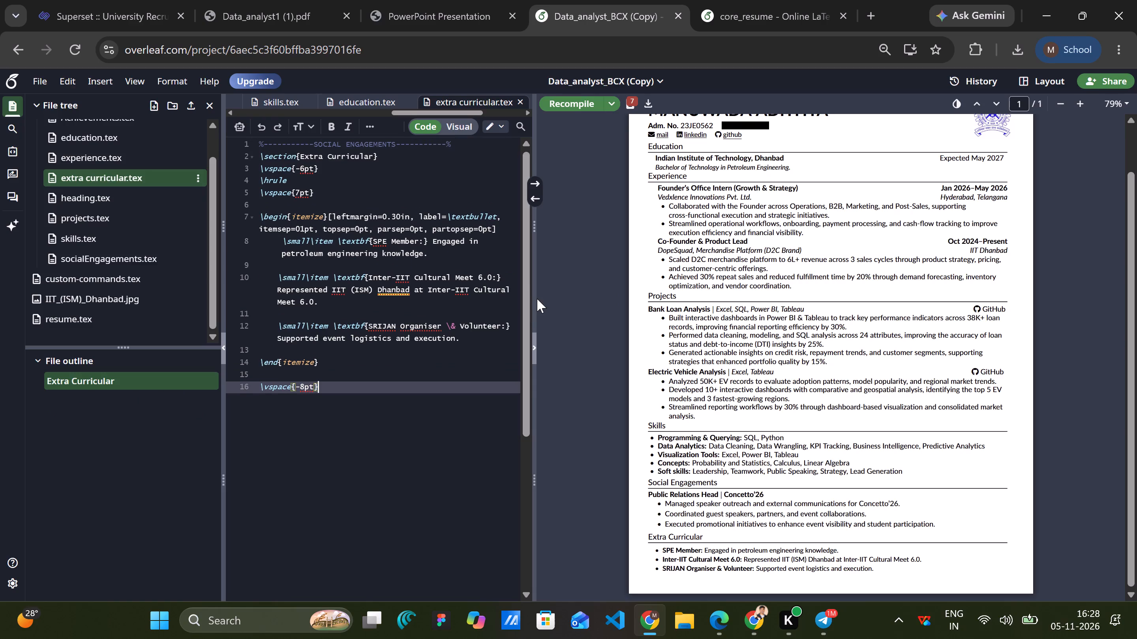
{"action": "left_click", "coordinate": [531, 299]}
{"action": "left_click_drag", "start_coordinate": [537, 299], "coordinate": [575, 295]}
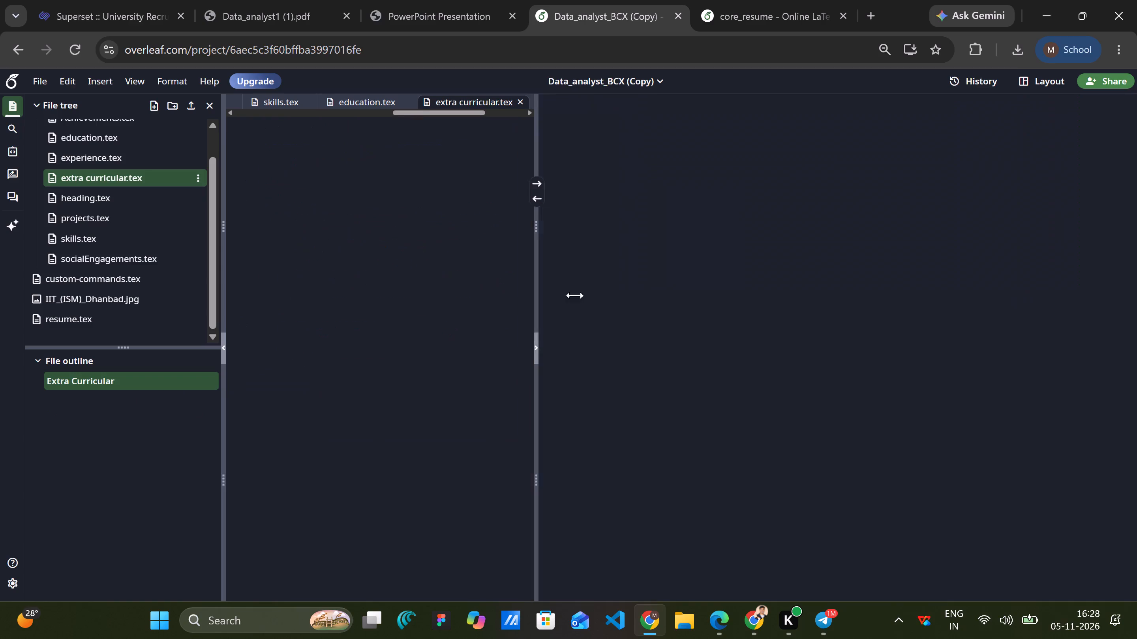
{"action": "left_click_drag", "start_coordinate": [575, 295], "coordinate": [599, 296]}
{"action": "scroll", "coordinate": [799, 322], "scroll_direction": "down", "scroll_amount": 3}
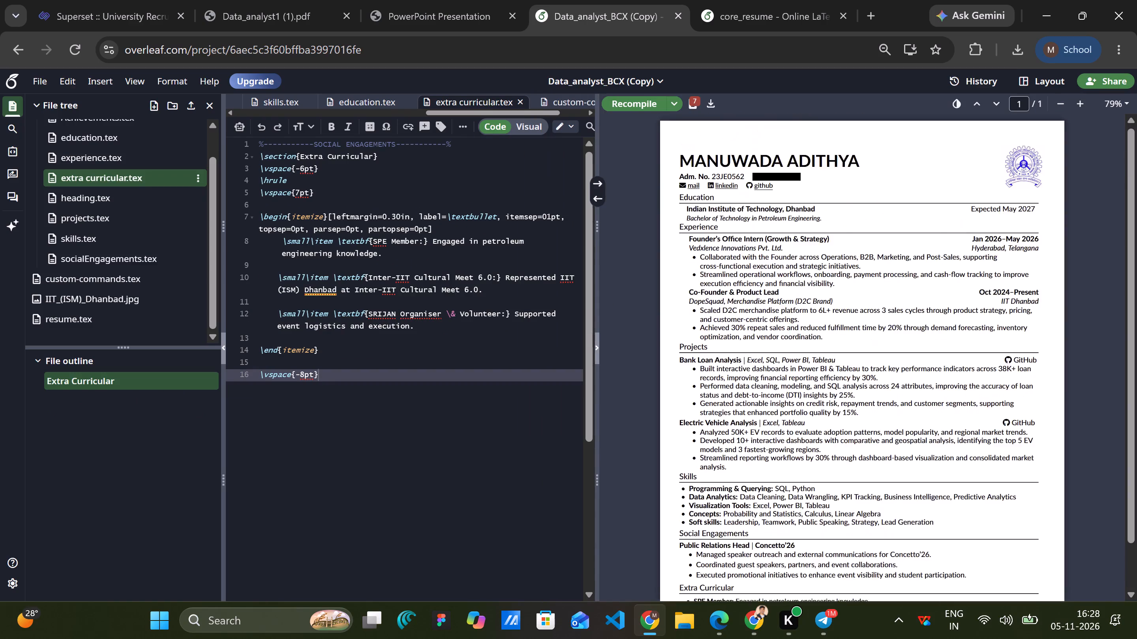
{"action": "scroll", "coordinate": [799, 322], "scroll_direction": "down", "scroll_amount": 1}
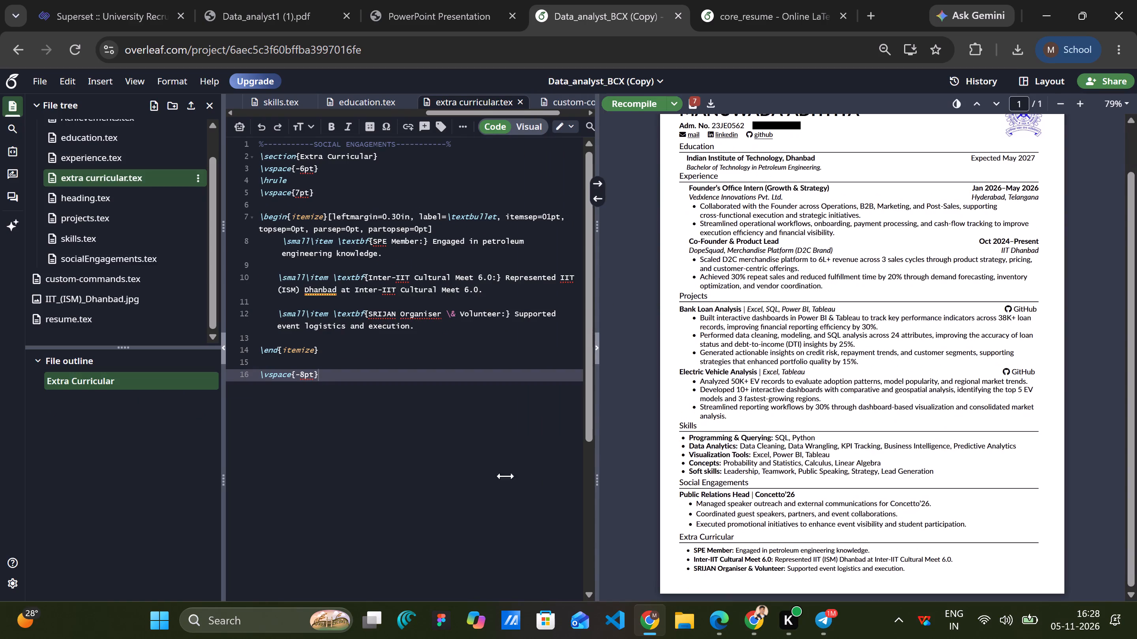
{"action": "scroll", "coordinate": [499, 486], "scroll_direction": "up", "scroll_amount": 3}
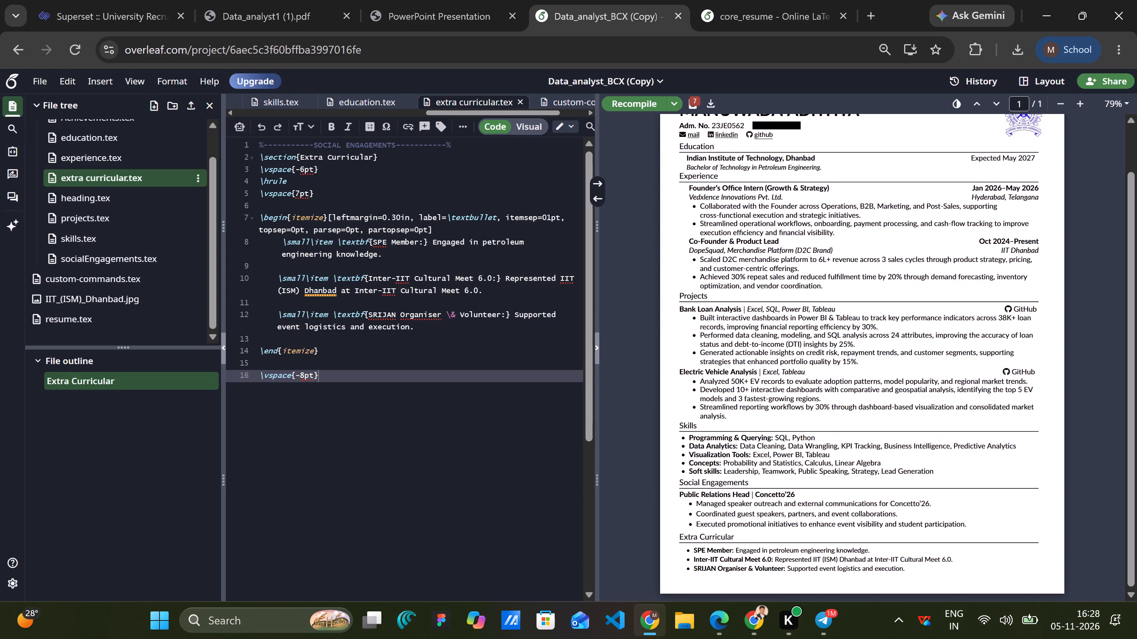
{"action": "left_click", "coordinate": [485, 432]}
Delete the SPE Member item from the itemize list, closing the gap so the Inter-IIT Cultural Meet 6.0 item comes first.
{"action": "left_click_drag", "start_coordinate": [404, 258], "coordinate": [280, 241]}
{"action": "key", "text": "BackSpace"}
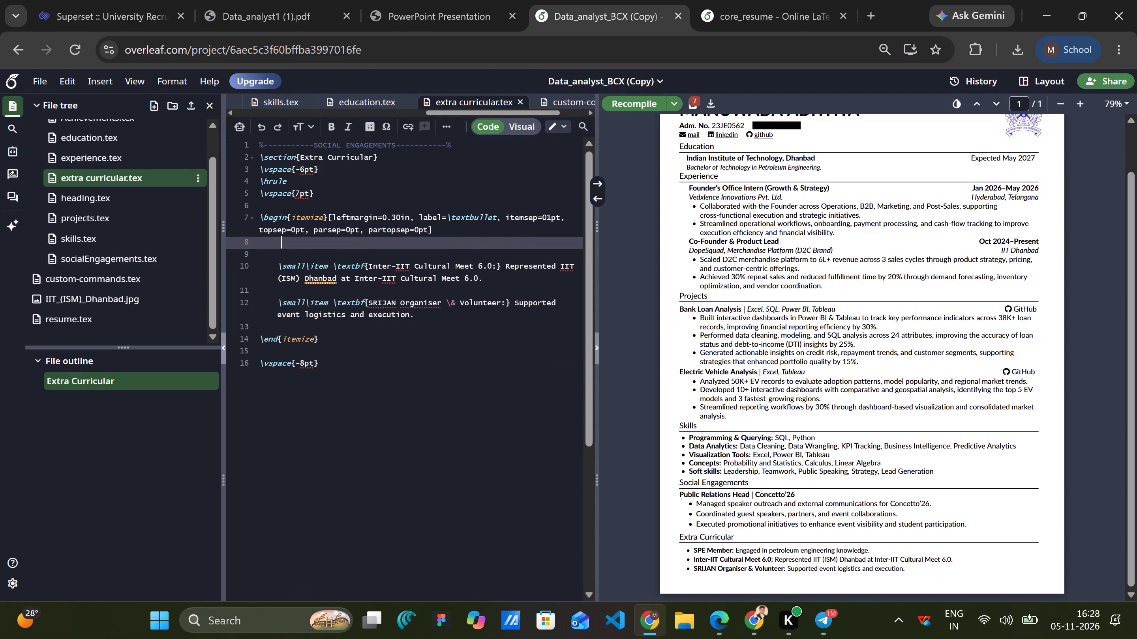
{"action": "key", "text": "Delete"}
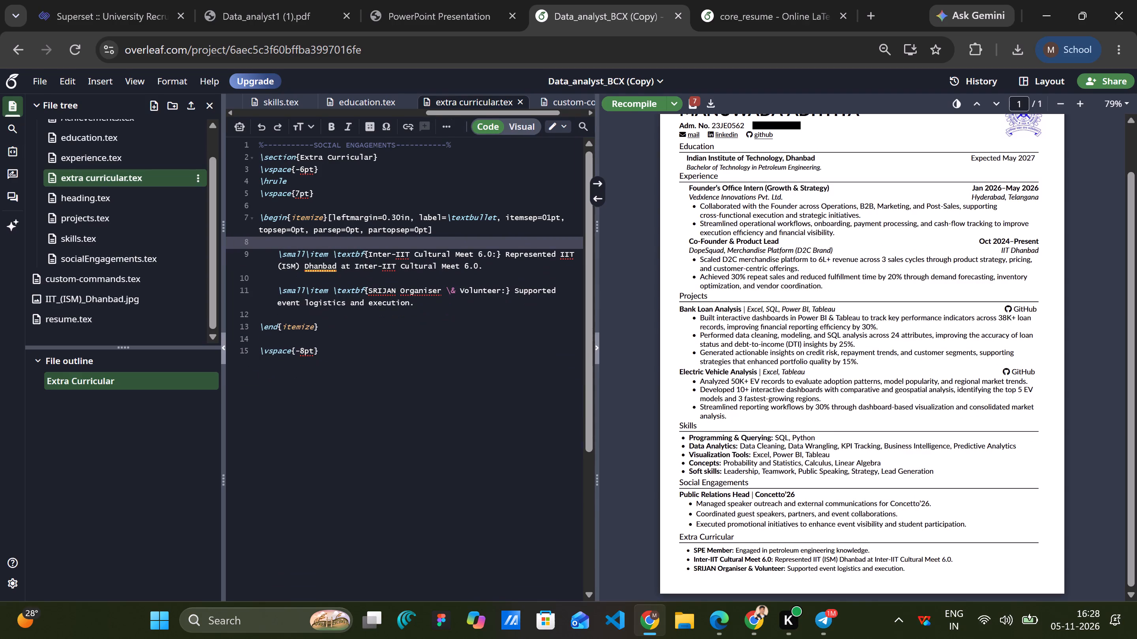
{"action": "key", "text": "Delete"}
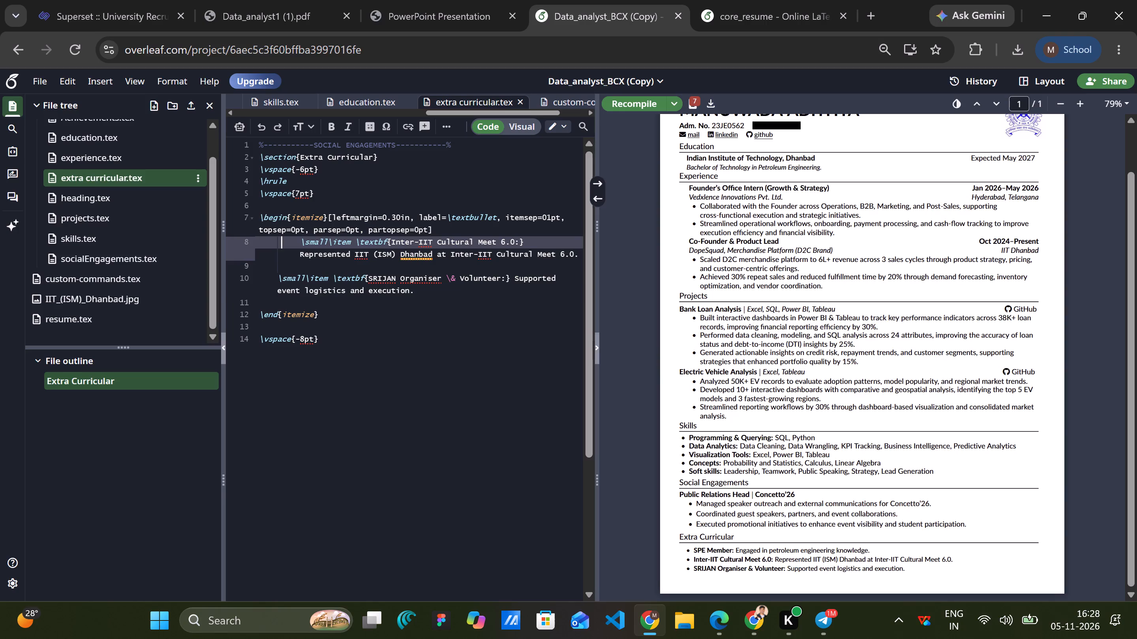
{"action": "key", "text": "Delete"}
{"action": "key", "text": "Delete"}
{"action": "key", "text": "Delete"}
{"action": "key", "text": "Delete"}
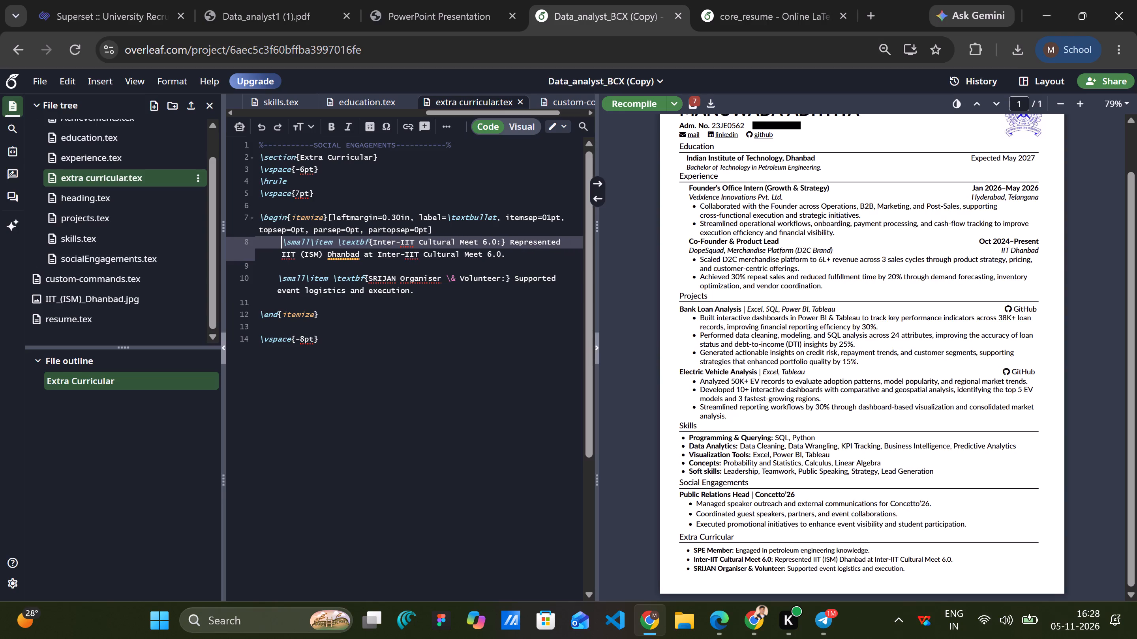
{"action": "key", "text": "BackSpace"}
{"action": "left_click", "coordinate": [411, 312]}
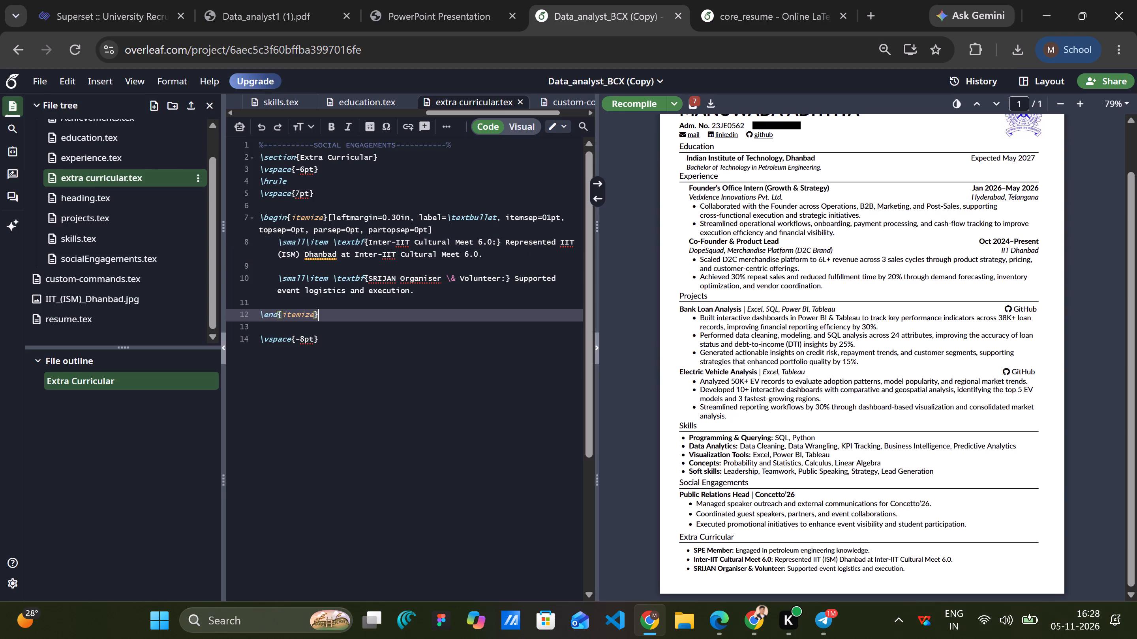
{"action": "left_click", "coordinate": [428, 300]}
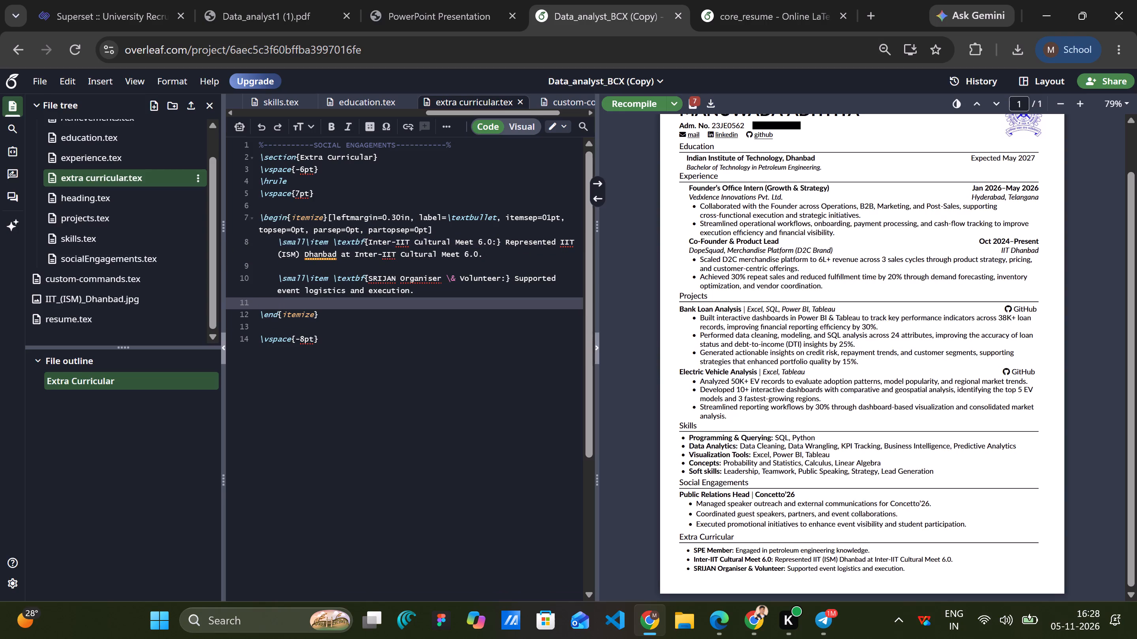
Insert three blank lines above the Inter-IIT Cultural Meet 6.0 item, indent the middle one, and recompile the PDF.
{"action": "left_click", "coordinate": [456, 238]}
{"action": "left_click", "coordinate": [453, 232]}
{"action": "key", "text": "Return"}
{"action": "key", "text": "Return"}
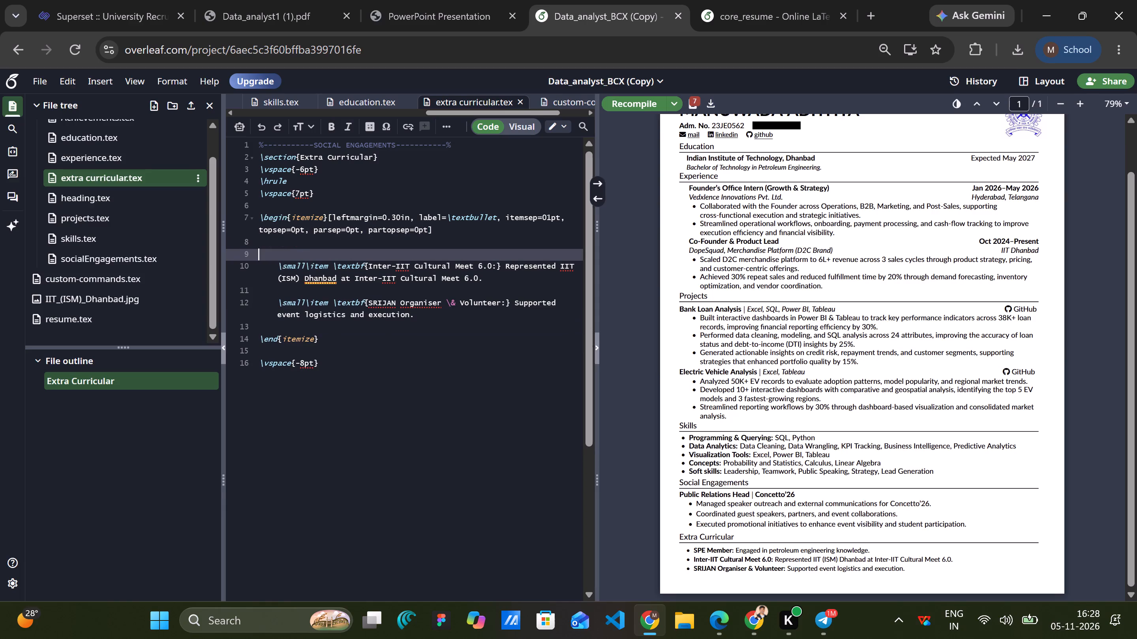
{"action": "left_click", "coordinate": [355, 252]}
{"action": "key", "text": "Tab"}
{"action": "key", "text": "Return"}
{"action": "left_click", "coordinate": [302, 251]}
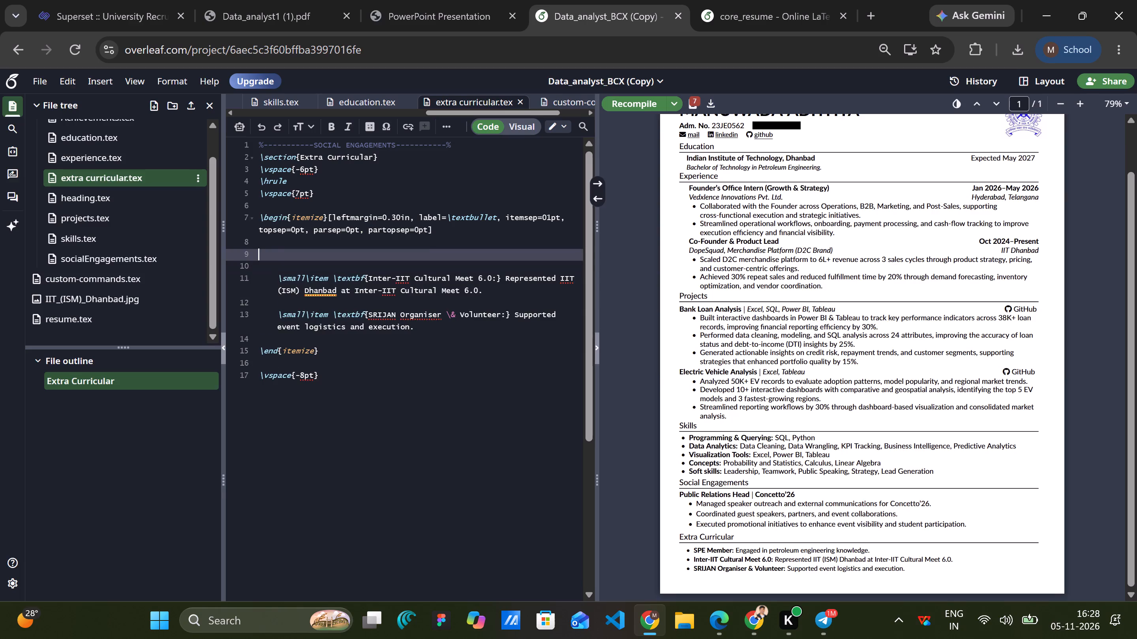
{"action": "key", "text": "Tab"}
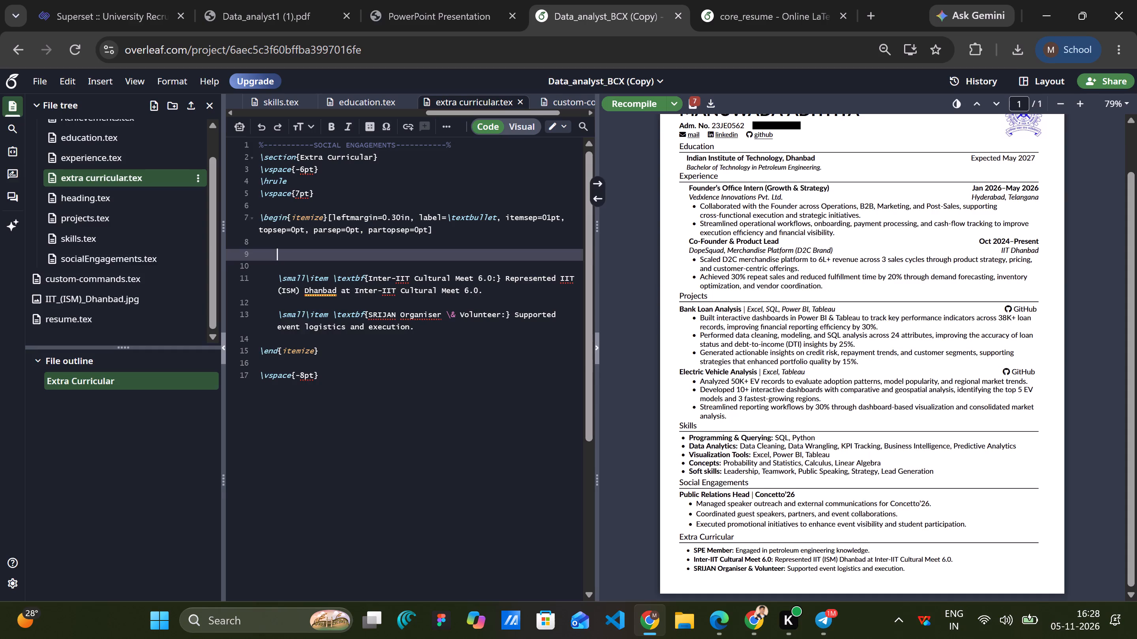
{"action": "left_click", "coordinate": [630, 106]}
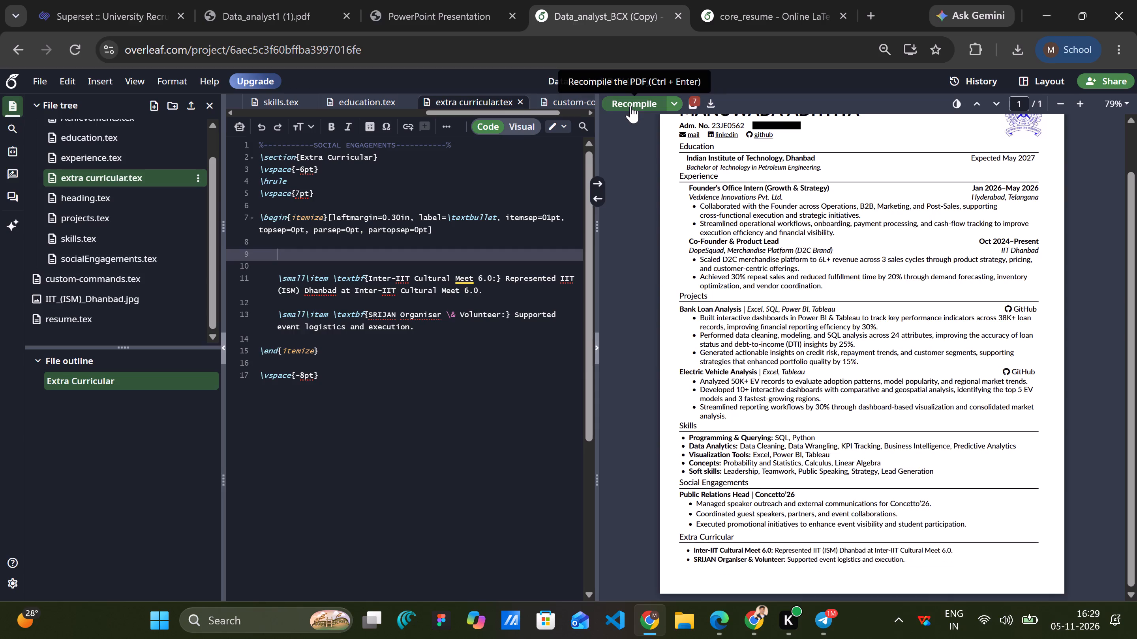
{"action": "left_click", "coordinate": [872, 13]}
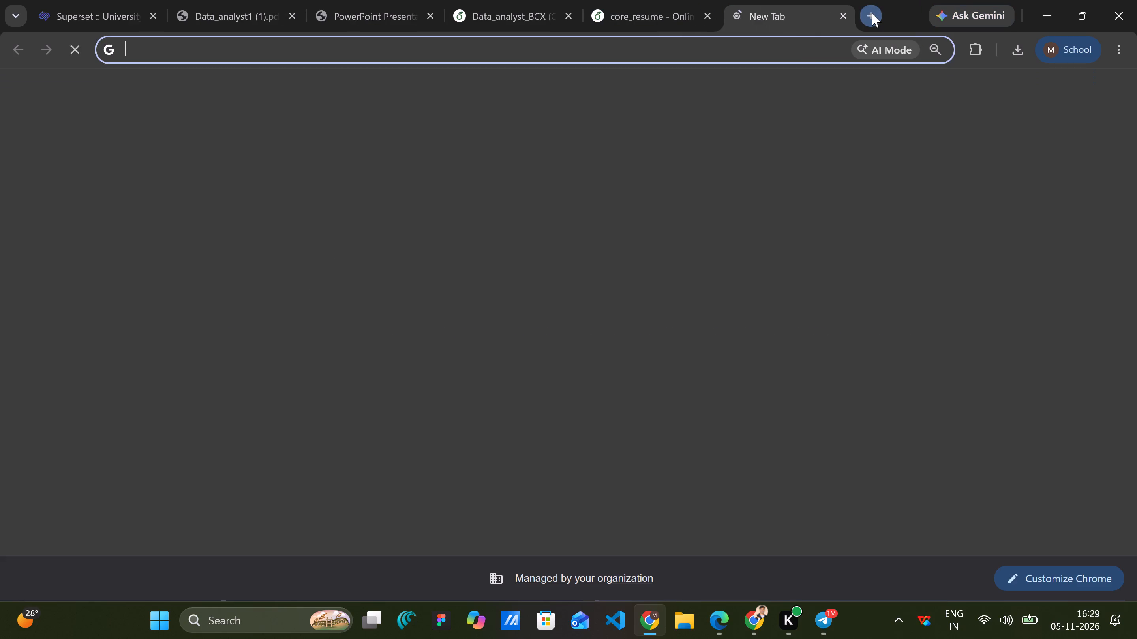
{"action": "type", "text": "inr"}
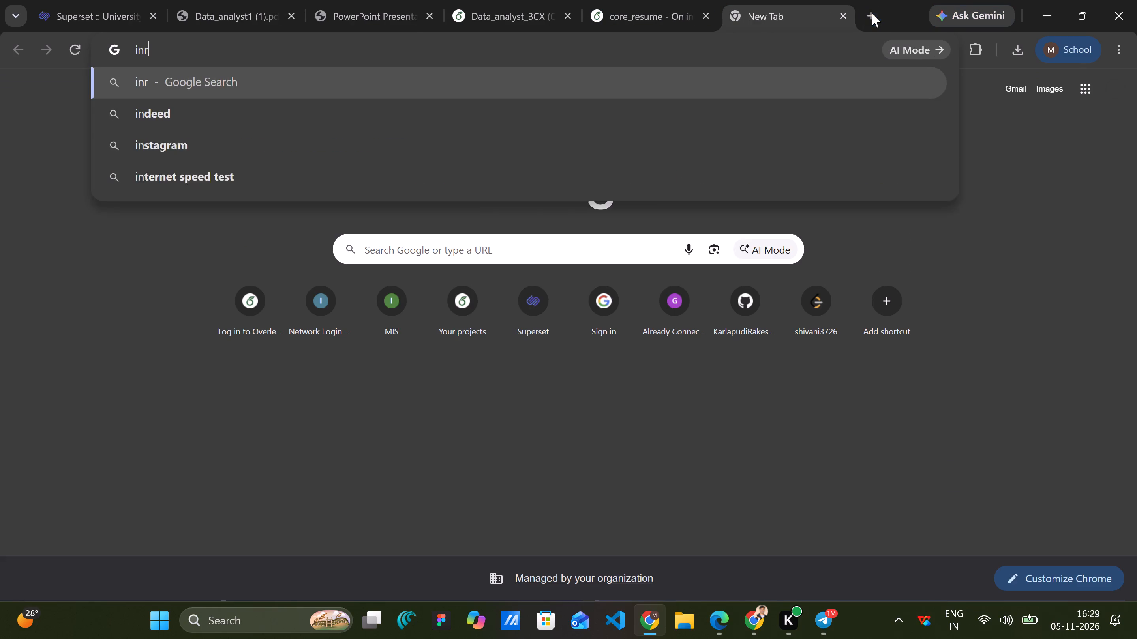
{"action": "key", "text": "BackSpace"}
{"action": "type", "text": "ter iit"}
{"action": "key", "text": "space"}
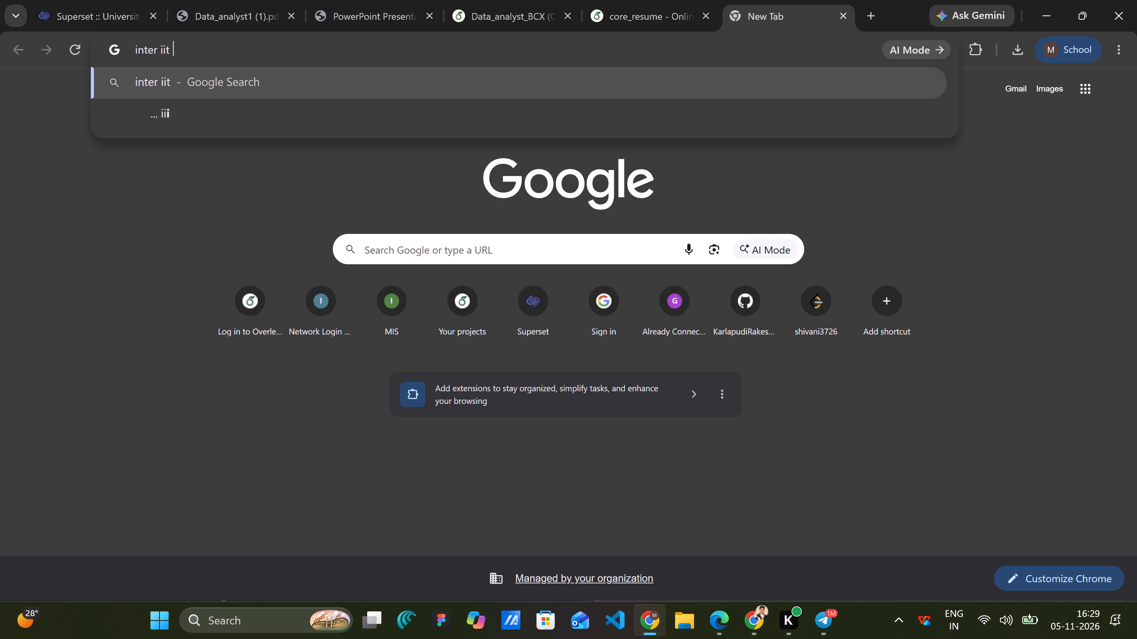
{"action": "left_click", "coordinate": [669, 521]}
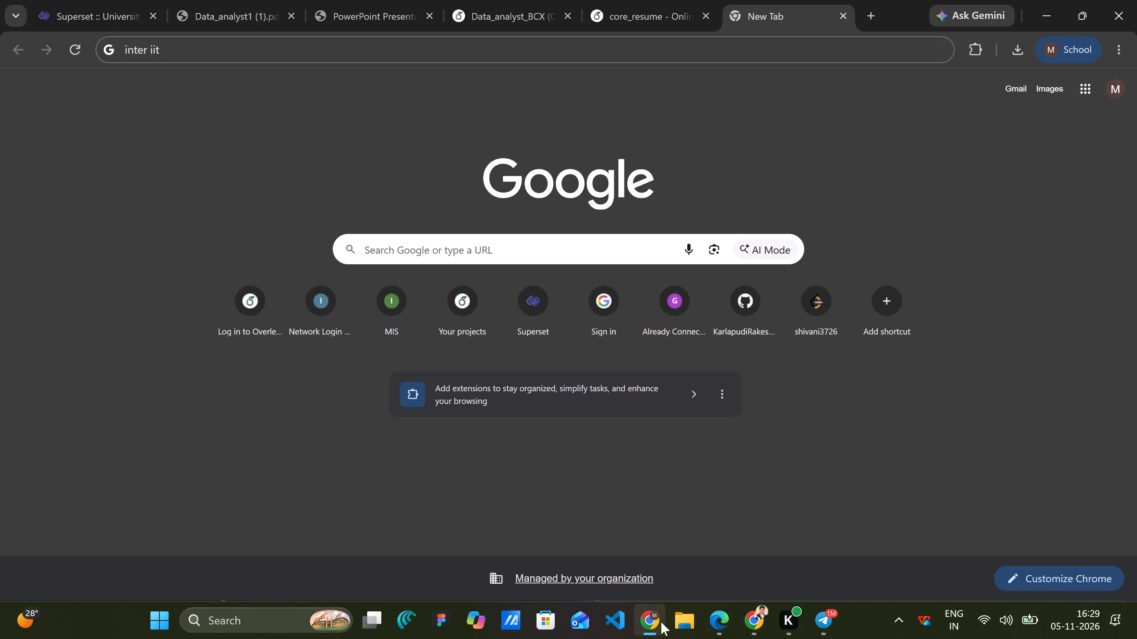
Switch to the other Chrome window and search YouTube for "litm interiit" in a new tab.
{"action": "left_click", "coordinate": [743, 632]}
{"action": "left_click", "coordinate": [226, 17]}
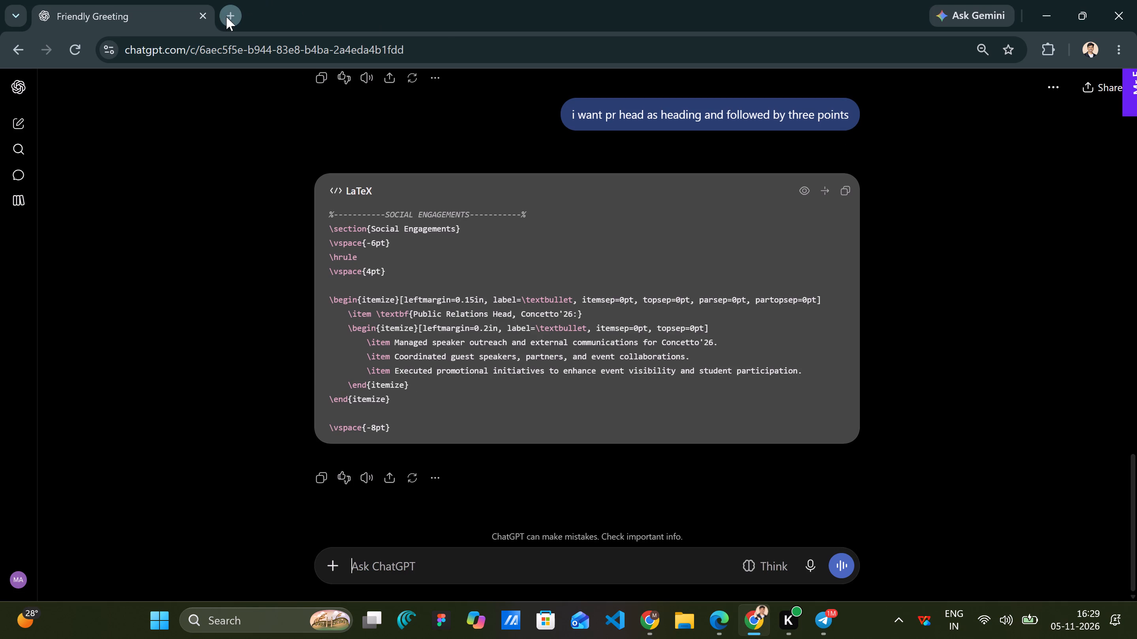
{"action": "left_click", "coordinate": [368, 451]}
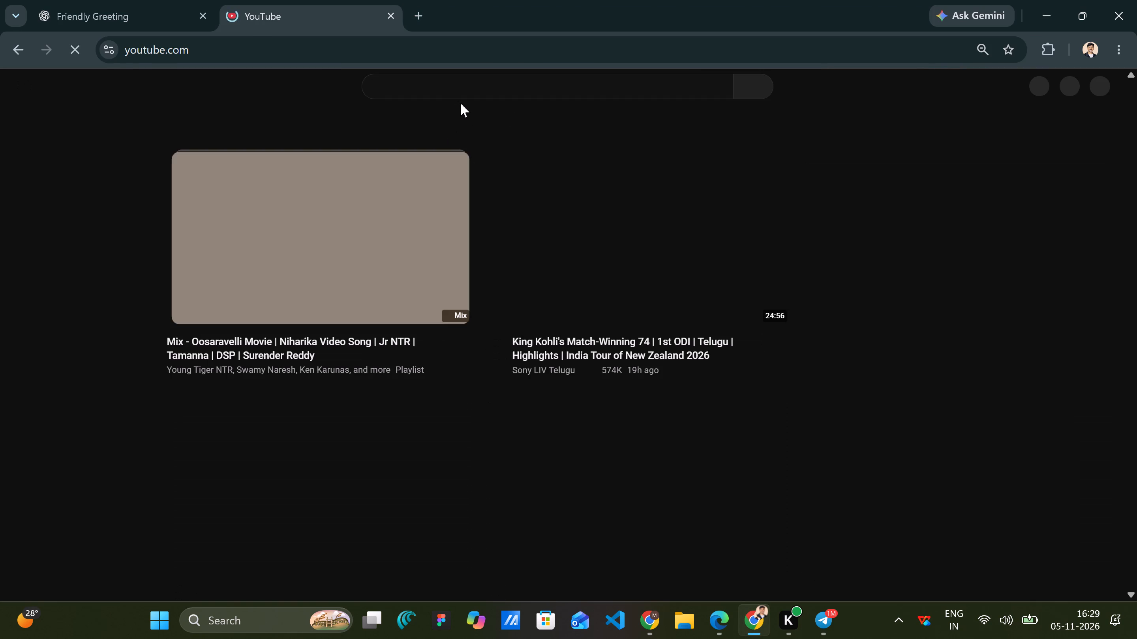
{"action": "left_click", "coordinate": [466, 85]}
{"action": "type", "text": "litmiin"}
{"action": "key", "text": "BackSpace"}
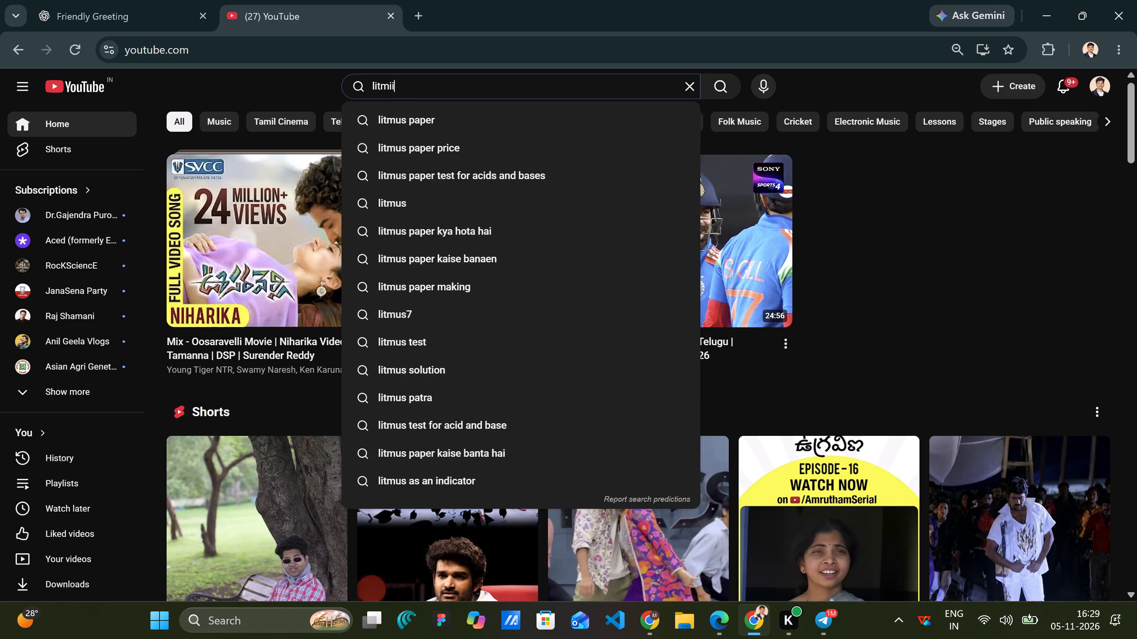
{"action": "key", "text": "BackSpace"}
{"action": "key", "text": "BackSpace"}
{"action": "key", "text": "space"}
{"action": "type", "text": "interiit"}
{"action": "key", "text": "Return"}
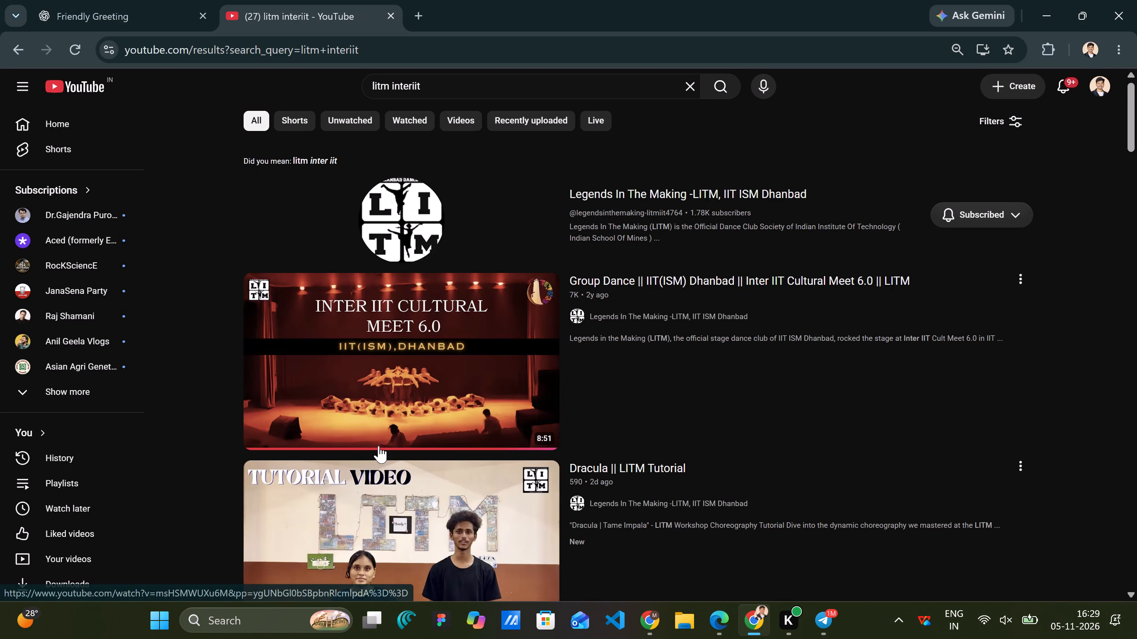
{"action": "left_click_drag", "start_coordinate": [379, 447], "coordinate": [407, 447]}
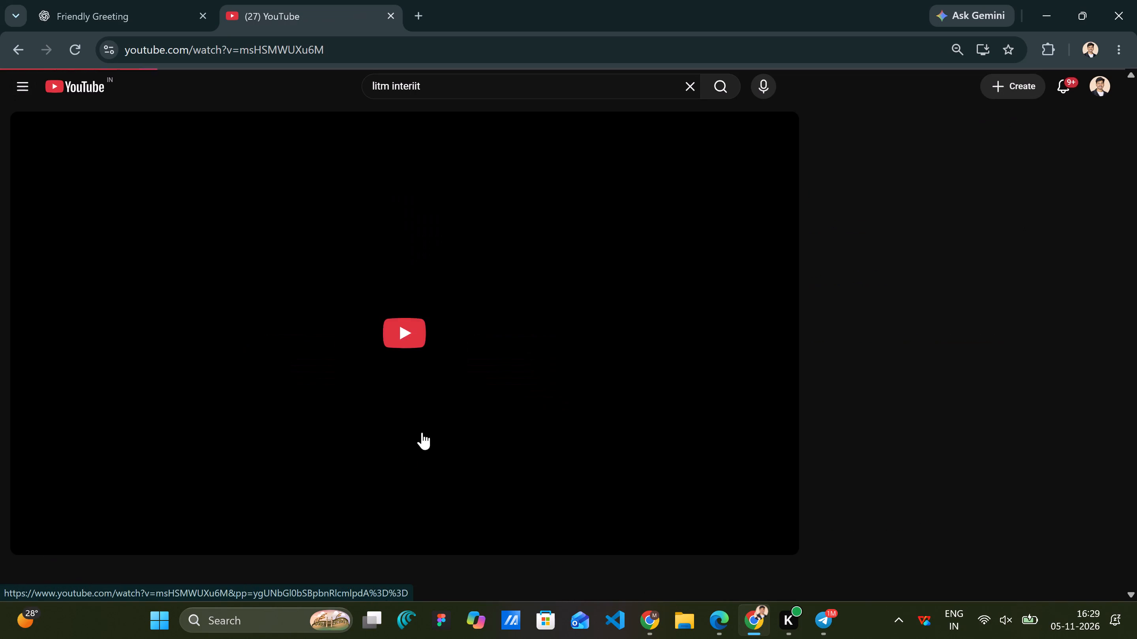
{"action": "left_click", "coordinate": [342, 513]}
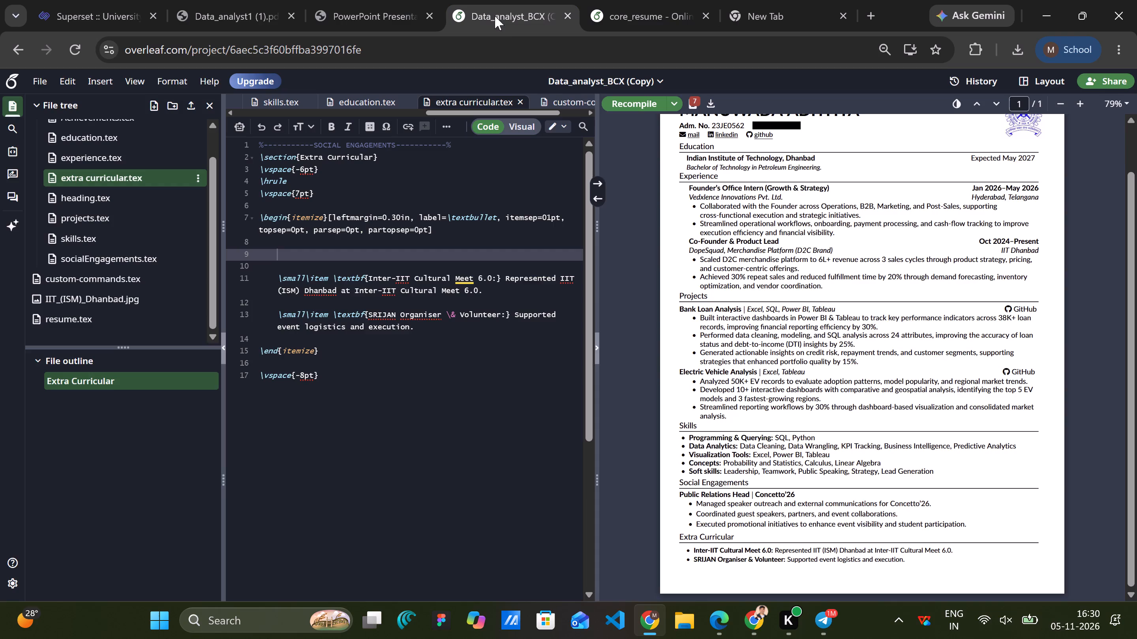
{"action": "left_click", "coordinate": [482, 281]}
{"action": "key", "text": "BackSpace"}
{"action": "key", "text": "7"}
{"action": "left_click", "coordinate": [505, 342]}
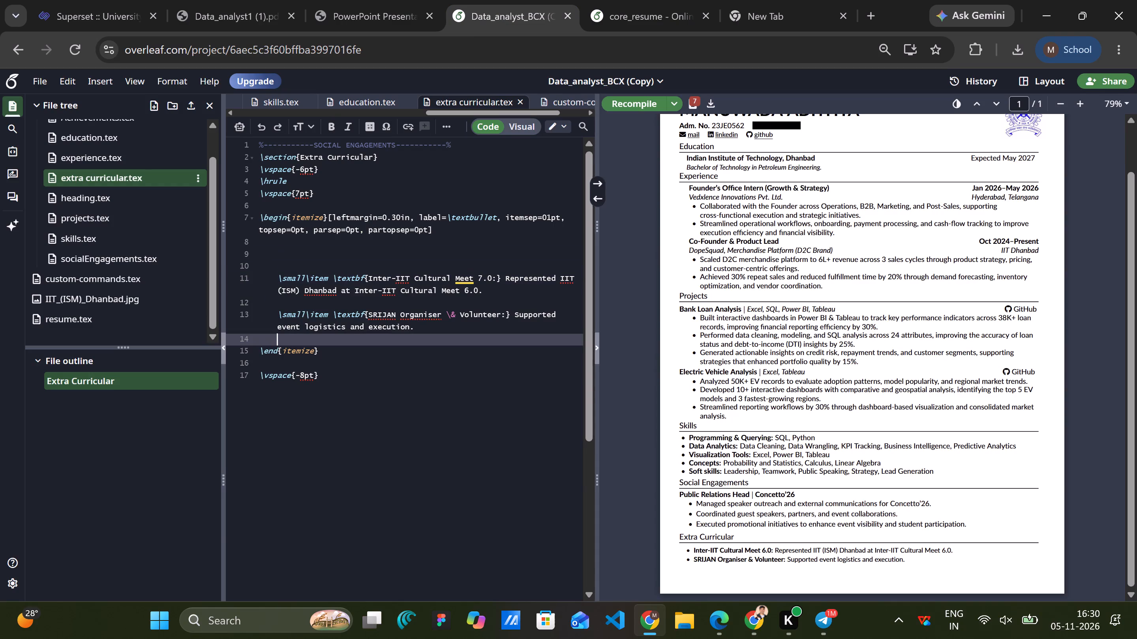
{"action": "left_click", "coordinate": [632, 110]}
{"action": "scroll", "coordinate": [799, 354], "scroll_direction": "down", "scroll_amount": 1}
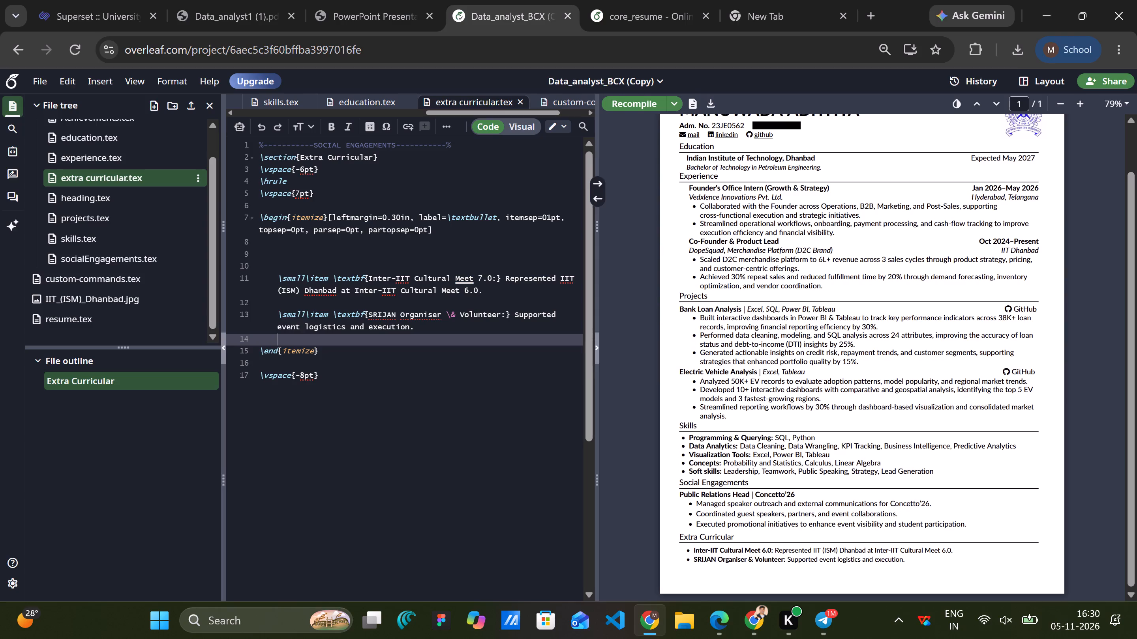
Change the Cultural Meet number in the Inter-IIT item's description to 7.0 and recompile the PDF.
{"action": "left_click", "coordinate": [466, 294]}
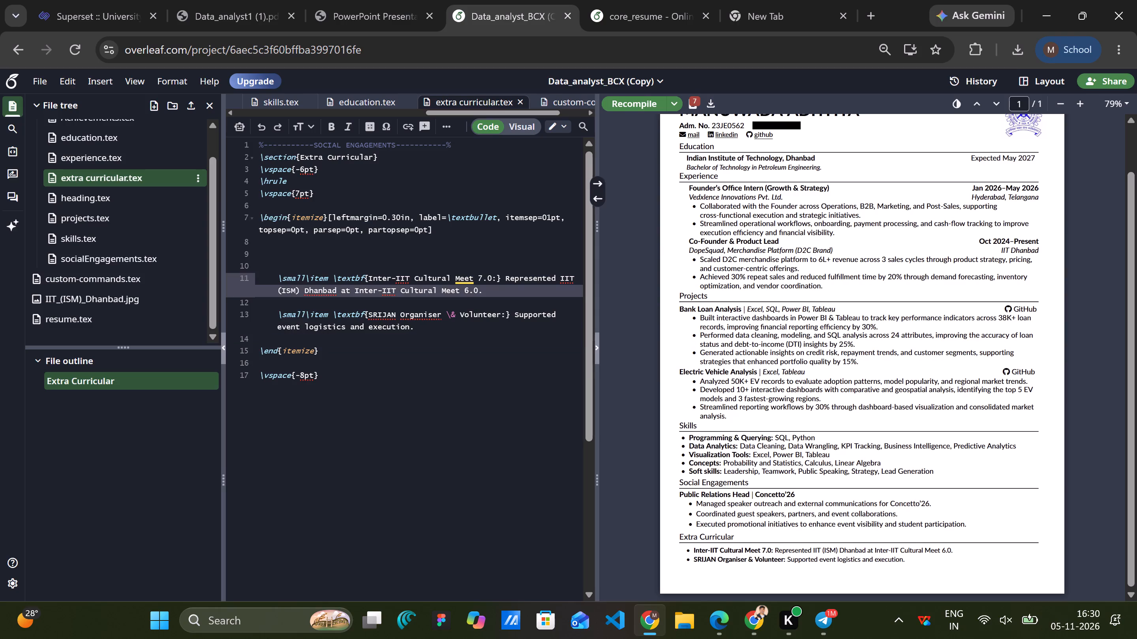
{"action": "key", "text": "Delete"}
{"action": "key", "text": "7"}
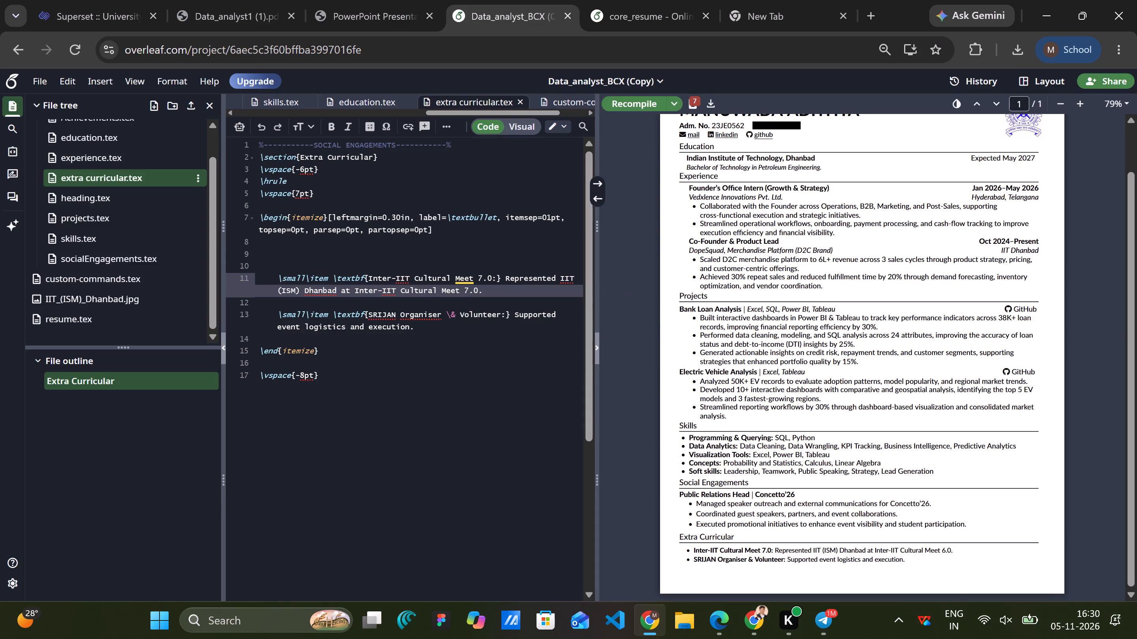
{"action": "scroll", "coordinate": [694, 352], "scroll_direction": "right", "scroll_amount": 1}
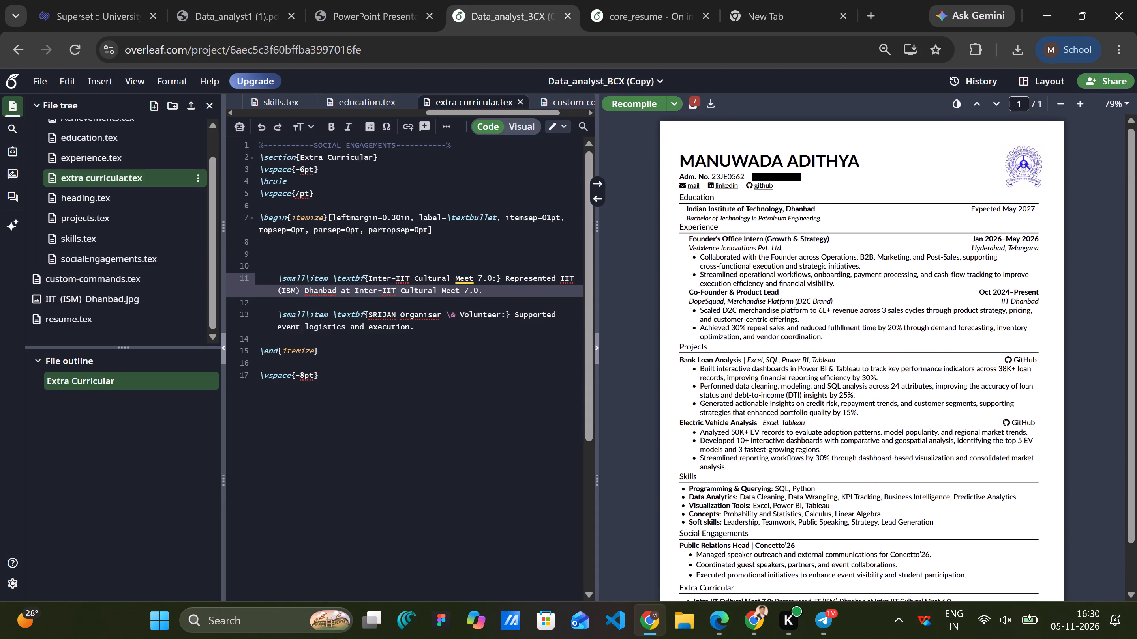
{"action": "scroll", "coordinate": [759, 413], "scroll_direction": "down", "scroll_amount": 2}
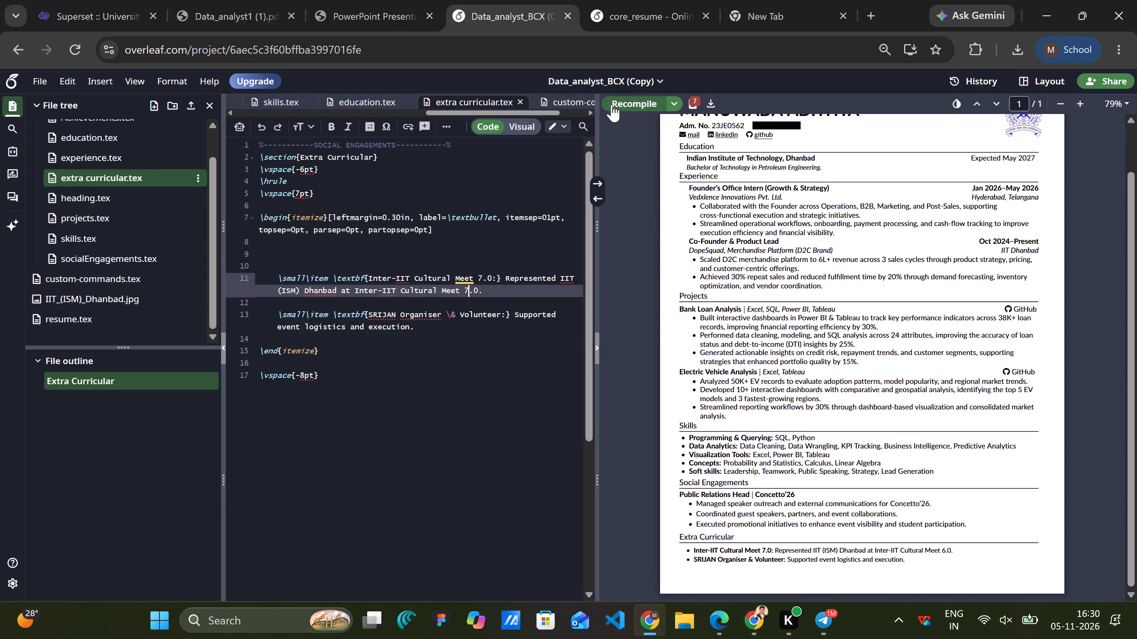
{"action": "left_click", "coordinate": [612, 105]}
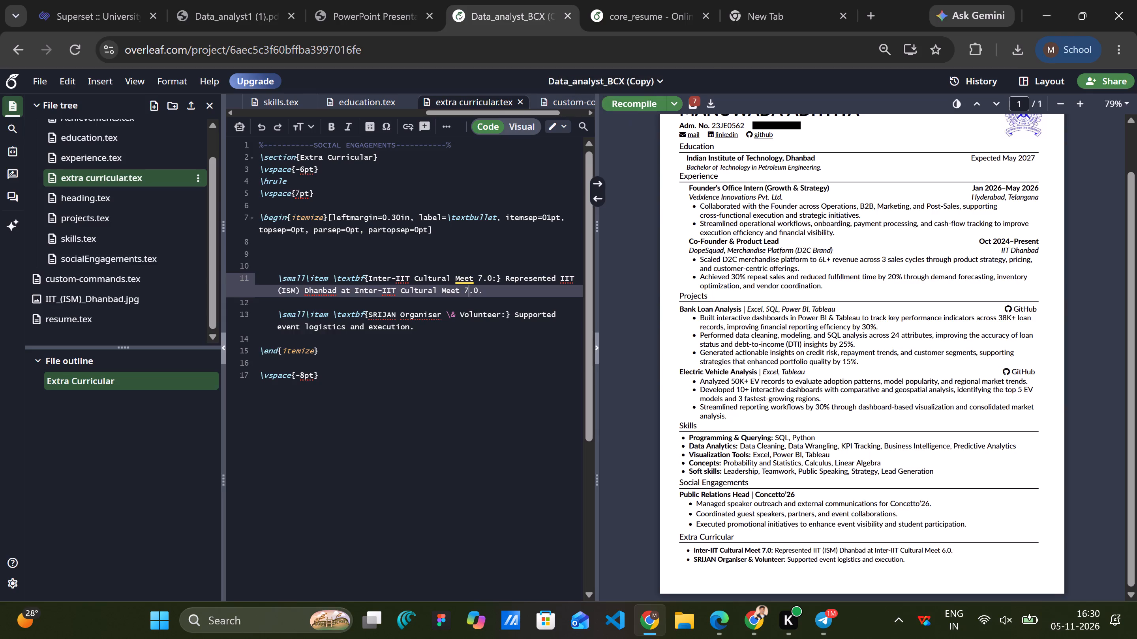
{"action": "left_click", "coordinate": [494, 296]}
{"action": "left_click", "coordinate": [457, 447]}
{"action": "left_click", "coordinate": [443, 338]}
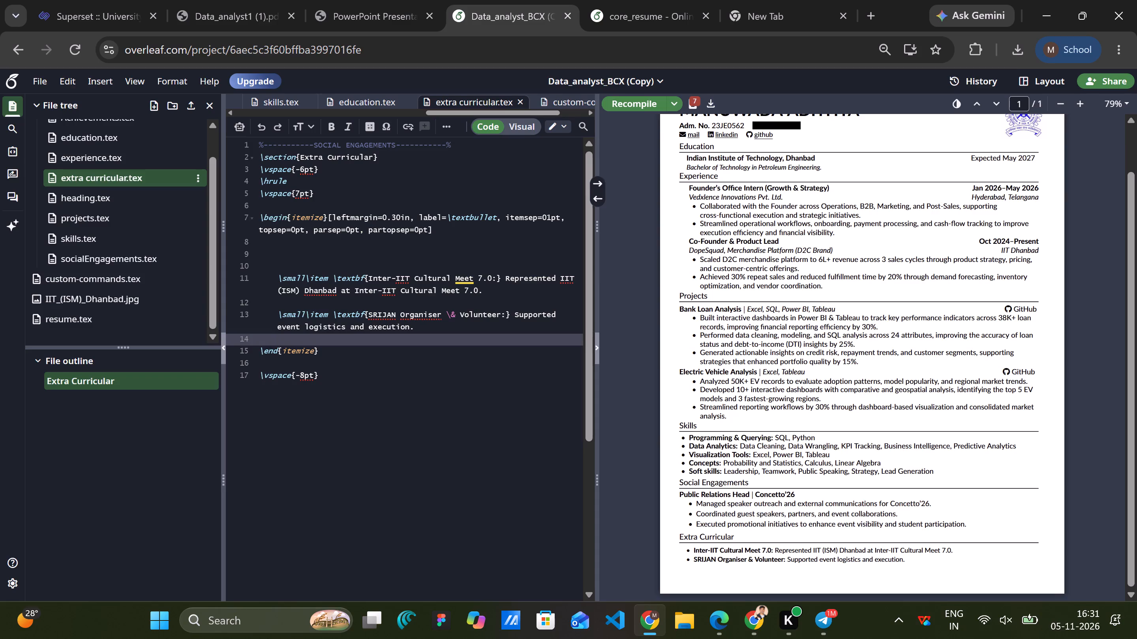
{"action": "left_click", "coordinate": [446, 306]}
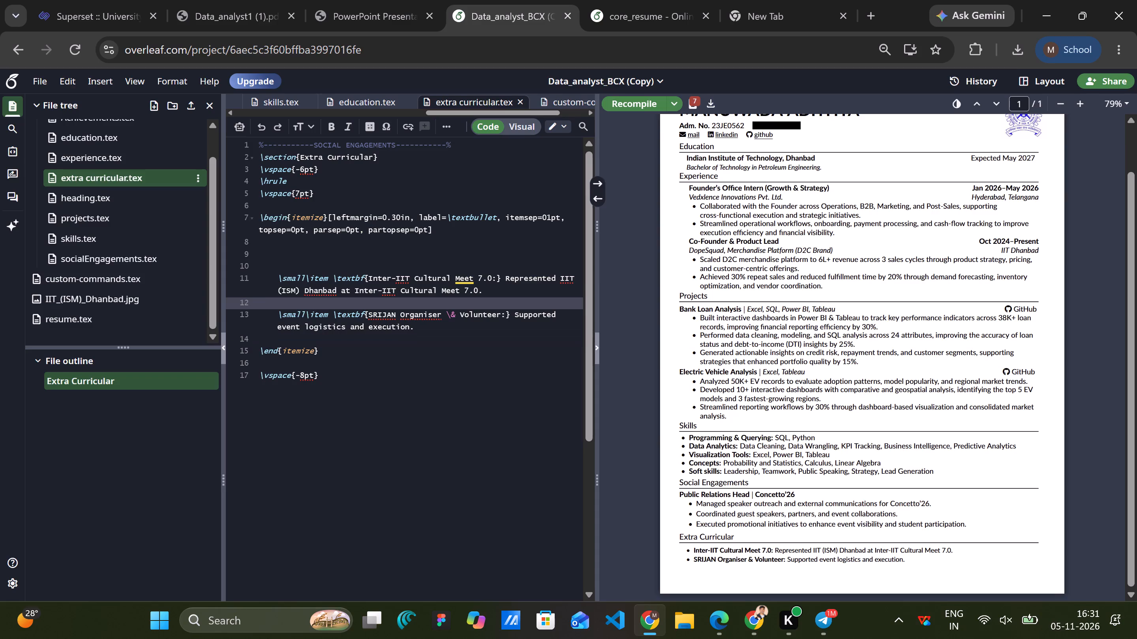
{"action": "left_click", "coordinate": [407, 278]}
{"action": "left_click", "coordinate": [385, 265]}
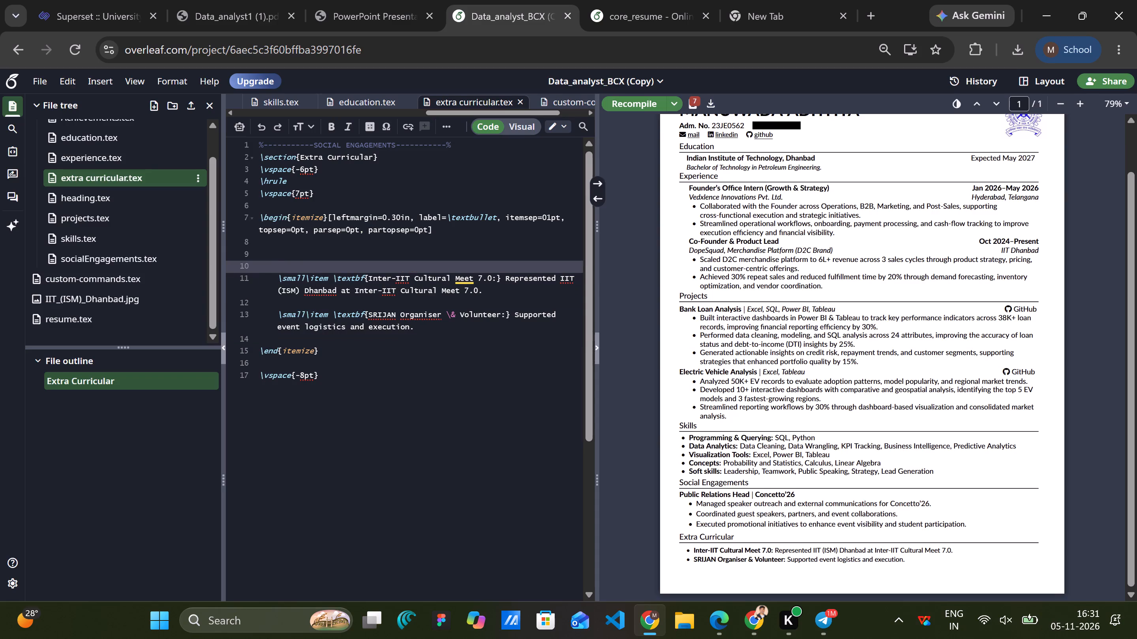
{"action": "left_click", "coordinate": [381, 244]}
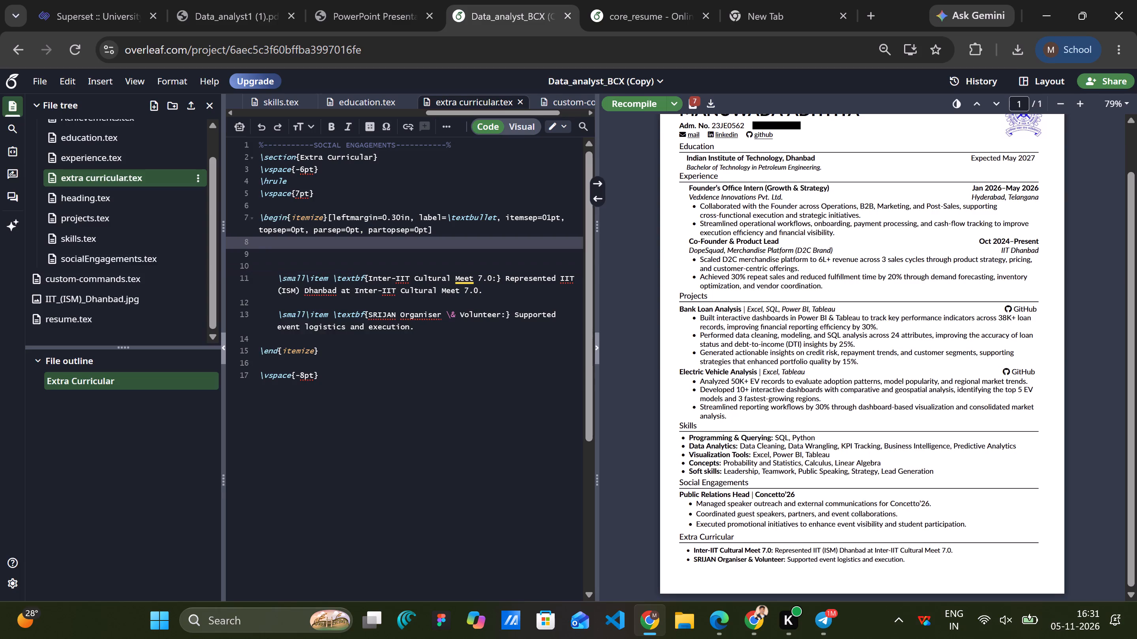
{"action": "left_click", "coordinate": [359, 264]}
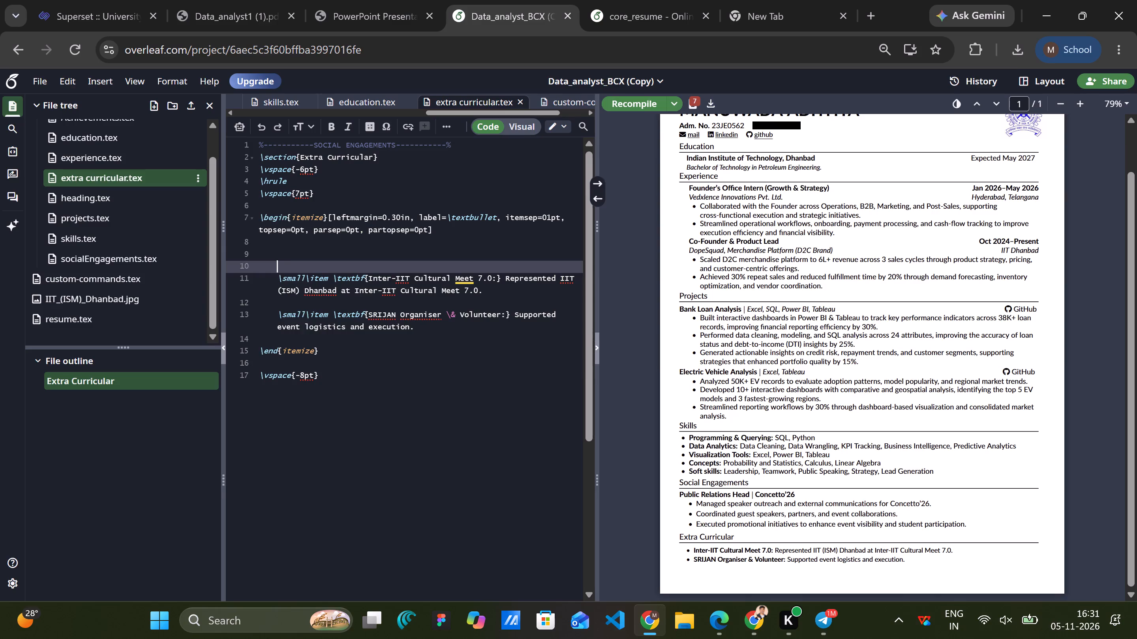
Remove the \small command from the SRIJAN Organiser & Volunteer item and keep the line indented one level.
{"action": "left_click", "coordinate": [306, 318]}
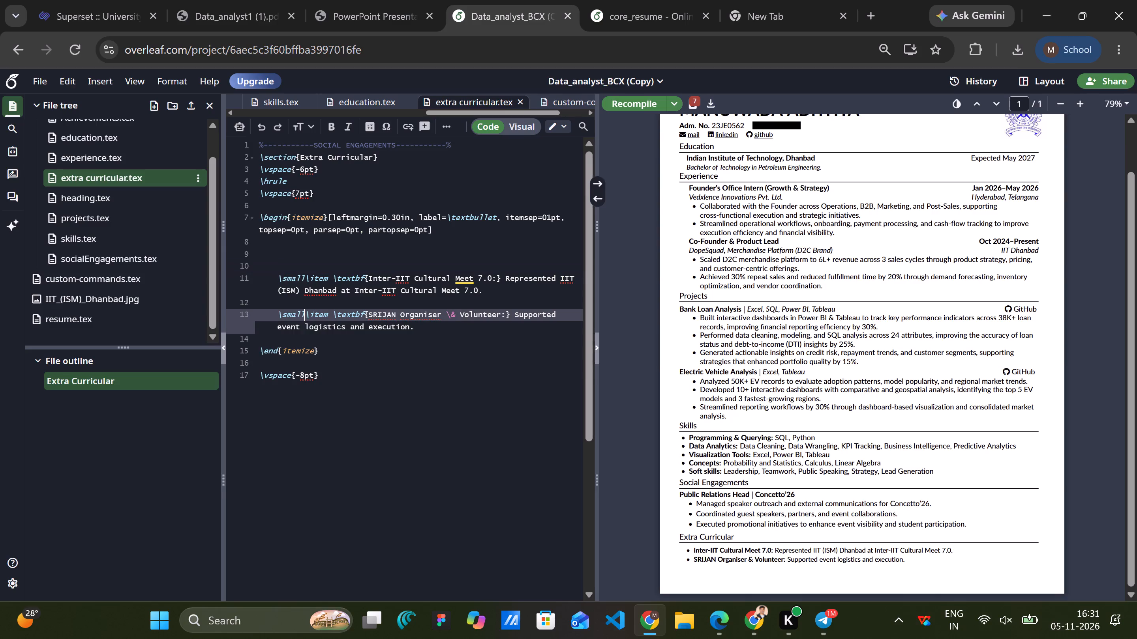
{"action": "key", "text": "BackSpace"}
{"action": "key", "text": "BackSpace"}
{"action": "key", "text": "BackSpace"}
{"action": "key", "text": "BackSpace"}
{"action": "key", "text": "BackSpace"}
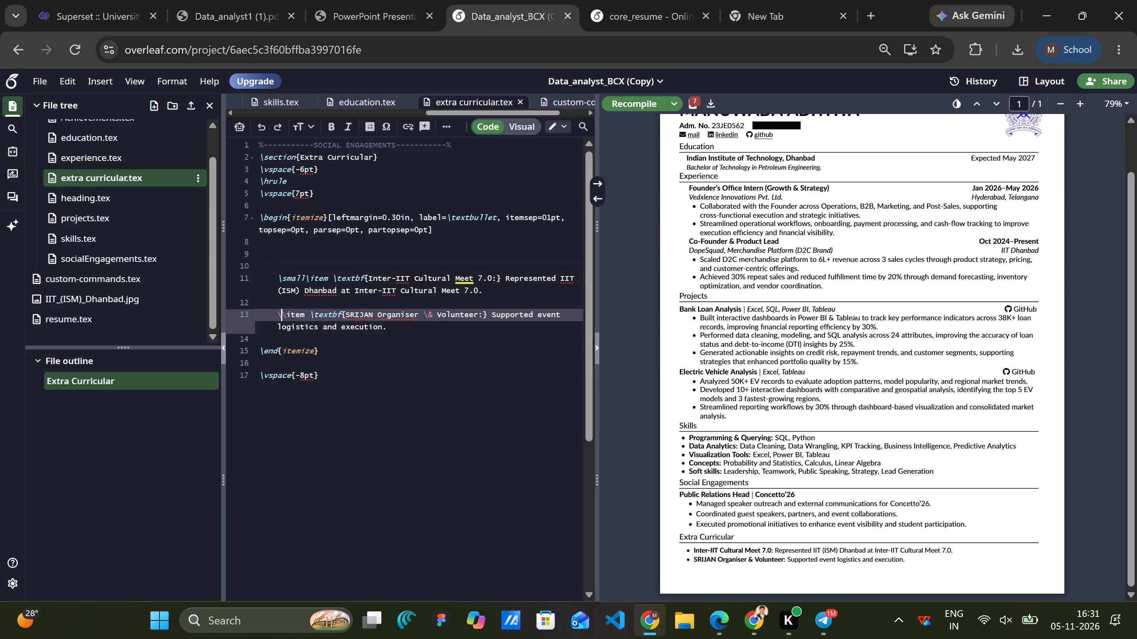
{"action": "key", "text": "BackSpace"}
{"action": "key", "text": "BackSpace"}
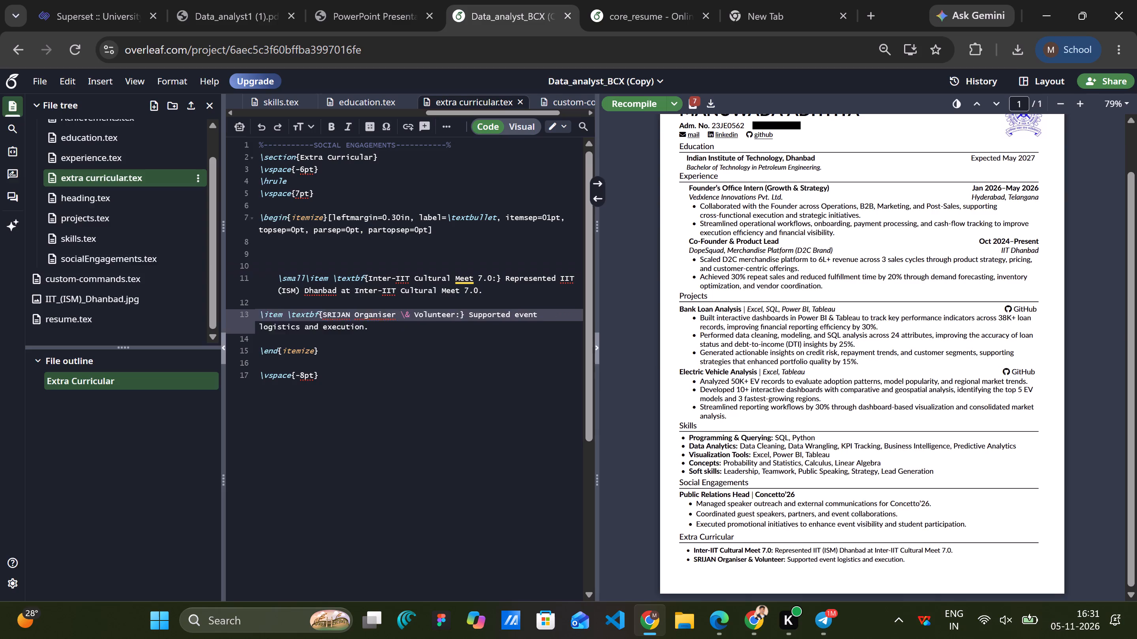
{"action": "key", "text": "Tab"}
Remove the \small command from the Inter-IIT Cultural Meet 7.0 item and recompile the PDF to check the Extra Curricular section.
{"action": "left_click", "coordinate": [305, 277]}
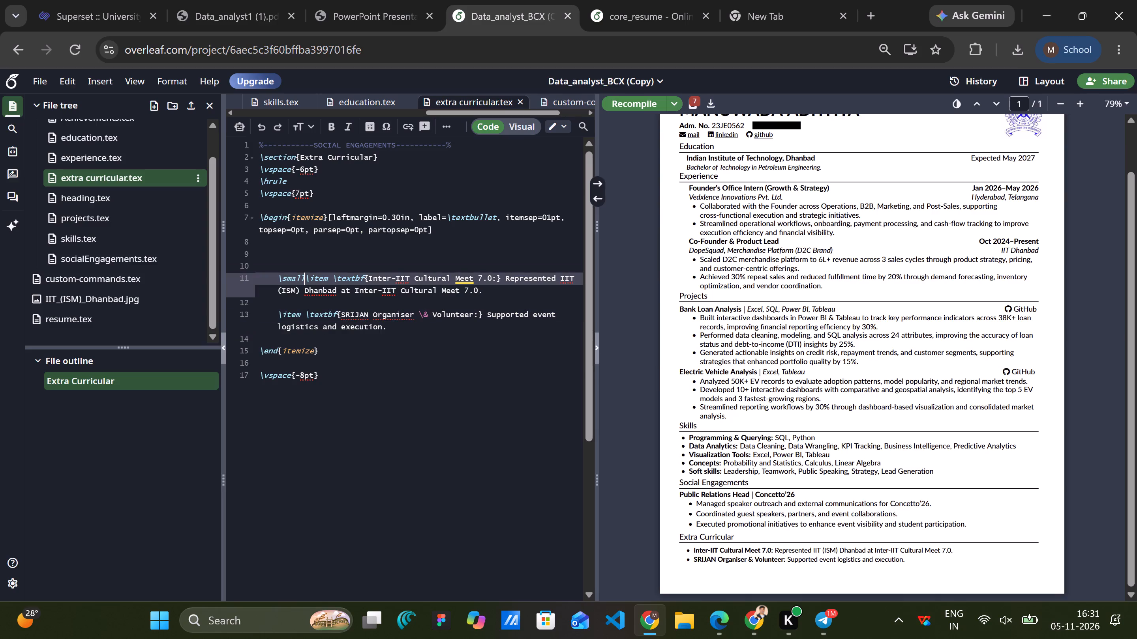
{"action": "key", "text": "BackSpace"}
{"action": "key", "text": "BackSpace"}
{"action": "key", "text": "BackSpace"}
{"action": "key", "text": "BackSpace"}
{"action": "key", "text": "BackSpace"}
{"action": "key", "text": "BackSpace"}
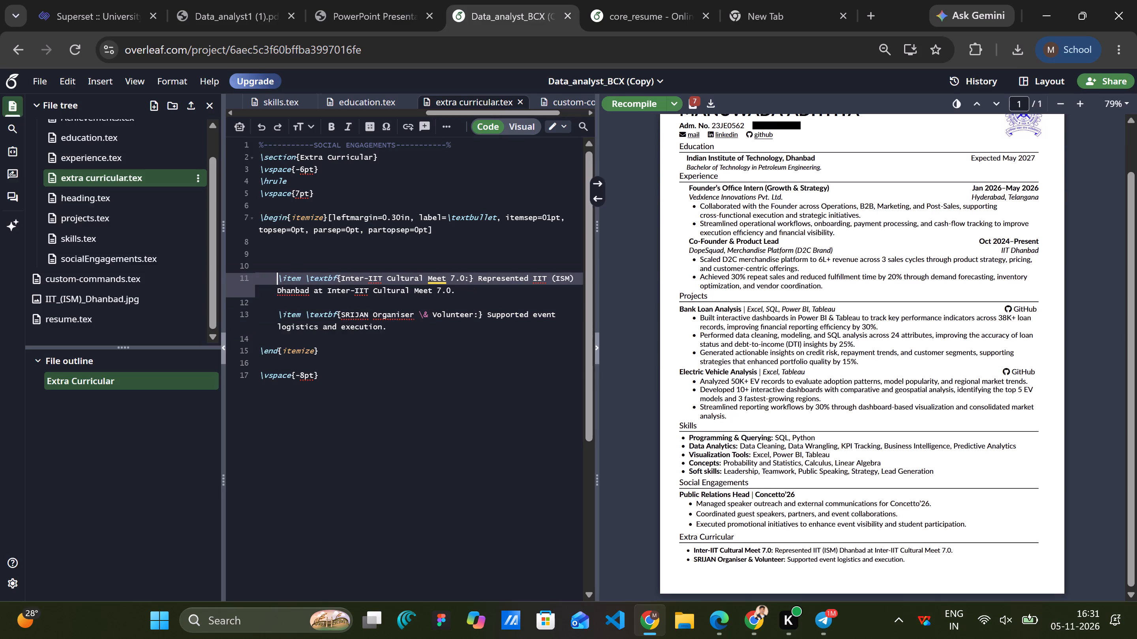
{"action": "left_click", "coordinate": [606, 105]}
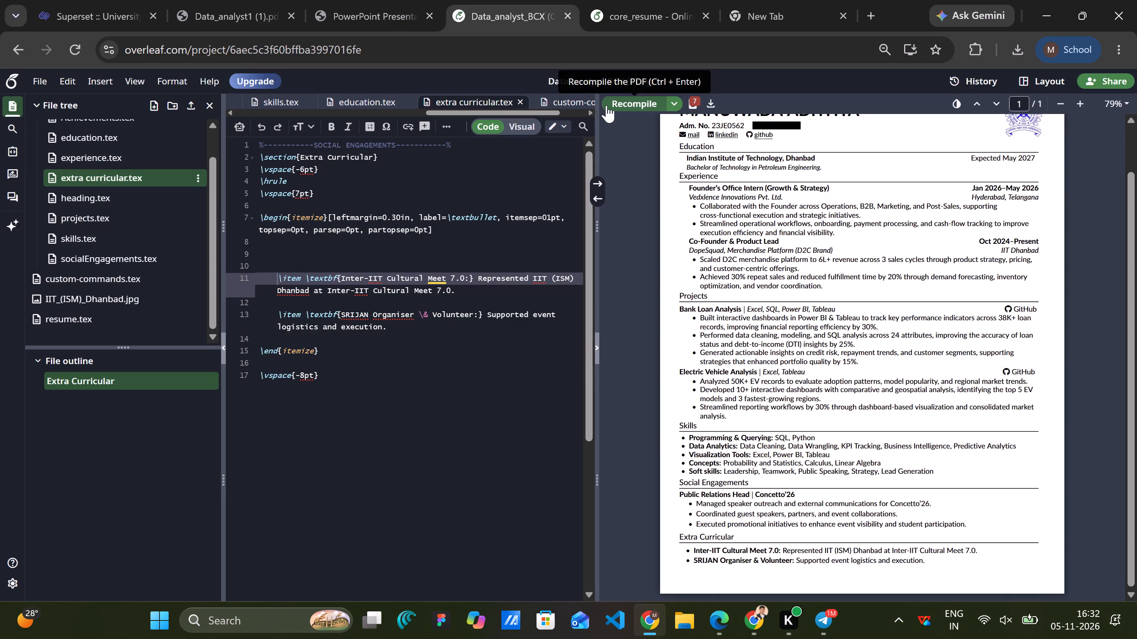
{"action": "scroll", "coordinate": [710, 387], "scroll_direction": "down", "scroll_amount": 1}
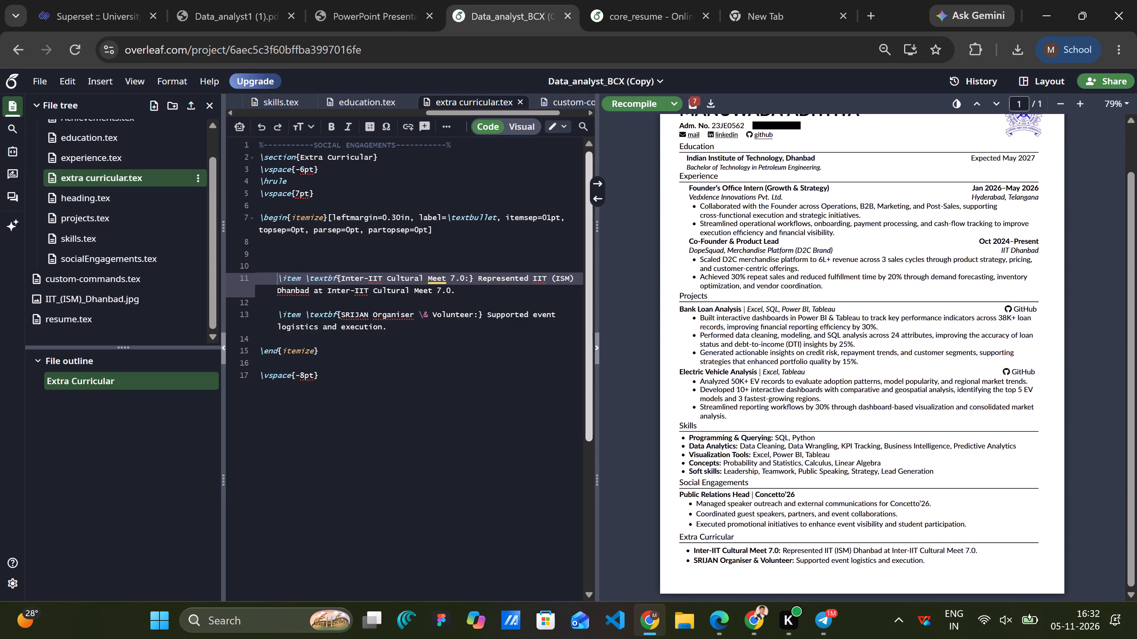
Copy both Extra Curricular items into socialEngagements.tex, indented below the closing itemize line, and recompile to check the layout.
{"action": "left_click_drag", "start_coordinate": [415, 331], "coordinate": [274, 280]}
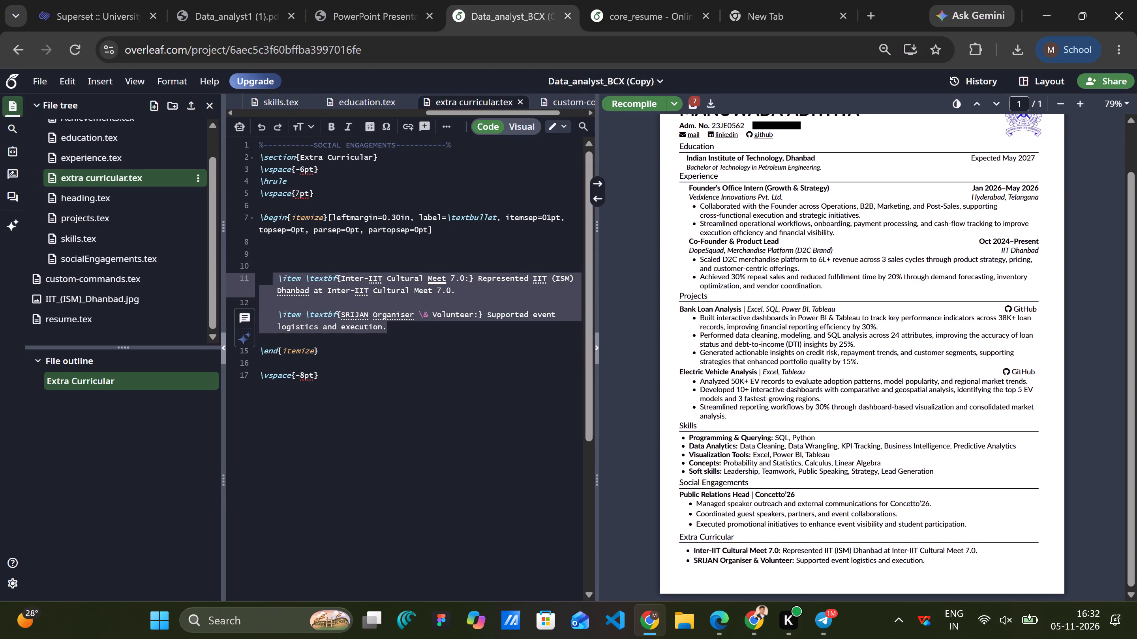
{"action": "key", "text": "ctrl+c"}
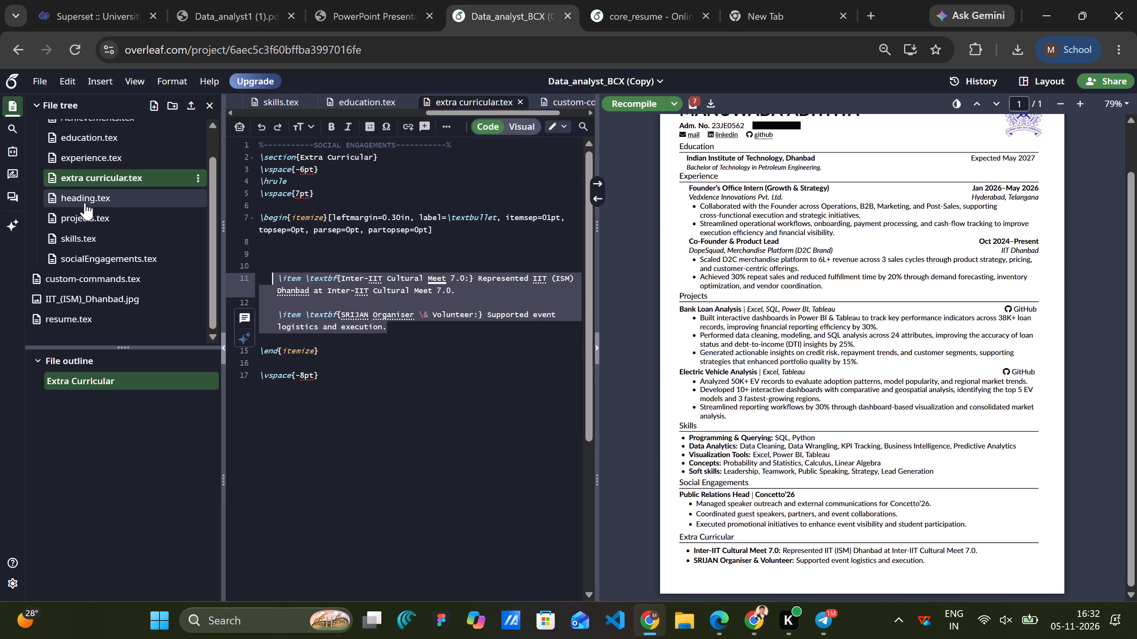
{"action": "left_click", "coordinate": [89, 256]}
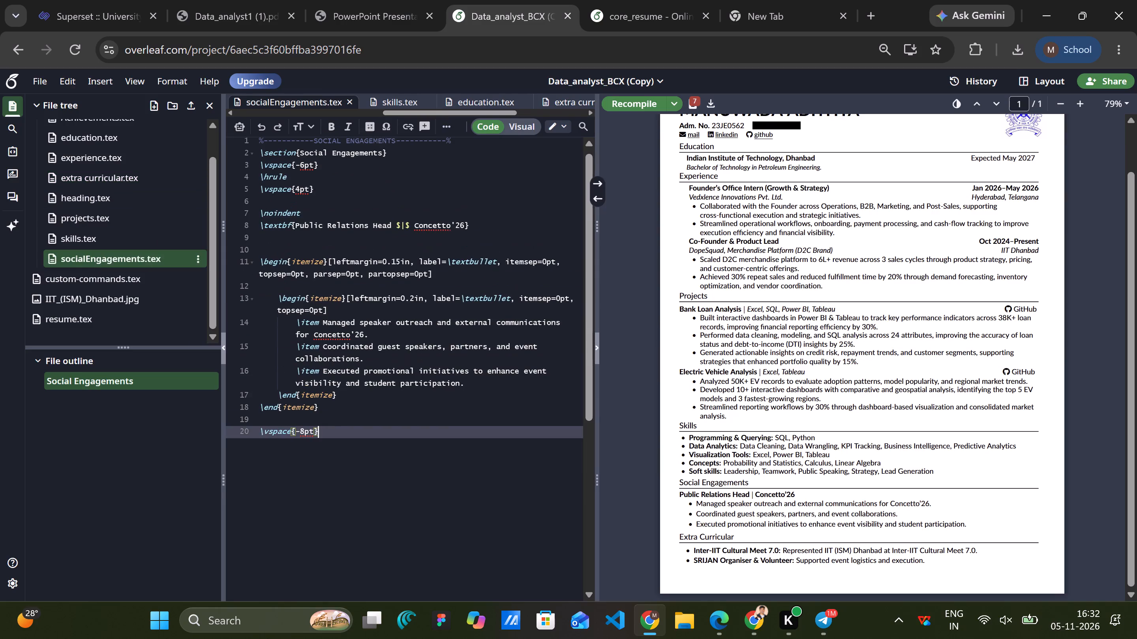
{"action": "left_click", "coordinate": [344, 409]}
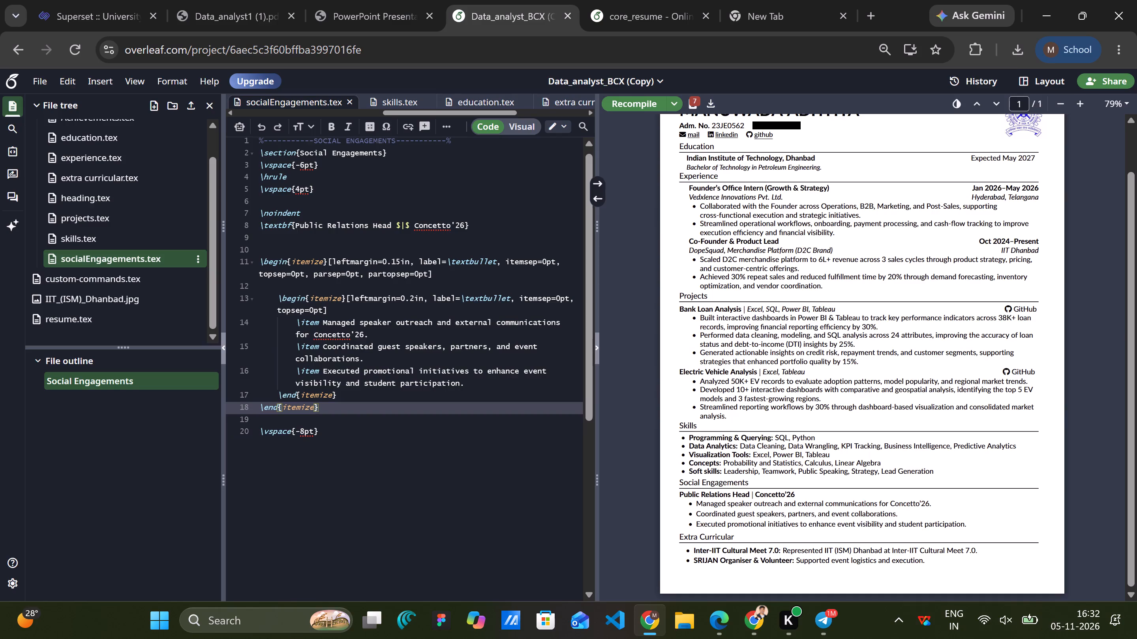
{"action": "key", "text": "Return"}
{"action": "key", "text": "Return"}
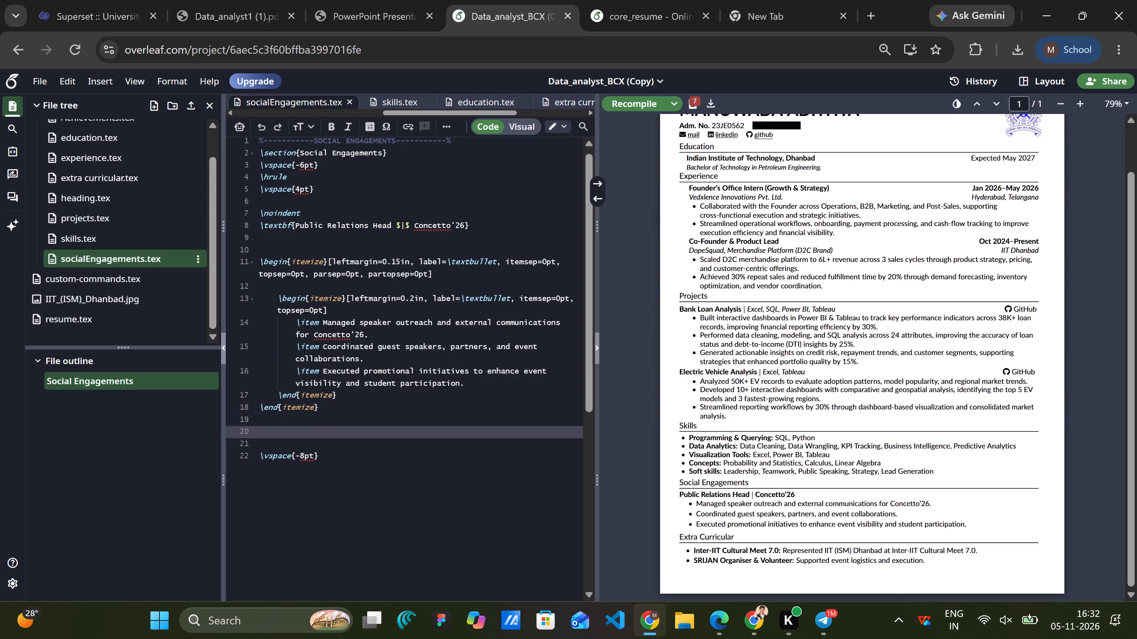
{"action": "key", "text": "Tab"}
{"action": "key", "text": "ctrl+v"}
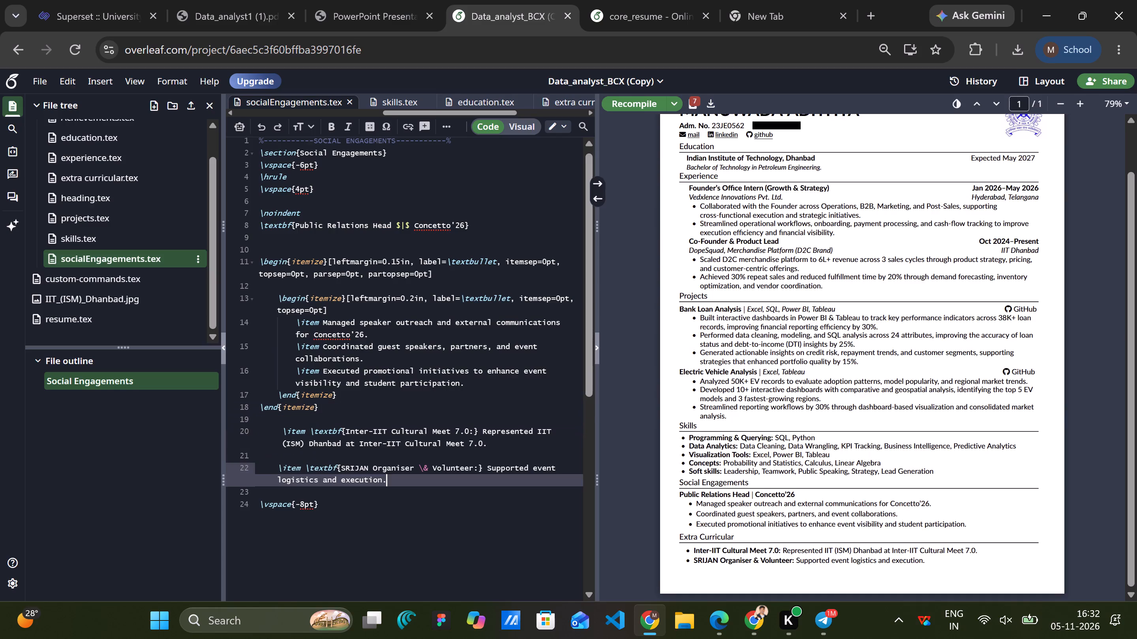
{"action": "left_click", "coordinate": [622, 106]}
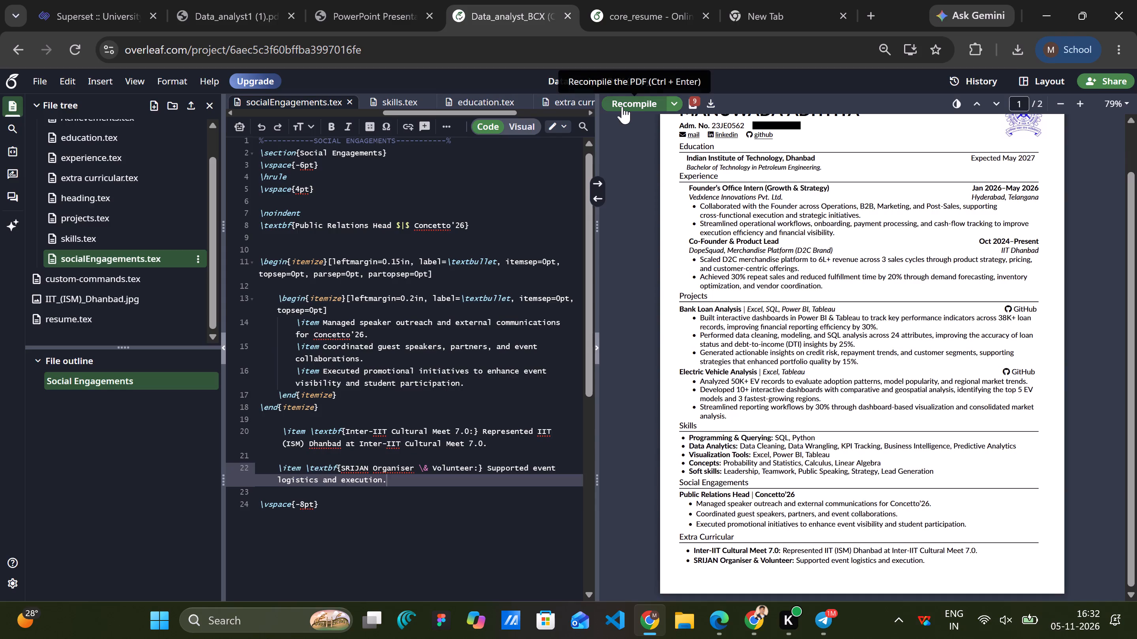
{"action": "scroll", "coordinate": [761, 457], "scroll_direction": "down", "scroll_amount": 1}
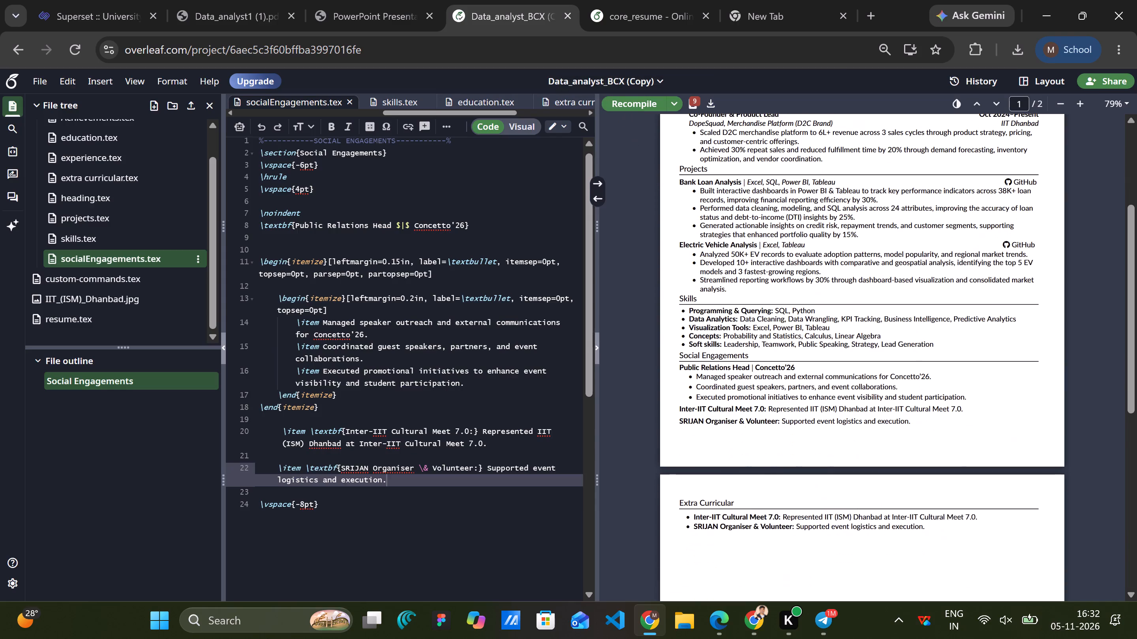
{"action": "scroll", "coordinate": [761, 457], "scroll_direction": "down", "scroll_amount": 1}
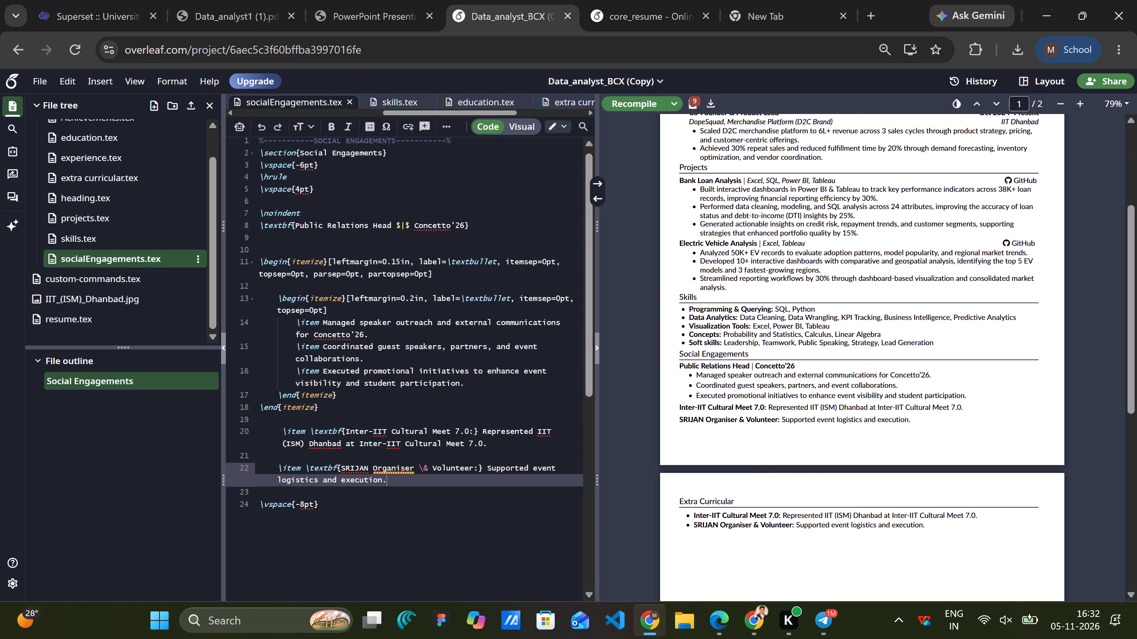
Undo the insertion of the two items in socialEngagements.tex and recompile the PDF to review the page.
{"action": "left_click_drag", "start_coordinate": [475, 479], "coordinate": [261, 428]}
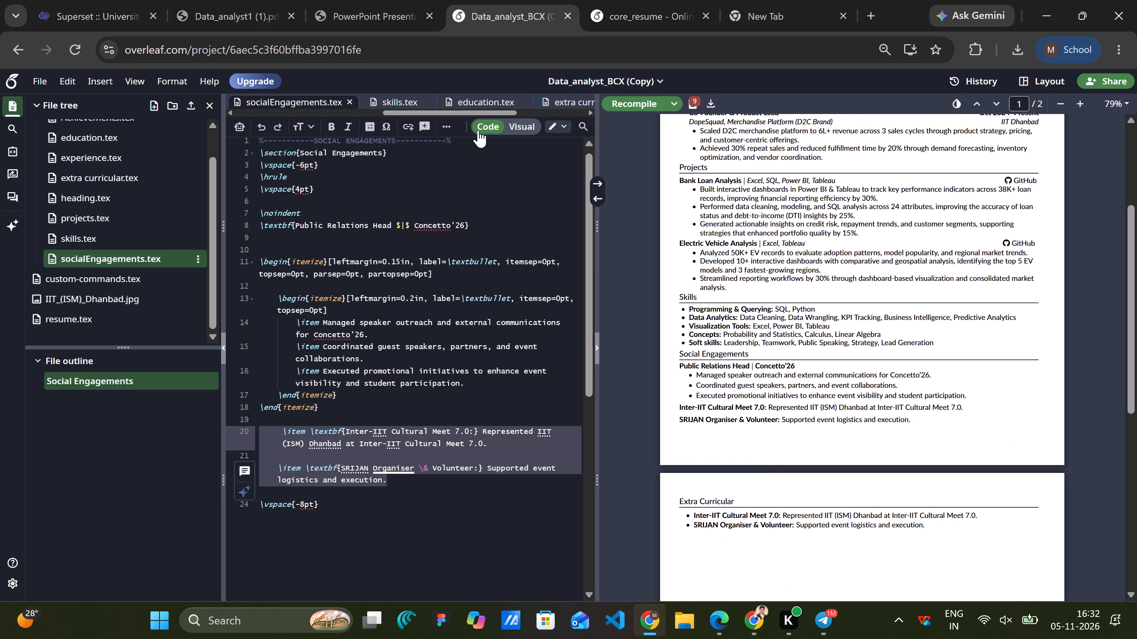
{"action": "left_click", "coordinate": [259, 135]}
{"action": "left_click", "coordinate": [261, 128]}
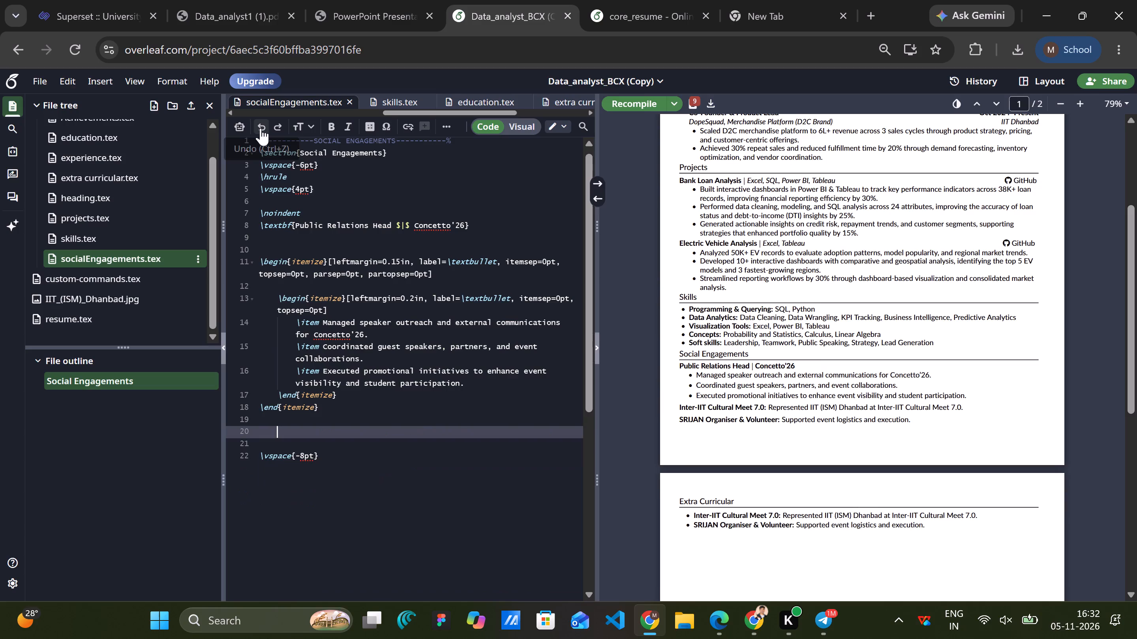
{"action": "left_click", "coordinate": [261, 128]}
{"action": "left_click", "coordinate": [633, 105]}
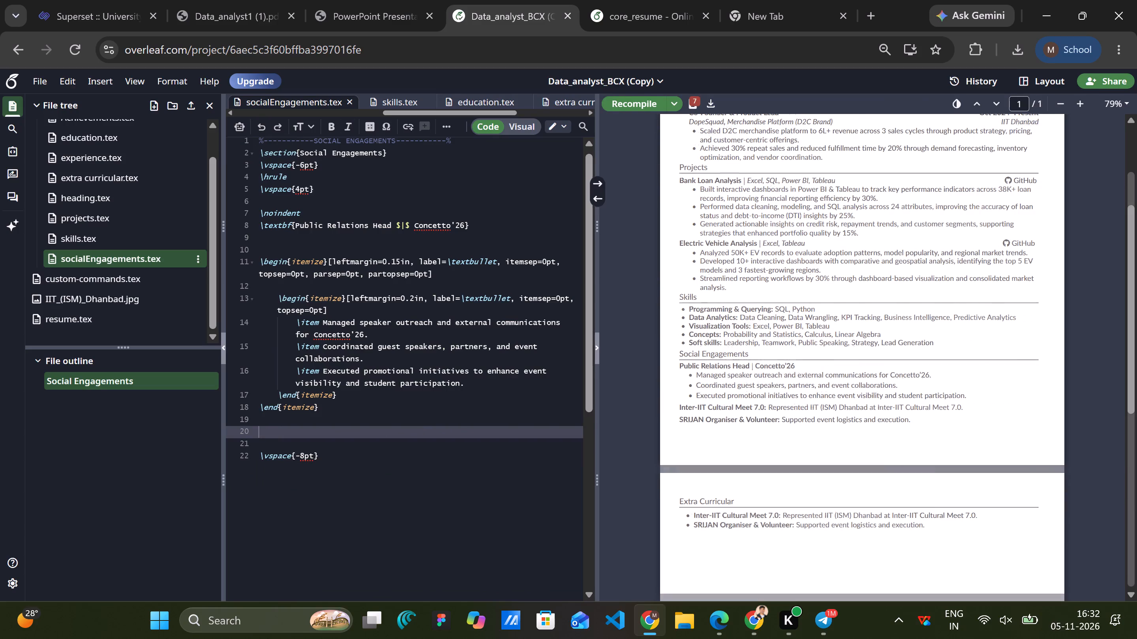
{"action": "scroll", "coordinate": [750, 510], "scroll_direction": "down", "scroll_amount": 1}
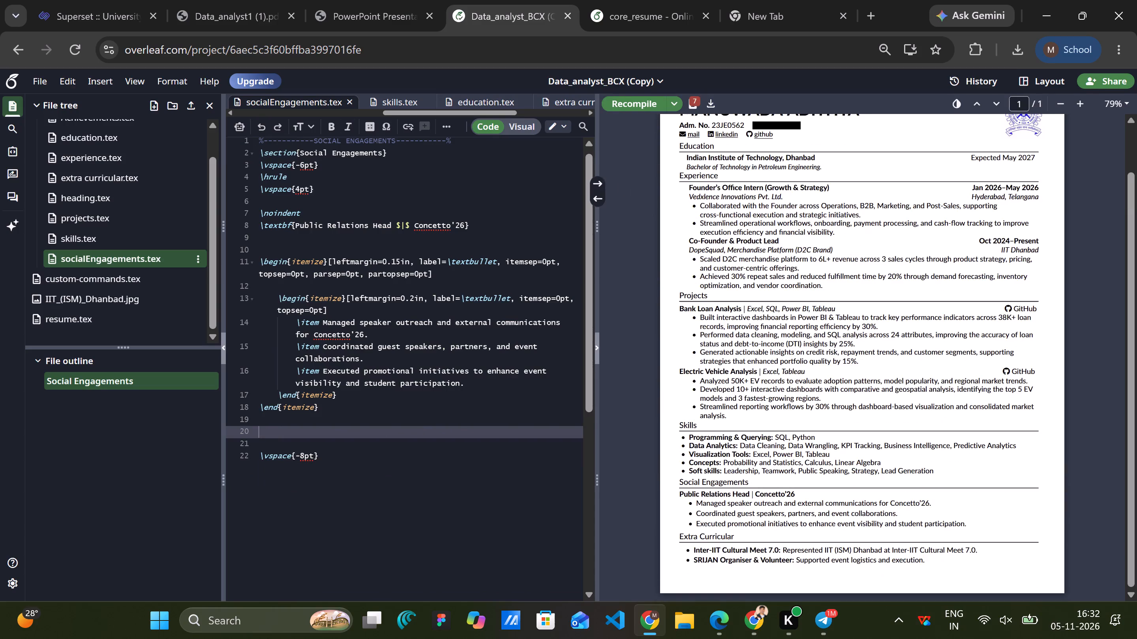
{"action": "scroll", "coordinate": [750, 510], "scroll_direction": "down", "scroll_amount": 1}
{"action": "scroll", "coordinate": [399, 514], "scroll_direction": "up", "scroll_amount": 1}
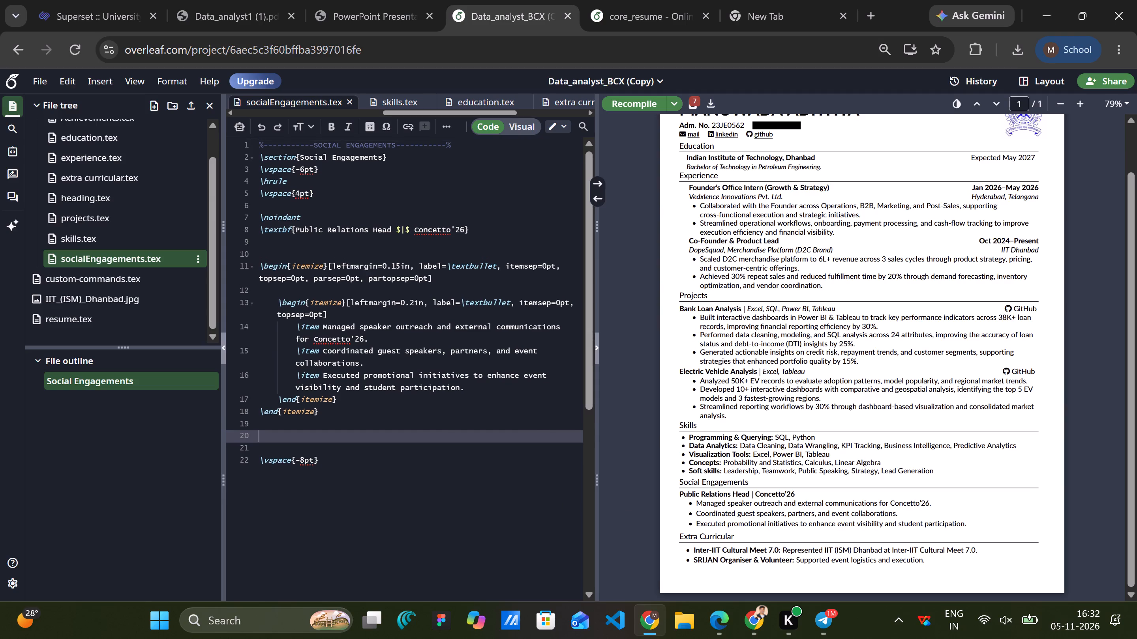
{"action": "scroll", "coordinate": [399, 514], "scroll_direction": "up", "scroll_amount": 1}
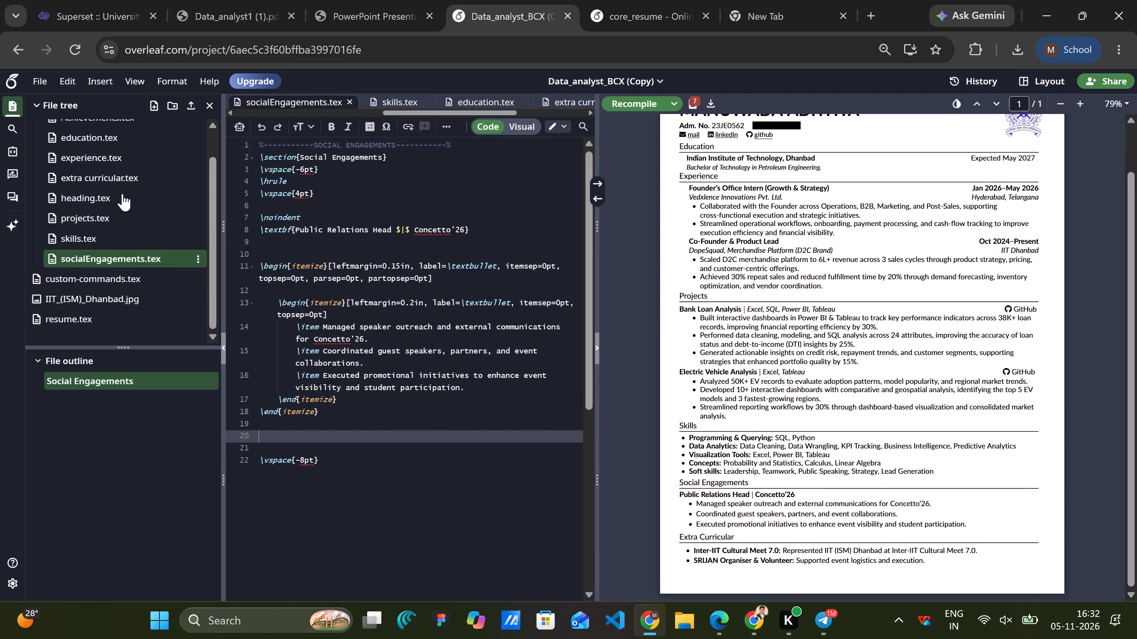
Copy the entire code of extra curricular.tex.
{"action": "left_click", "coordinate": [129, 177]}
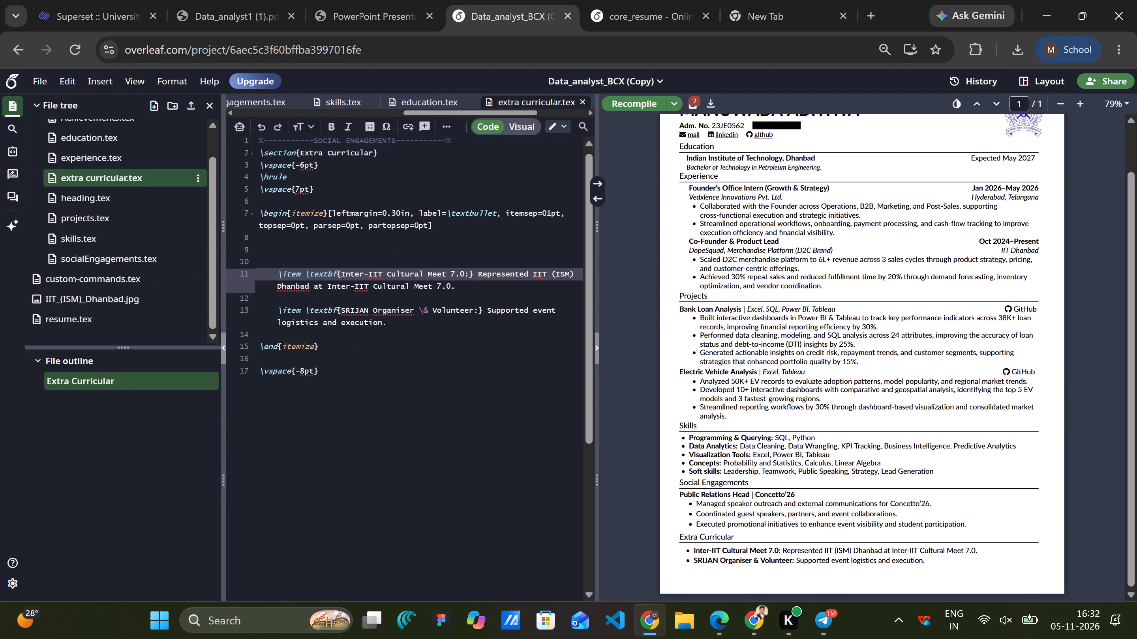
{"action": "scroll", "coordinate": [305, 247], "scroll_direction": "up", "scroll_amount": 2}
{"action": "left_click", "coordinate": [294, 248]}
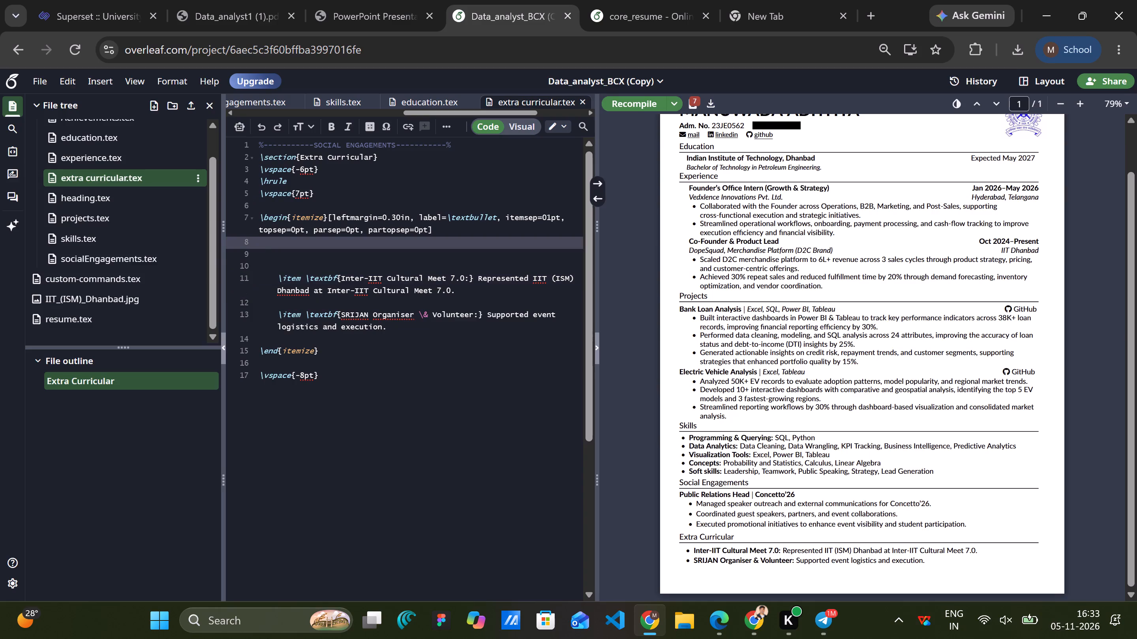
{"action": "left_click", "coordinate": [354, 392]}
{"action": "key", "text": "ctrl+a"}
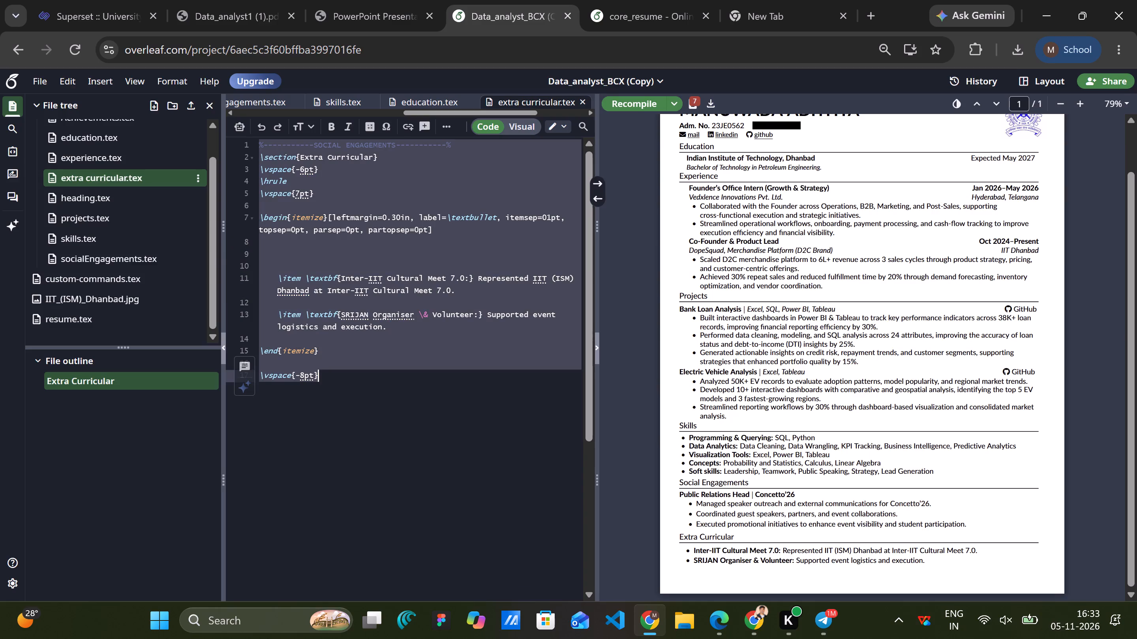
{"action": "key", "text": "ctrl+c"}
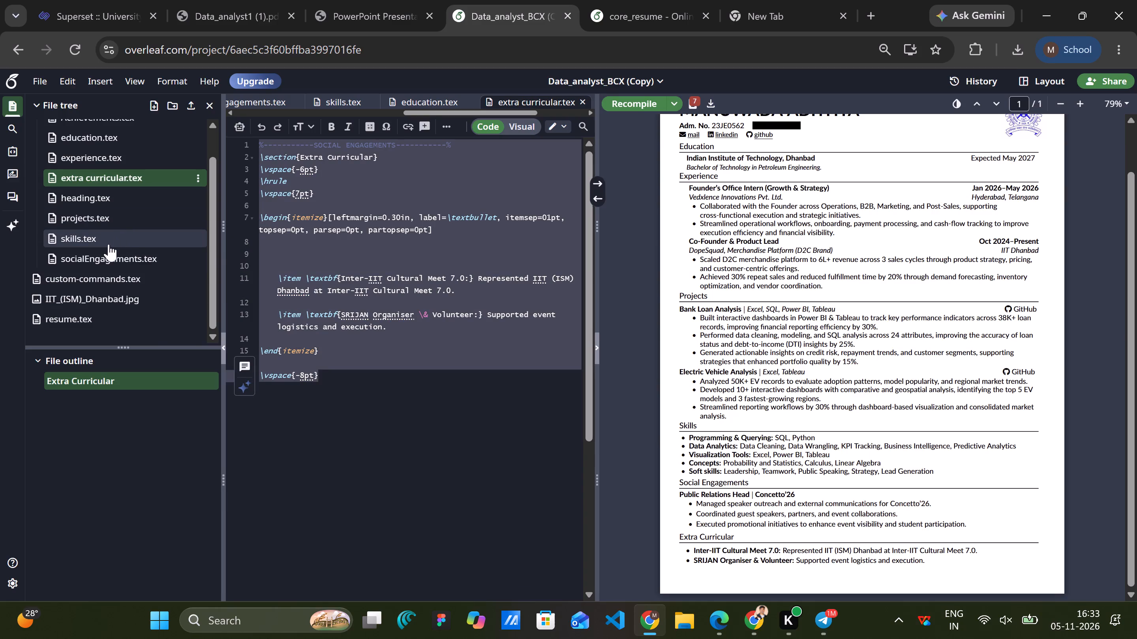
{"action": "left_click", "coordinate": [114, 253]}
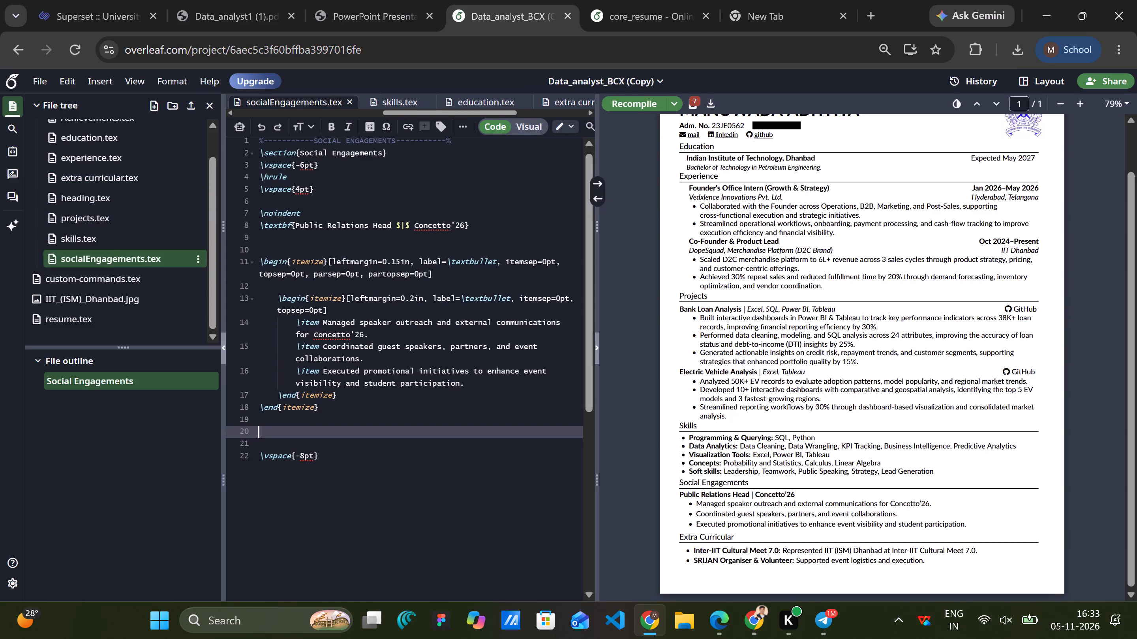
{"action": "left_click_drag", "start_coordinate": [342, 404], "coordinate": [259, 219]}
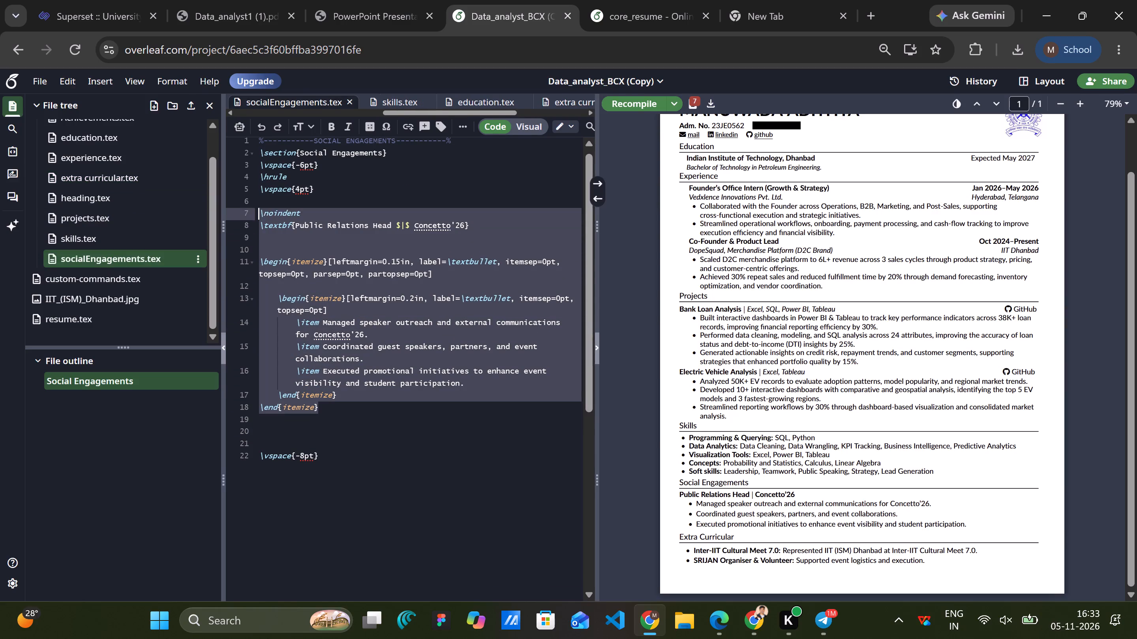
{"action": "left_click_drag", "start_coordinate": [259, 219], "coordinate": [257, 220]}
{"action": "key", "text": "ctrl+c"}
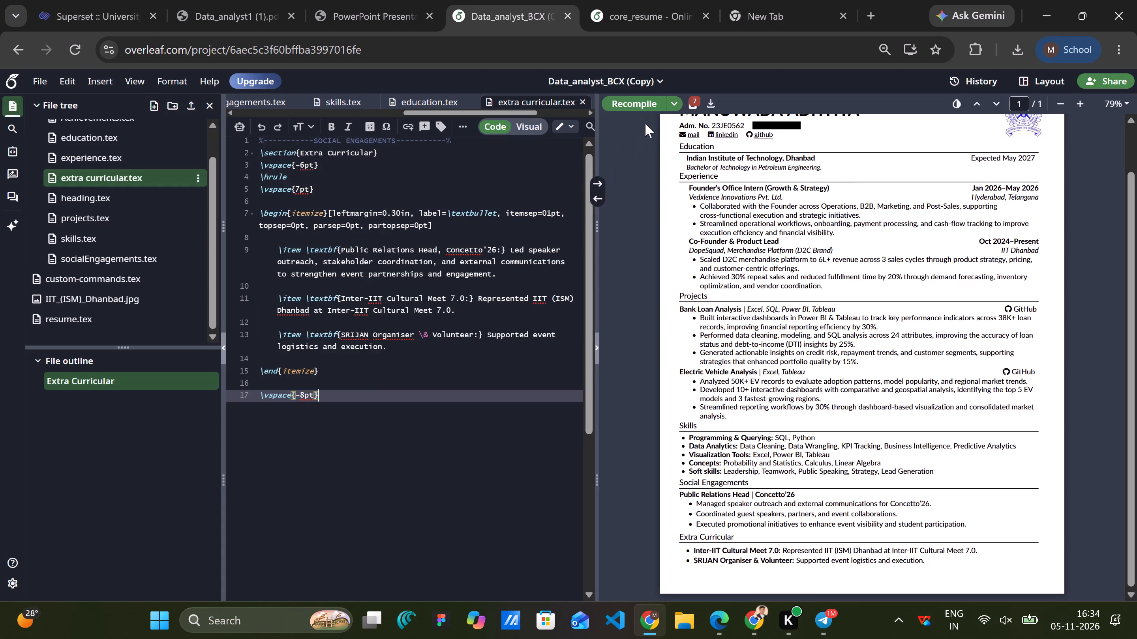
{"action": "left_click", "coordinate": [641, 104]}
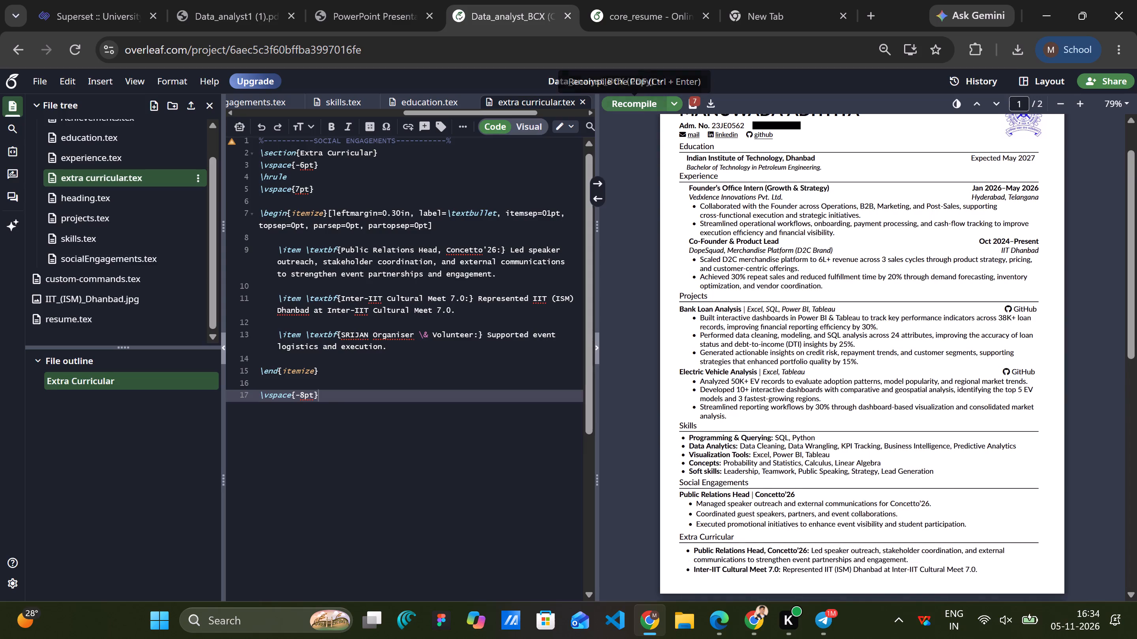
{"action": "scroll", "coordinate": [790, 415], "scroll_direction": "down", "scroll_amount": 2}
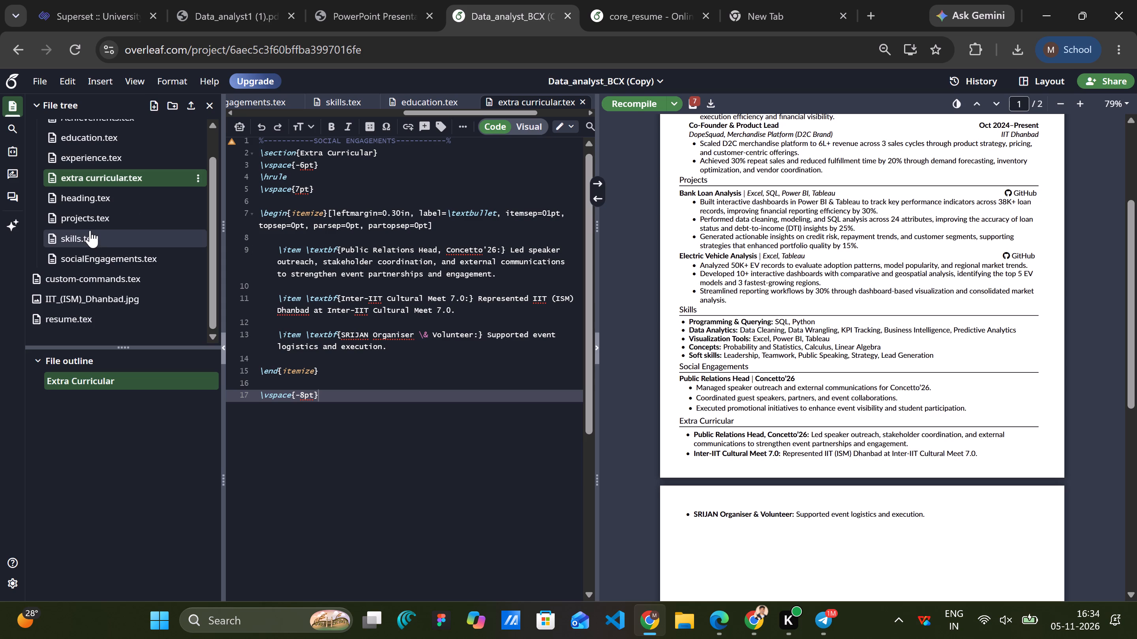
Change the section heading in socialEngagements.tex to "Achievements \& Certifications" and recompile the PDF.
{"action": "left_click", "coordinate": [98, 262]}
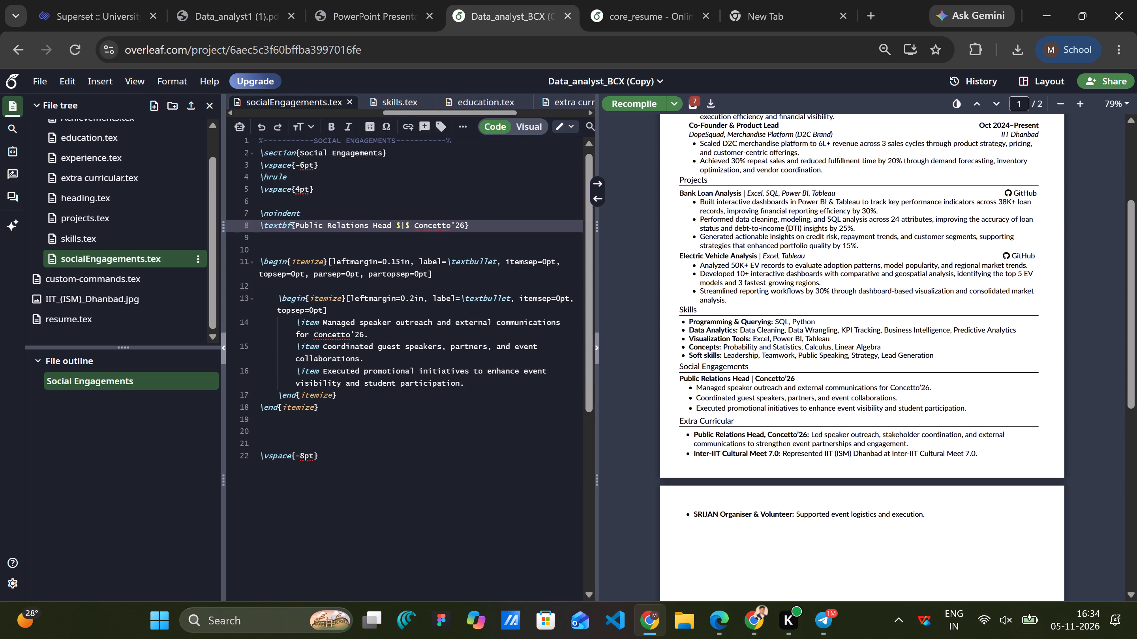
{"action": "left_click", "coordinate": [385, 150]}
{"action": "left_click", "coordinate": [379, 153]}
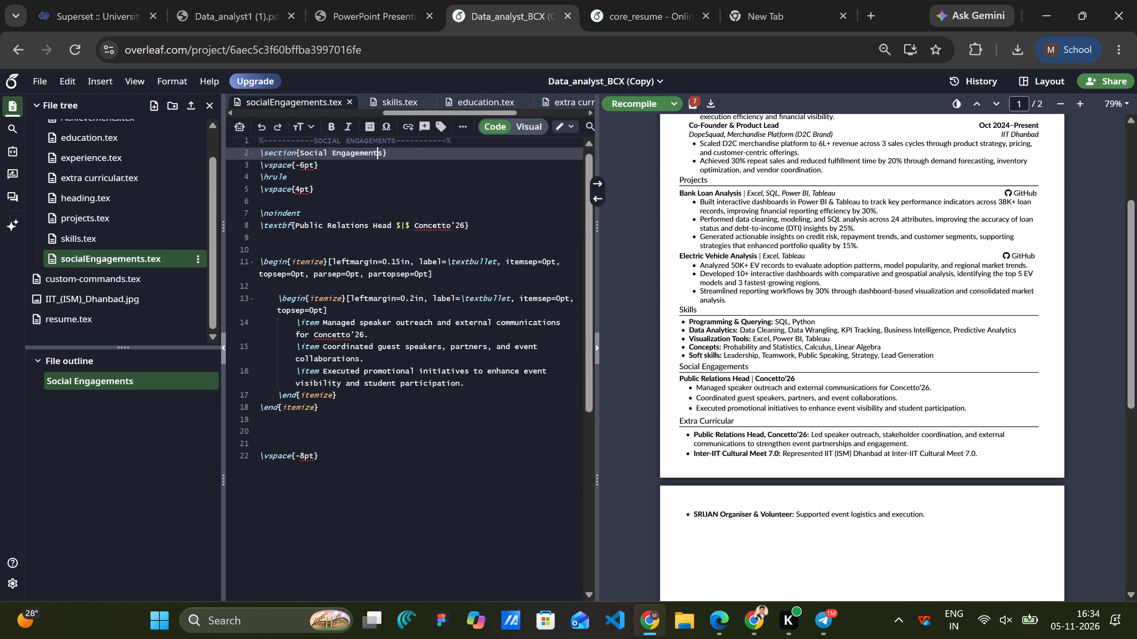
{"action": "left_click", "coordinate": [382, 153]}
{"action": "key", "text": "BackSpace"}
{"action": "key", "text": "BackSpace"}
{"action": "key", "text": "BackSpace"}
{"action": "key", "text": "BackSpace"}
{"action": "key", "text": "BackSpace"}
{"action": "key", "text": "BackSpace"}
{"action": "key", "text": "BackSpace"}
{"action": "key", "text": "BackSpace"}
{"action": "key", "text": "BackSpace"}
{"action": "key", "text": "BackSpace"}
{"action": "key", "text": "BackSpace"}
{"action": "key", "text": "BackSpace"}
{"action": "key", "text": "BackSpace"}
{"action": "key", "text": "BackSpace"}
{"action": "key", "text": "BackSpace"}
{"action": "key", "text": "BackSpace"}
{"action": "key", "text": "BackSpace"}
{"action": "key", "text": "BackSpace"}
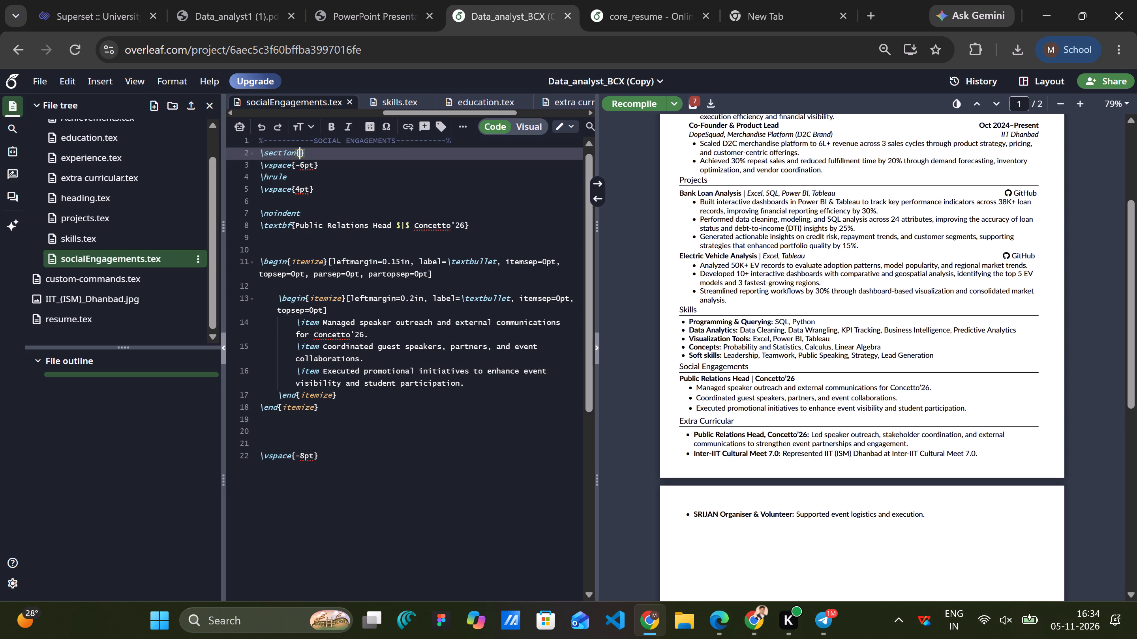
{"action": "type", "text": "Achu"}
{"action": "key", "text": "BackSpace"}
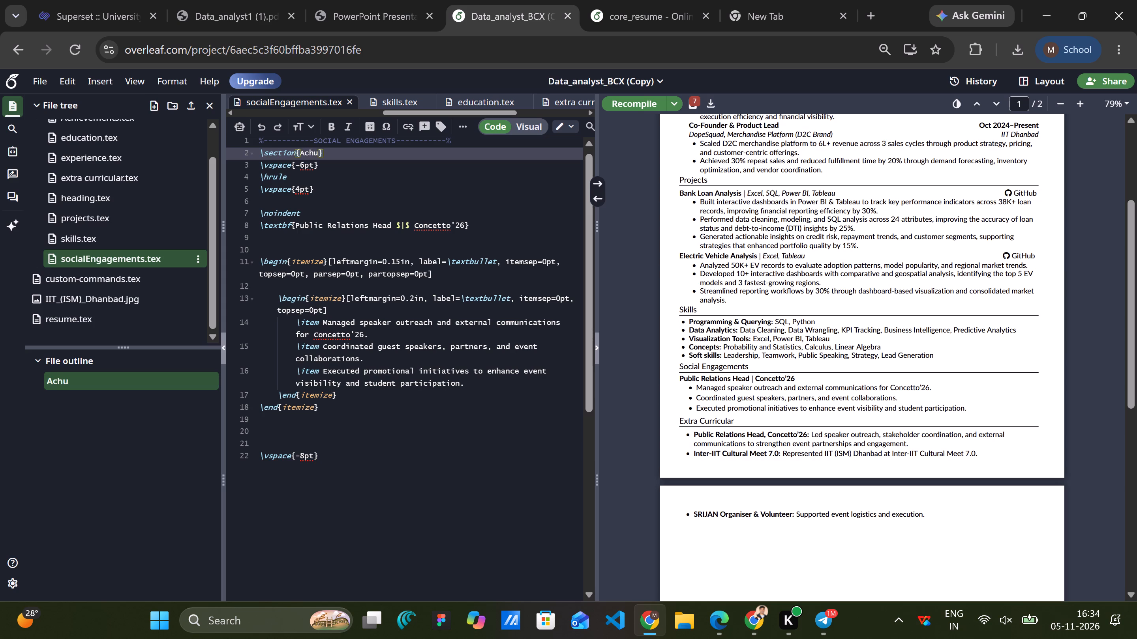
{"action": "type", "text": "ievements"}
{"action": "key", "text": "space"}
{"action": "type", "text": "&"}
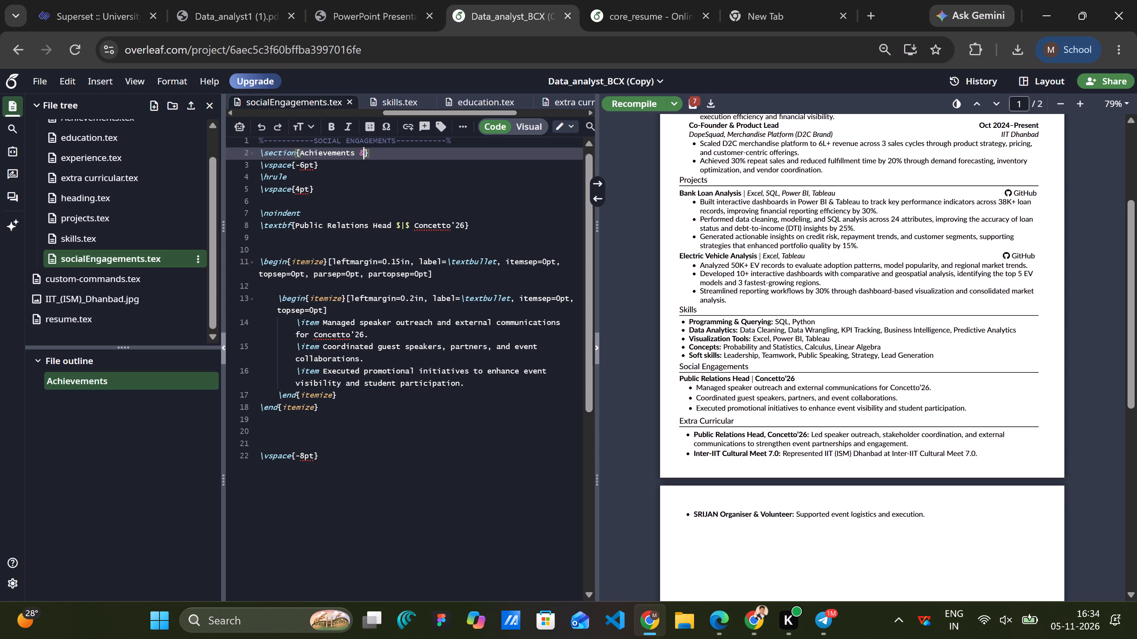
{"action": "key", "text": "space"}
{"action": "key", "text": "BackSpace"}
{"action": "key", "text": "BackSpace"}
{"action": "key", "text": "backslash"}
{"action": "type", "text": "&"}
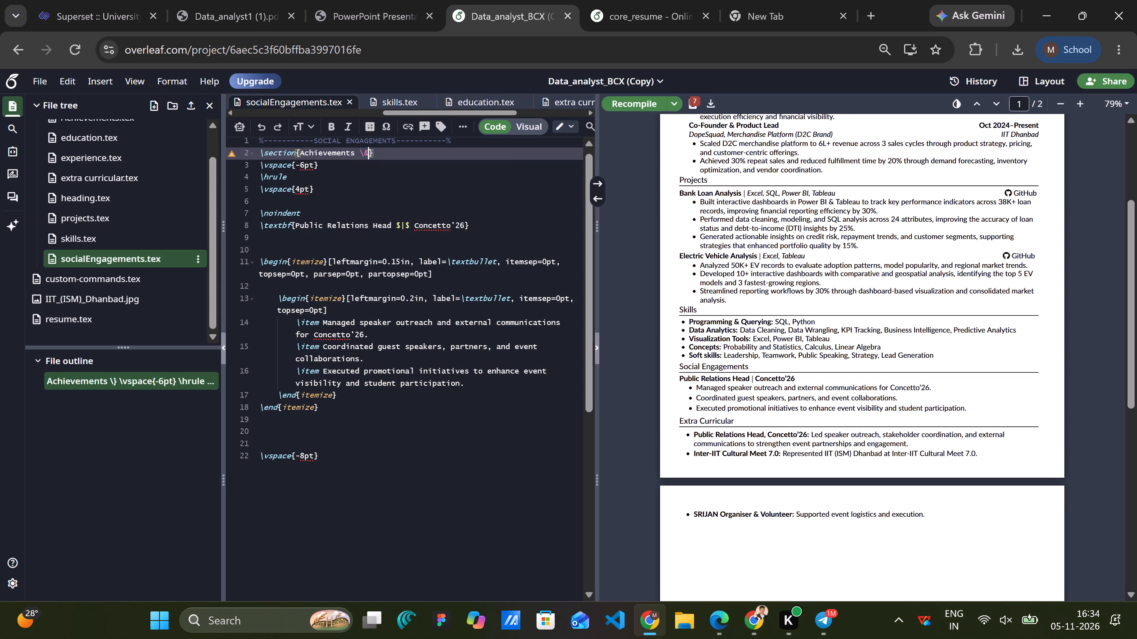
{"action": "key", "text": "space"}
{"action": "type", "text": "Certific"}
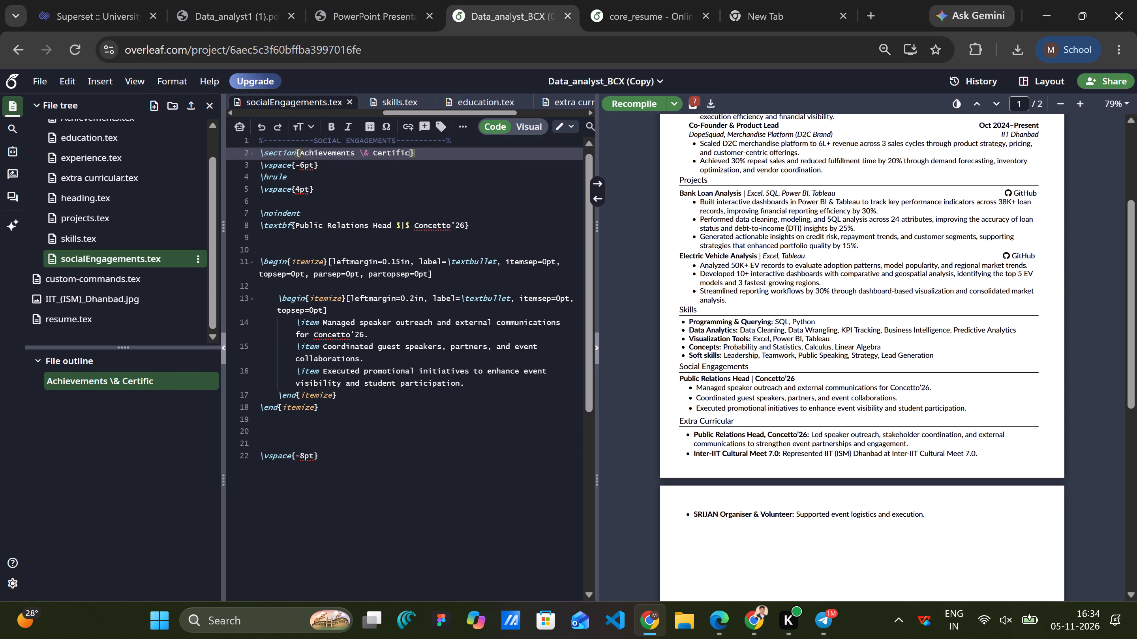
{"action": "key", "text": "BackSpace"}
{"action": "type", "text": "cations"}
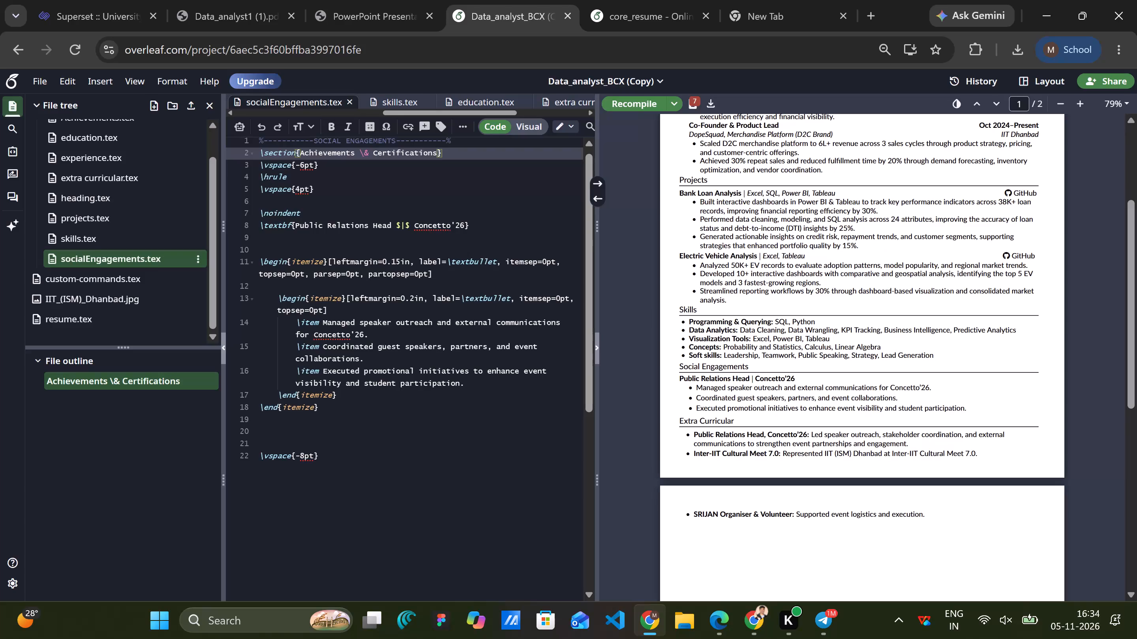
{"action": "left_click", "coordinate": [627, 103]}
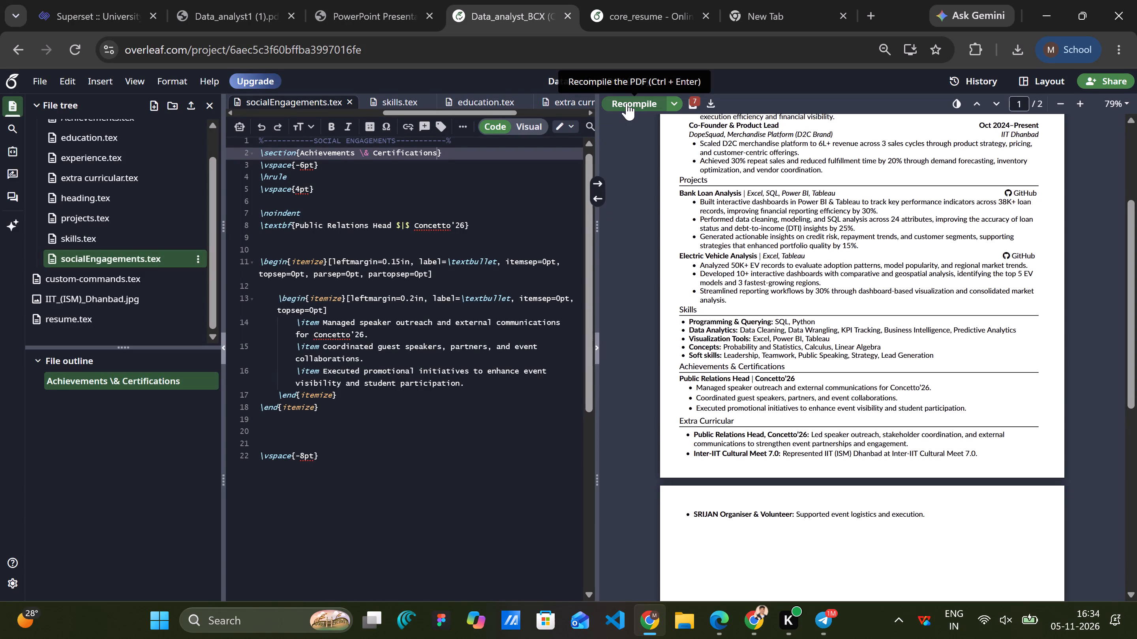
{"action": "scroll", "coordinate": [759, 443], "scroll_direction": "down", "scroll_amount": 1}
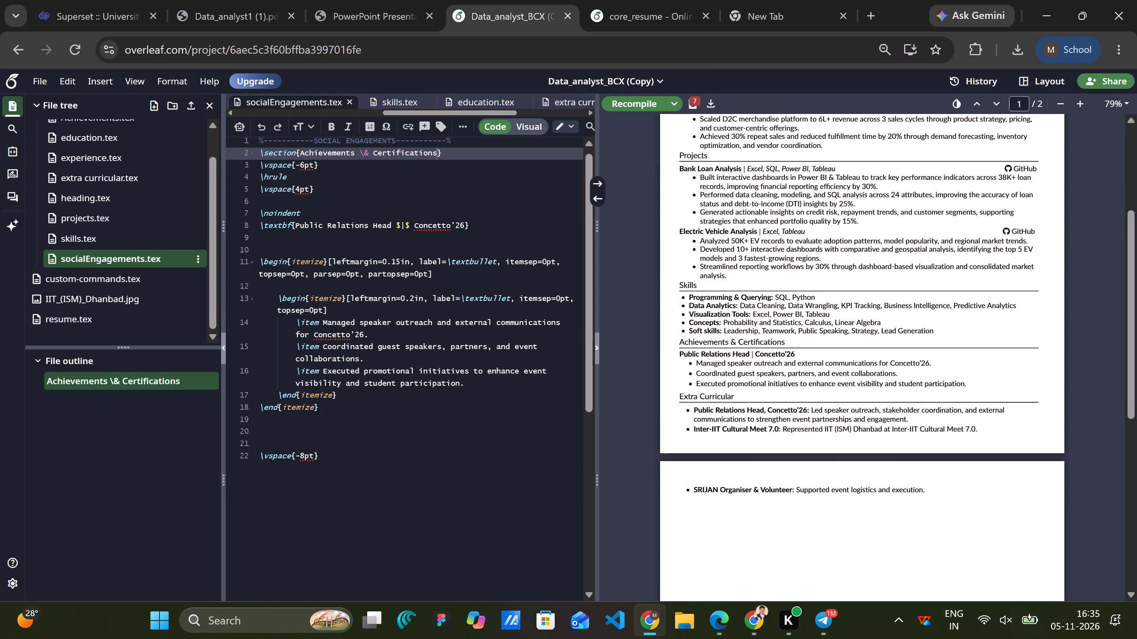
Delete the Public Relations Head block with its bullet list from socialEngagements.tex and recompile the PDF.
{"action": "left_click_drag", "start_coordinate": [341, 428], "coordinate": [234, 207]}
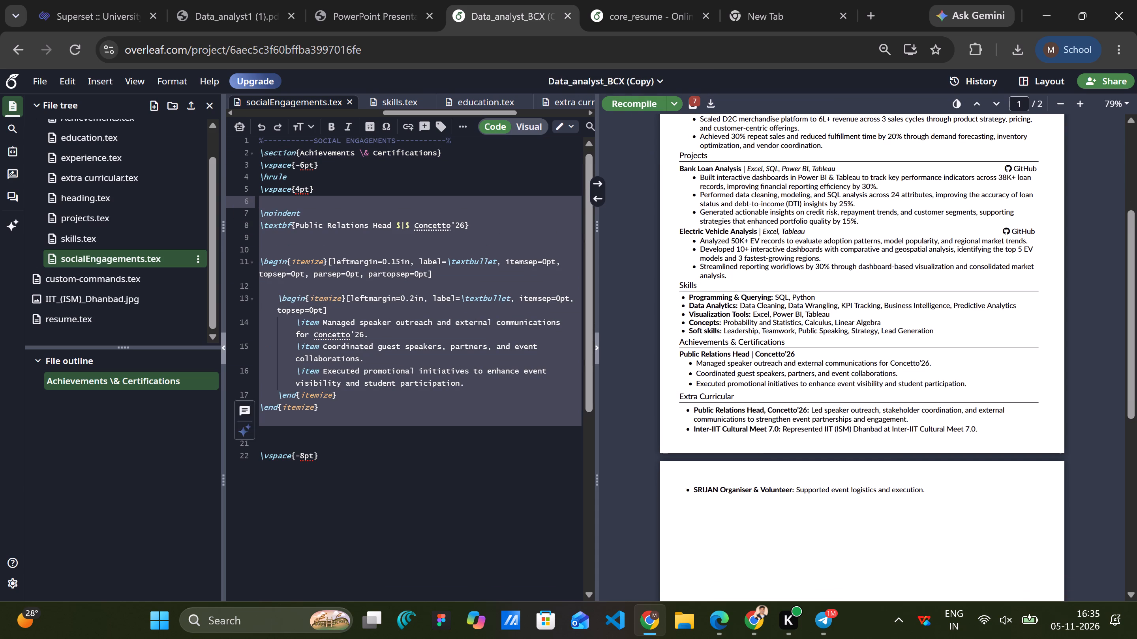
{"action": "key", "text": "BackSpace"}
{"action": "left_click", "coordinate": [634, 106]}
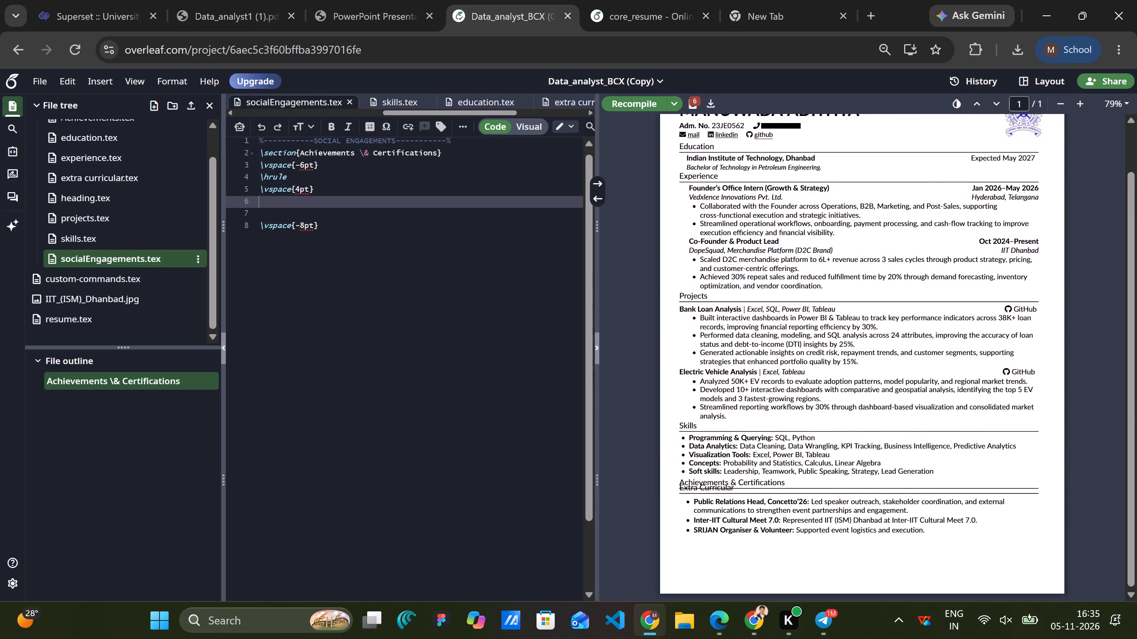
Open the Data_Analyst_off_campus project and copy its Achievements code from \vspace{-0.5em} through \end{rSection}.
{"action": "left_click", "coordinate": [607, 0]}
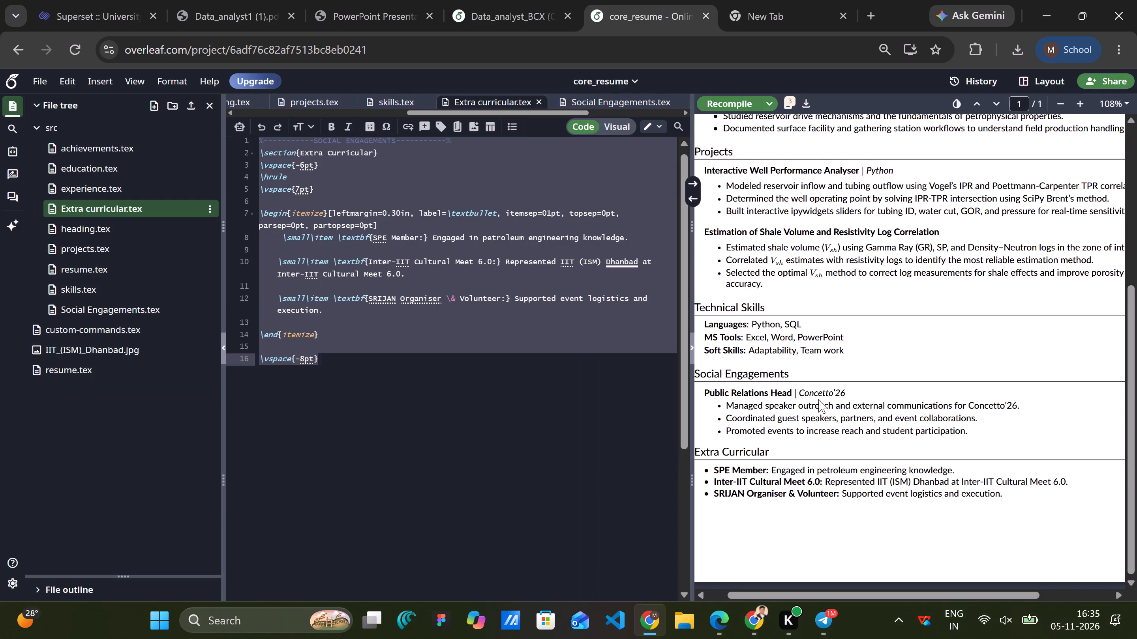
{"action": "scroll", "coordinate": [818, 399], "scroll_direction": "up", "scroll_amount": 7}
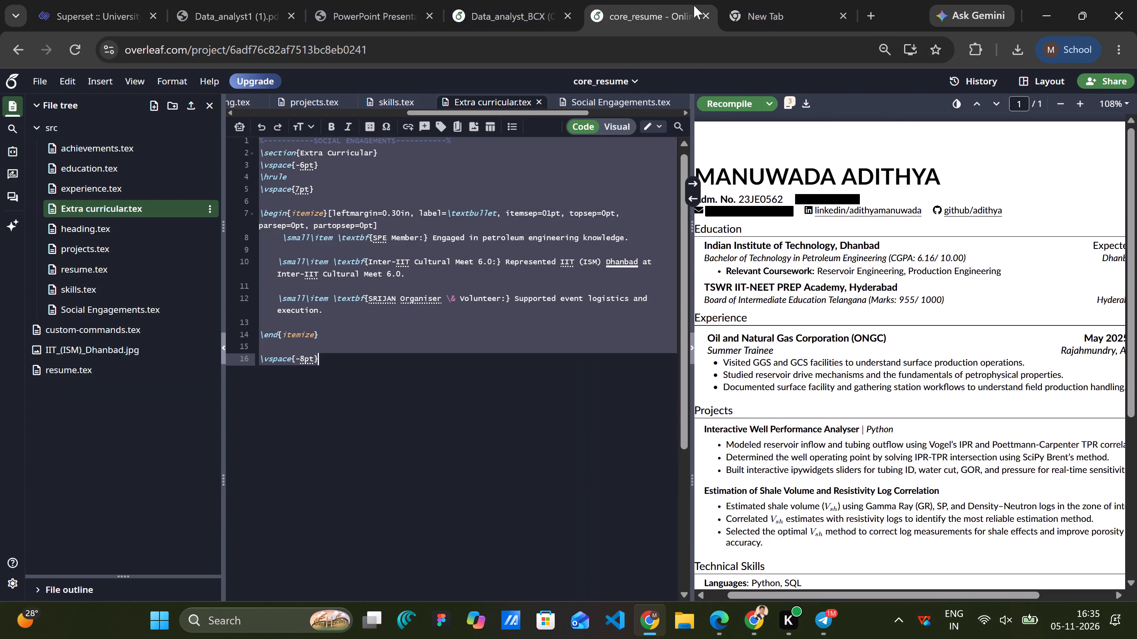
{"action": "left_click", "coordinate": [729, 6]}
{"action": "left_click", "coordinate": [449, 310]}
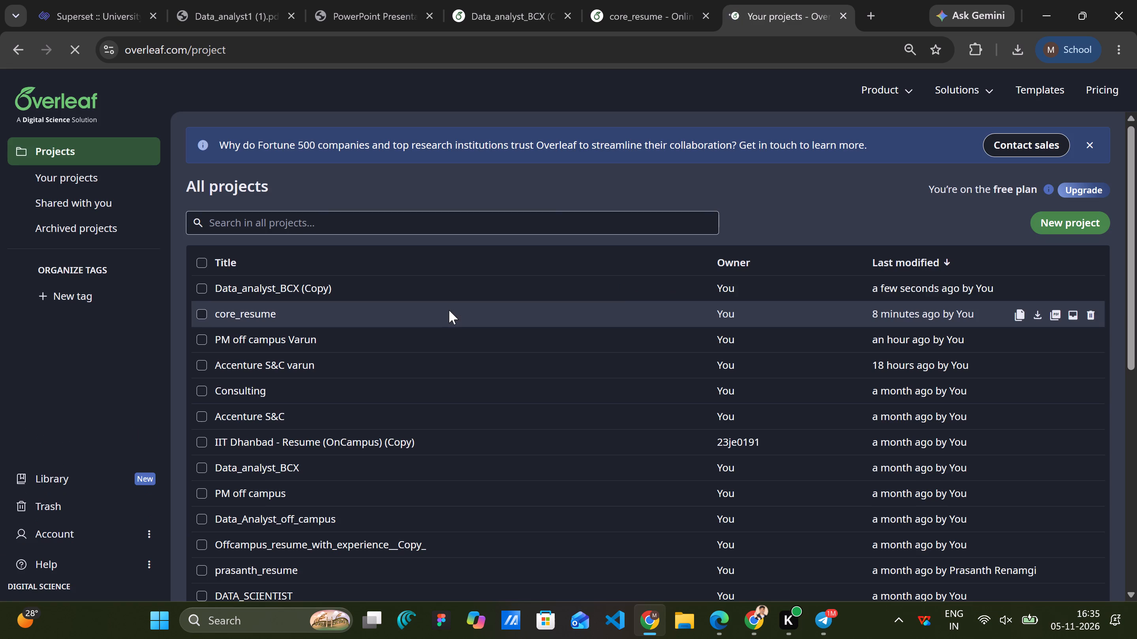
{"action": "scroll", "coordinate": [400, 448], "scroll_direction": "down", "scroll_amount": 3}
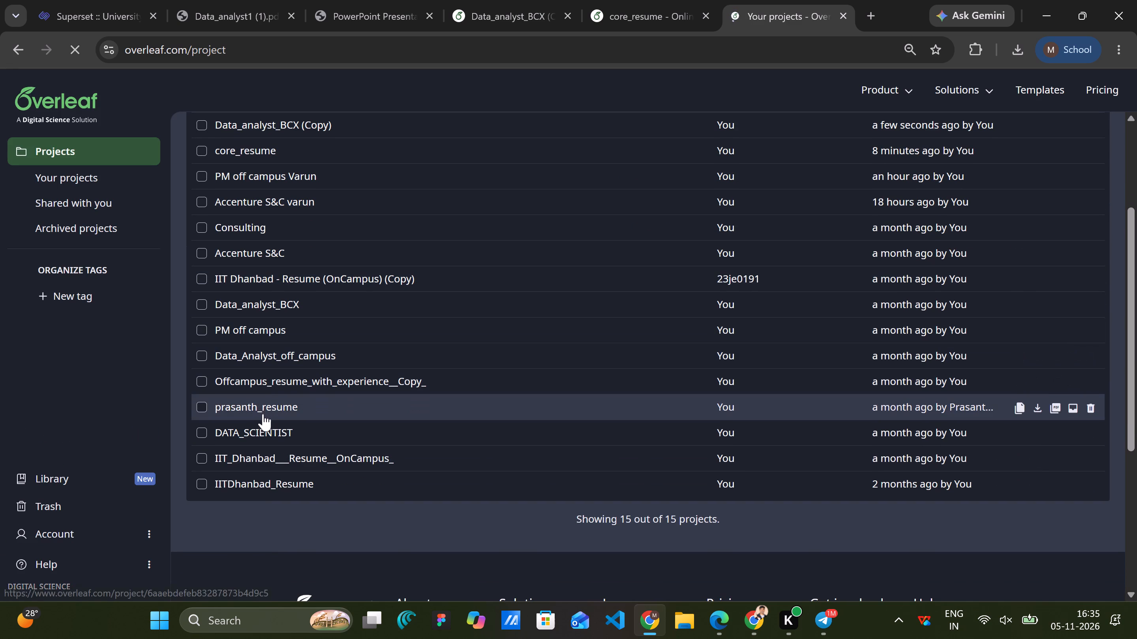
{"action": "left_click", "coordinate": [287, 354]}
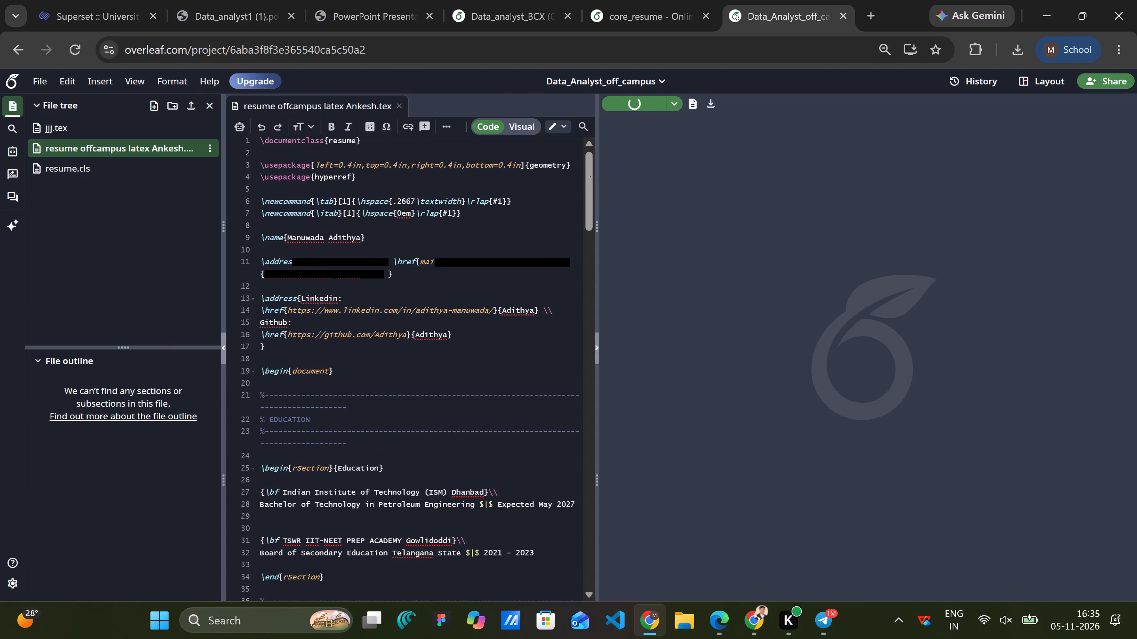
{"action": "scroll", "coordinate": [530, 483], "scroll_direction": "down", "scroll_amount": 8}
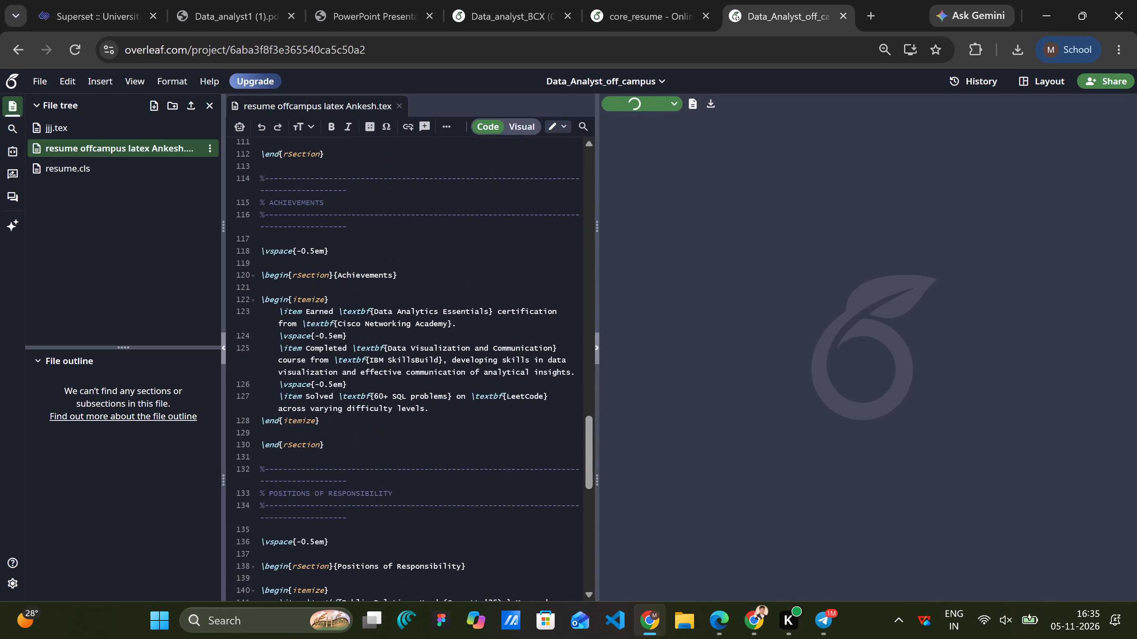
{"action": "scroll", "coordinate": [530, 483], "scroll_direction": "down", "scroll_amount": 2}
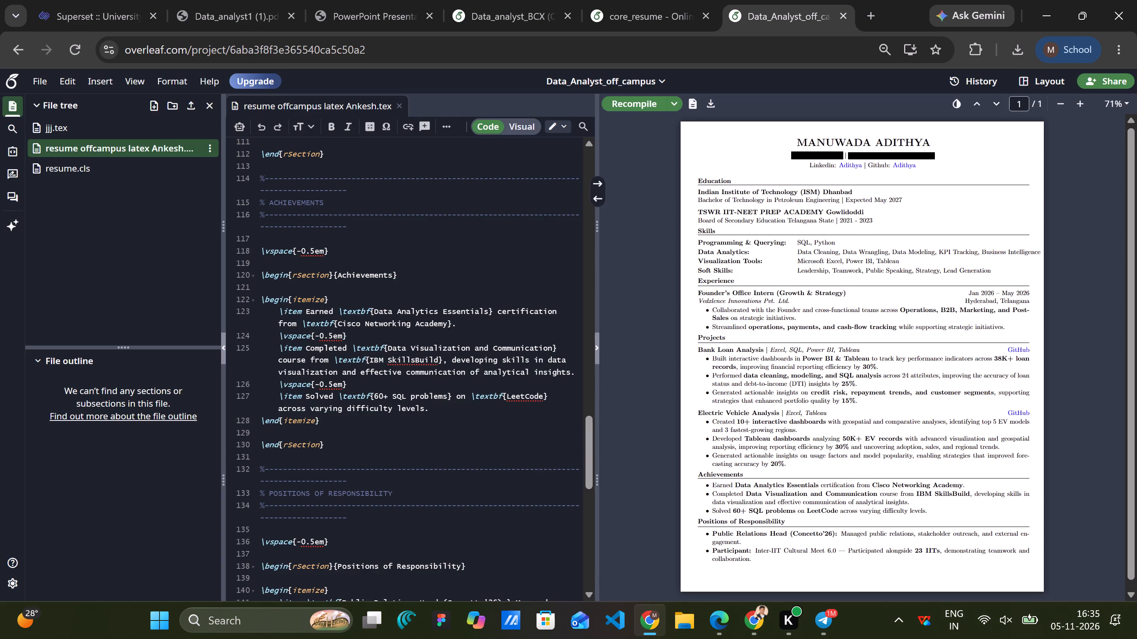
{"action": "left_click_drag", "start_coordinate": [416, 448], "coordinate": [244, 248]}
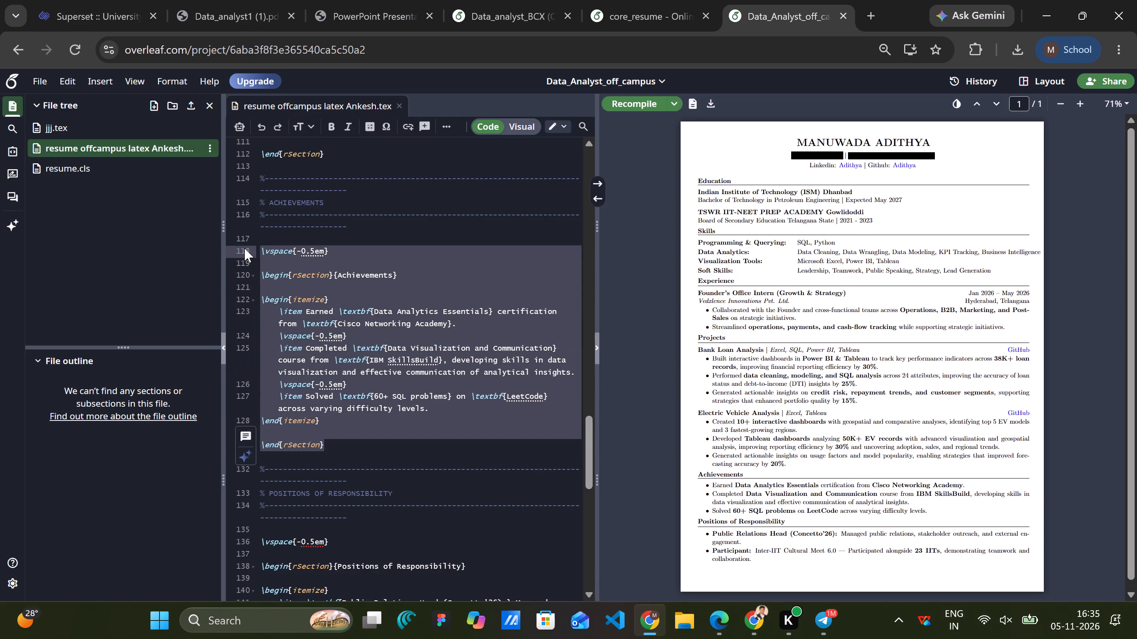
{"action": "key", "text": "ctrl+c"}
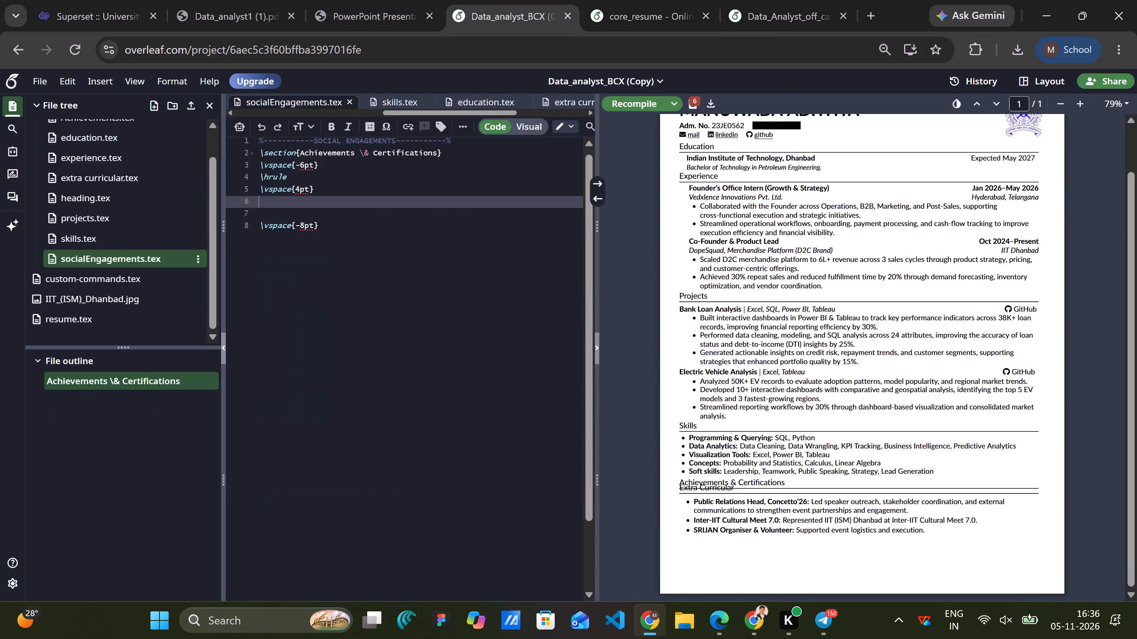
{"action": "key", "text": "ctrl+a"}
{"action": "key", "text": "ctrl+v"}
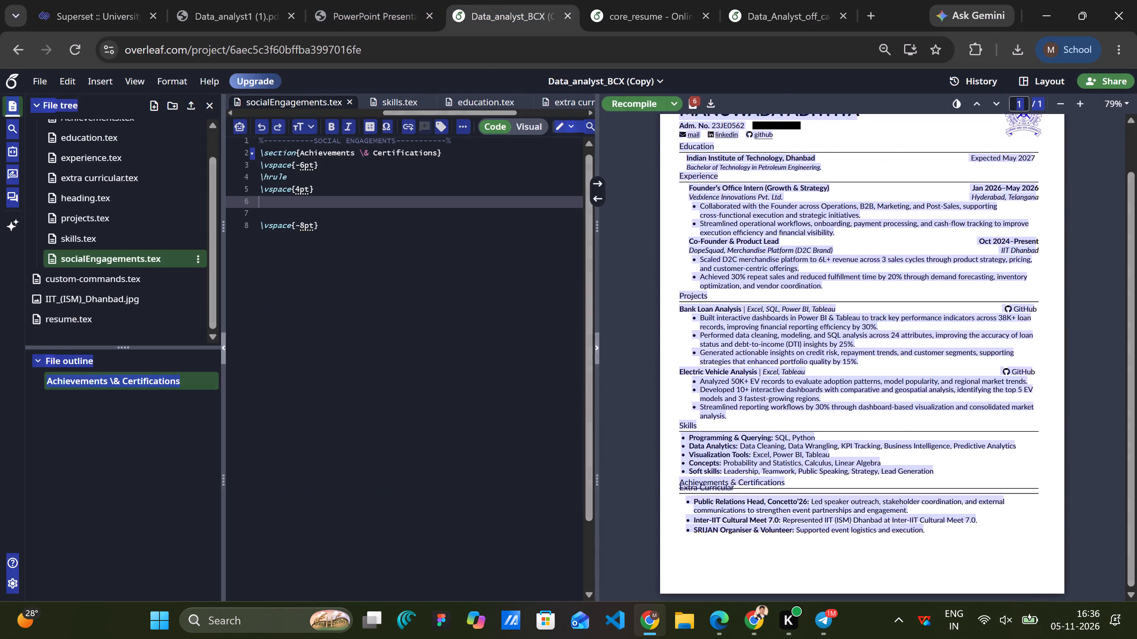
{"action": "left_click", "coordinate": [382, 355]}
{"action": "key", "text": "ctrl+a"}
{"action": "key", "text": "ctrl+v"}
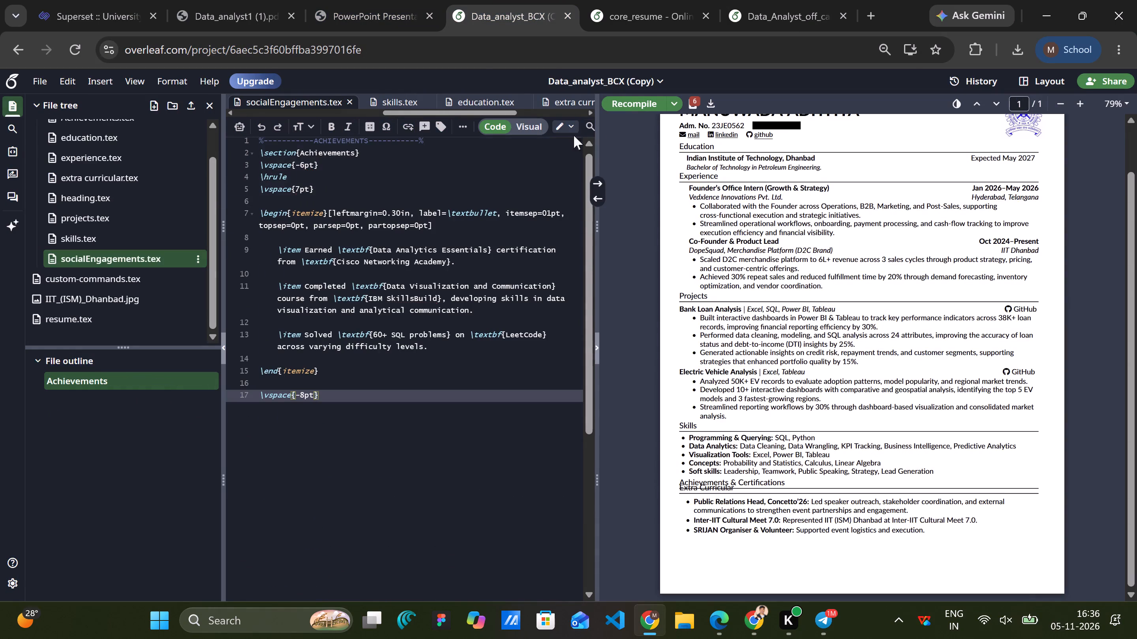
{"action": "left_click", "coordinate": [627, 105]}
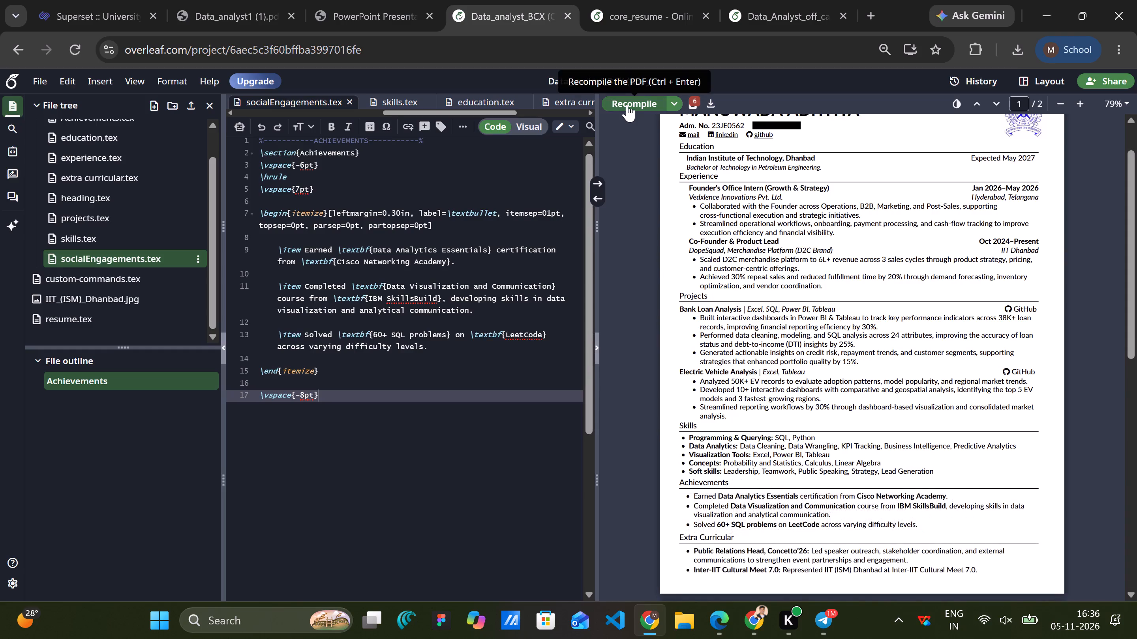
Cut ", developing skills in data visualization and analytical communication" from the IBM SkillsBuild achievement, end it with a period, and recompile the PDF.
{"action": "scroll", "coordinate": [776, 354], "scroll_direction": "down", "scroll_amount": 2}
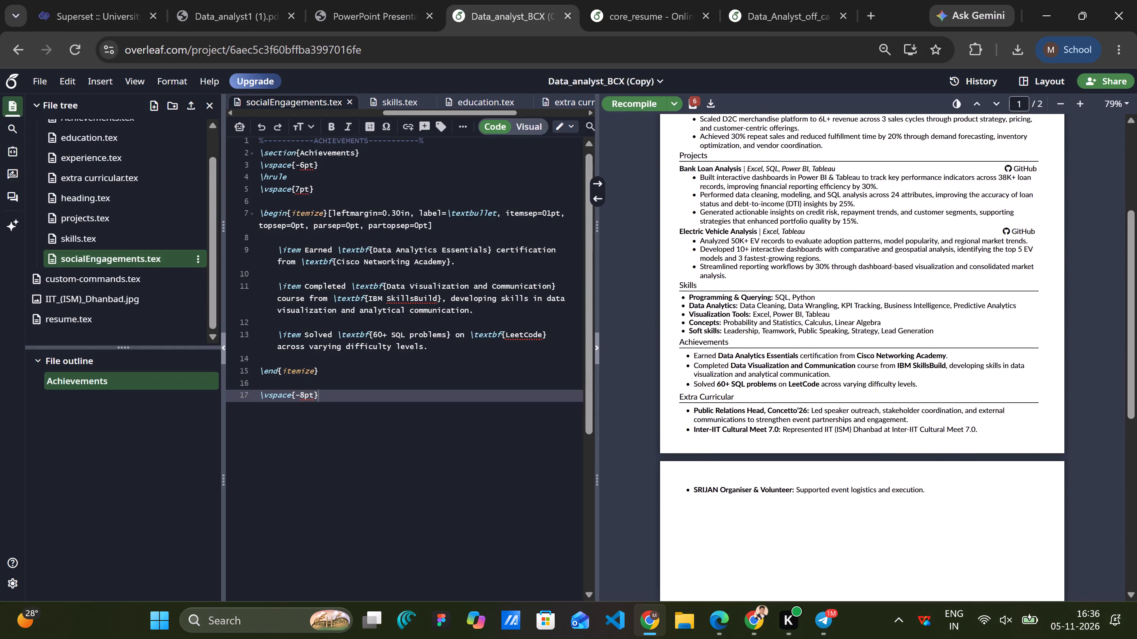
{"action": "scroll", "coordinate": [776, 354], "scroll_direction": "up", "scroll_amount": 1}
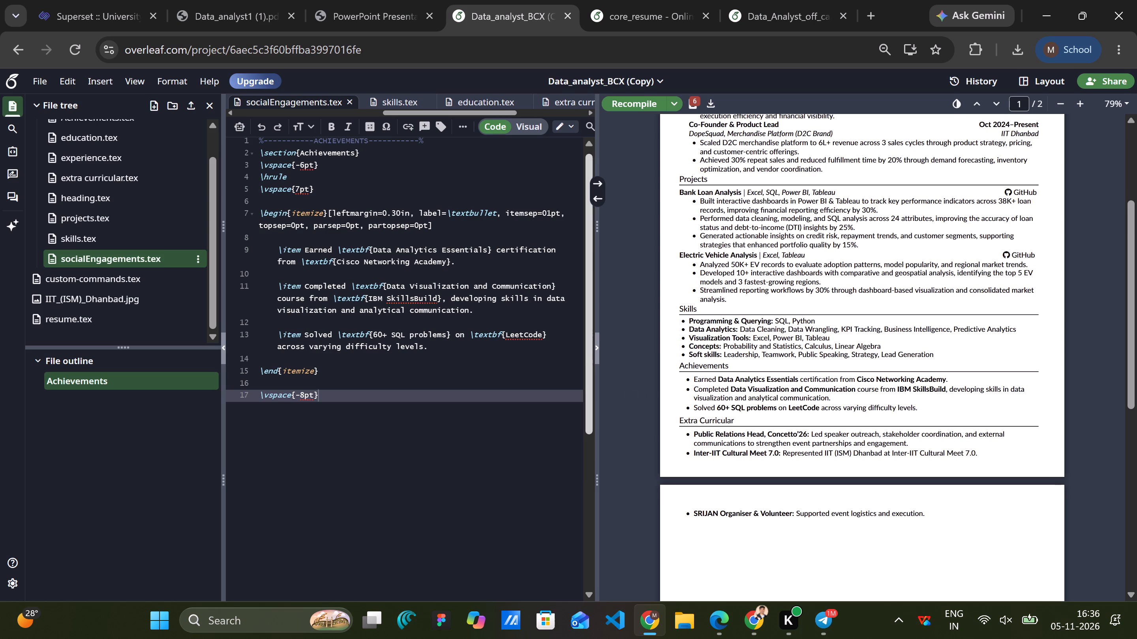
{"action": "left_click_drag", "start_coordinate": [483, 314], "coordinate": [437, 296]}
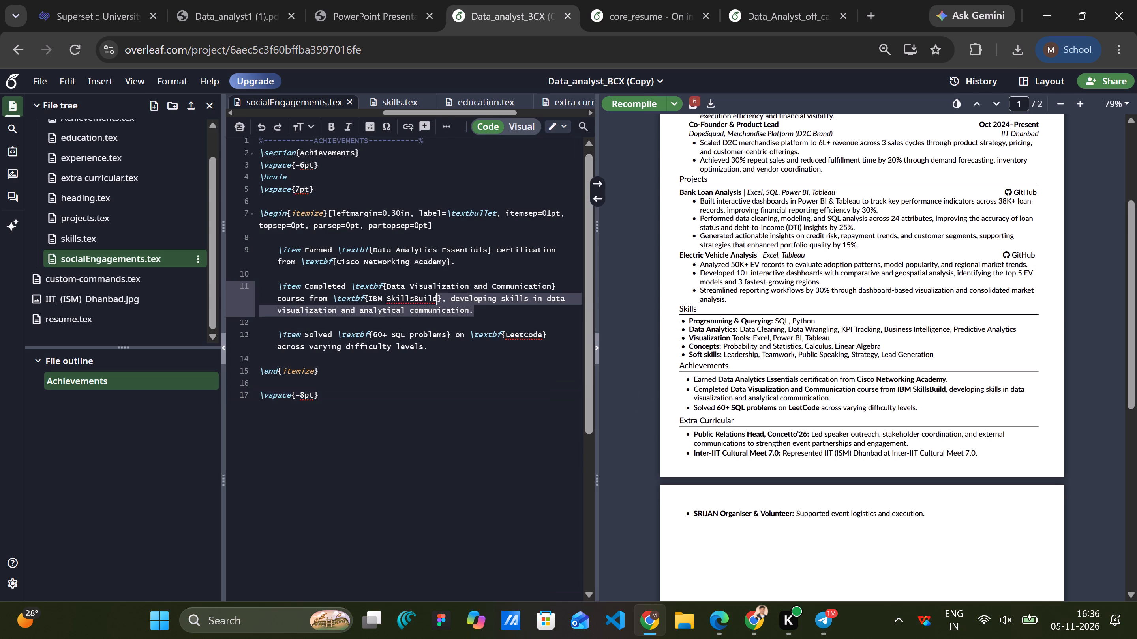
{"action": "left_click_drag", "start_coordinate": [437, 296], "coordinate": [442, 297]}
{"action": "key", "text": "BackSpace"}
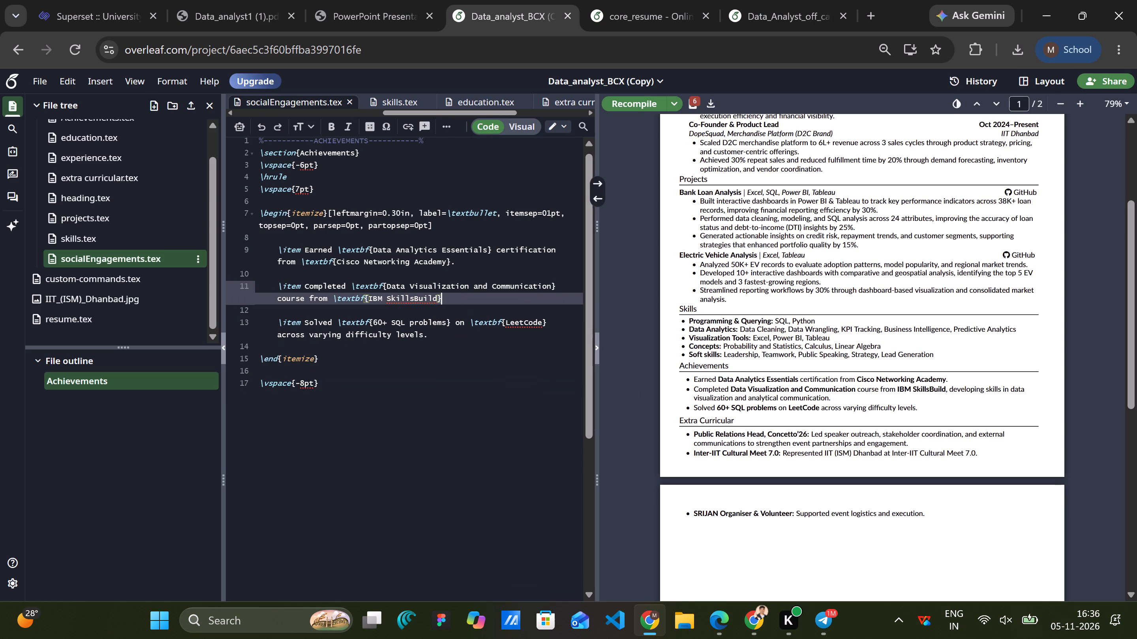
{"action": "key", "text": "period"}
{"action": "left_click", "coordinate": [633, 99]}
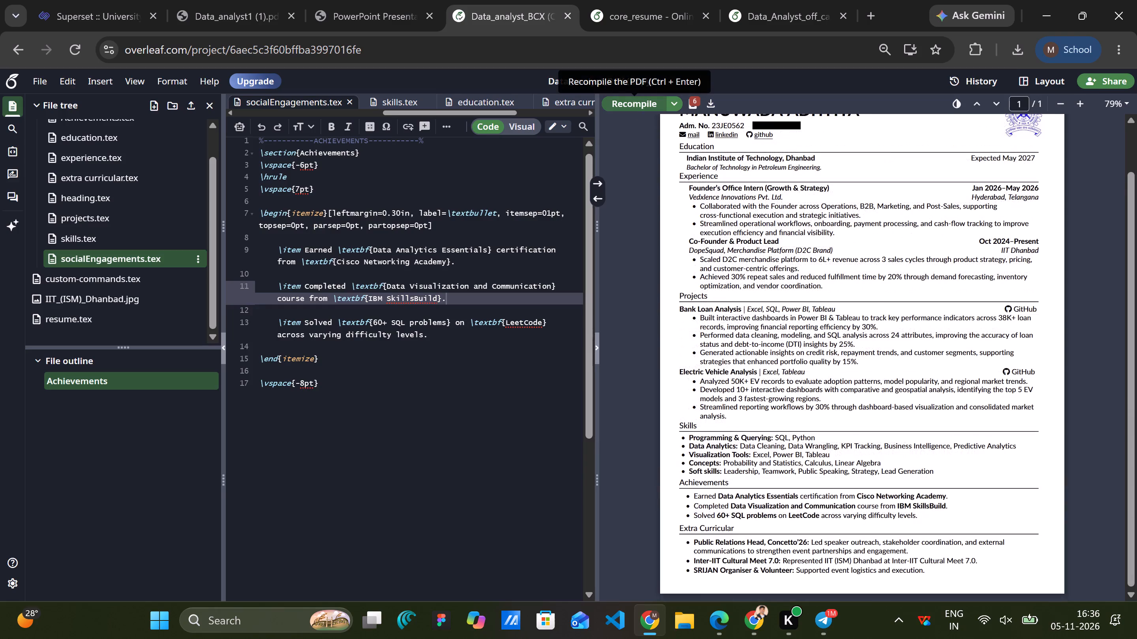
Review the compiled resume's layout and content from the heading through Extra Curricular.
{"action": "scroll", "coordinate": [860, 553], "scroll_direction": "right", "scroll_amount": 1}
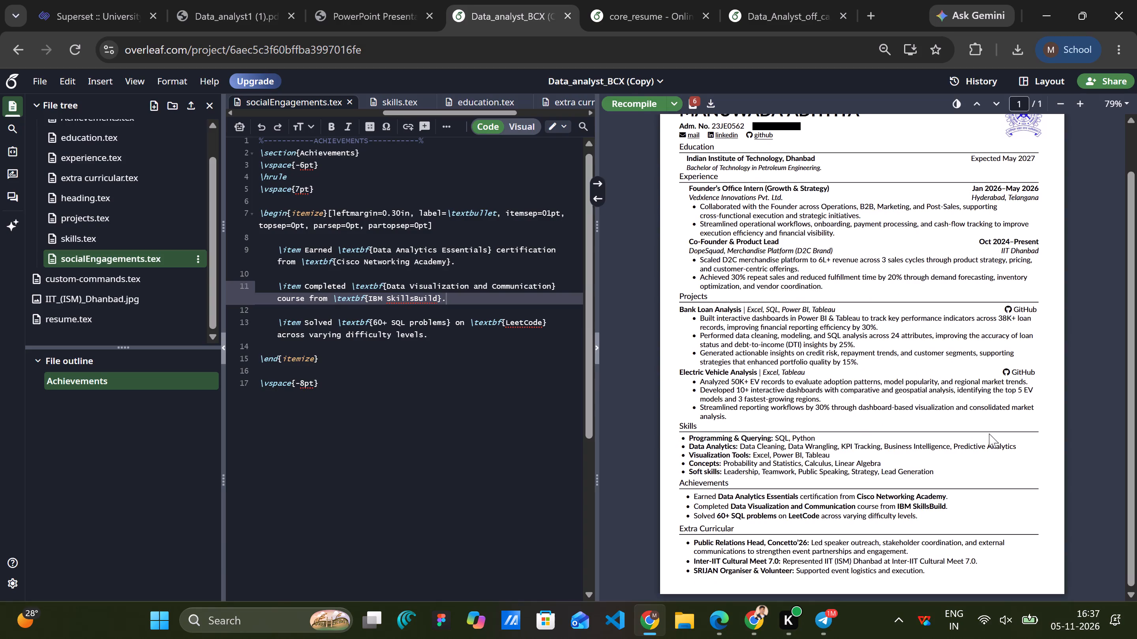
{"action": "scroll", "coordinate": [989, 433], "scroll_direction": "down", "scroll_amount": 1}
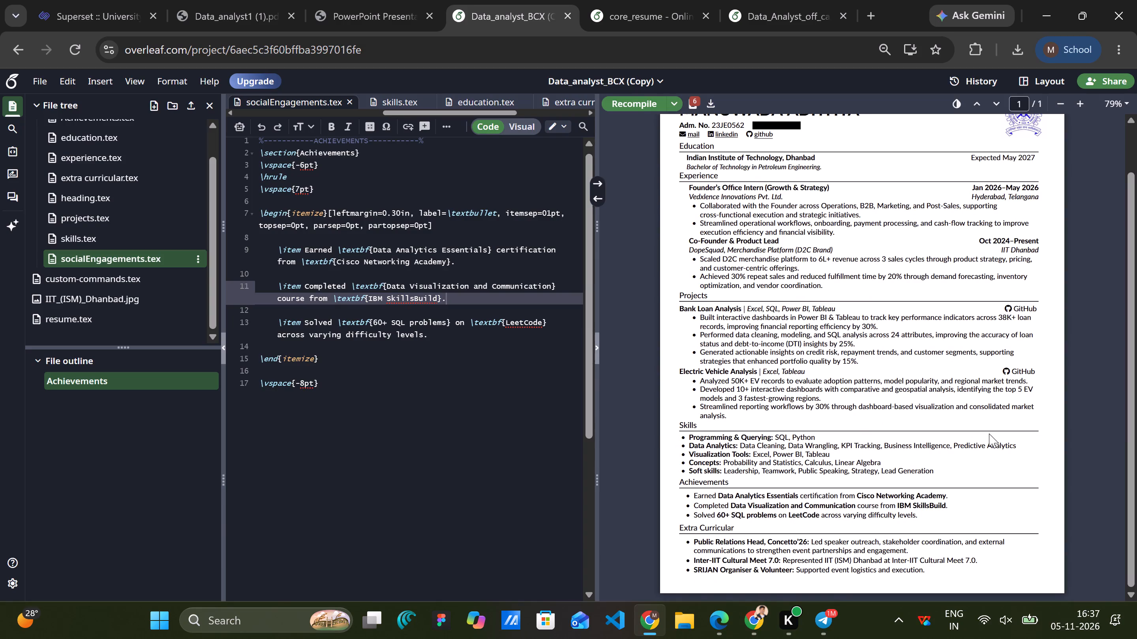
{"action": "scroll", "coordinate": [989, 433], "scroll_direction": "down", "scroll_amount": 1}
{"action": "scroll", "coordinate": [989, 433], "scroll_direction": "up", "scroll_amount": 1}
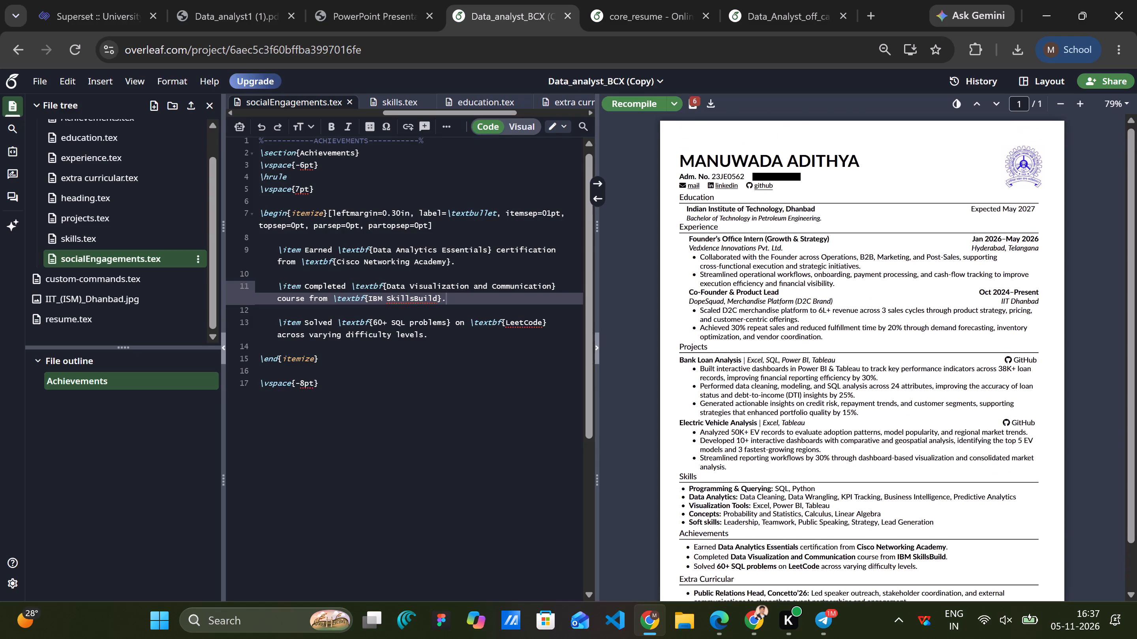
{"action": "scroll", "coordinate": [989, 433], "scroll_direction": "up", "scroll_amount": 1}
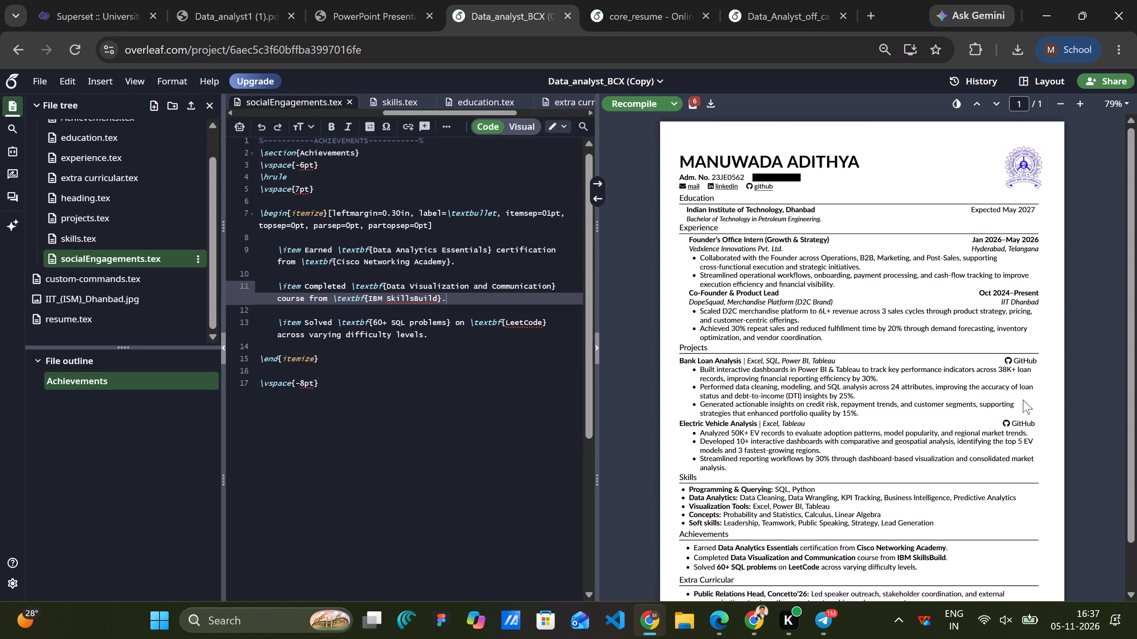
{"action": "scroll", "coordinate": [1015, 367], "scroll_direction": "down", "scroll_amount": 2}
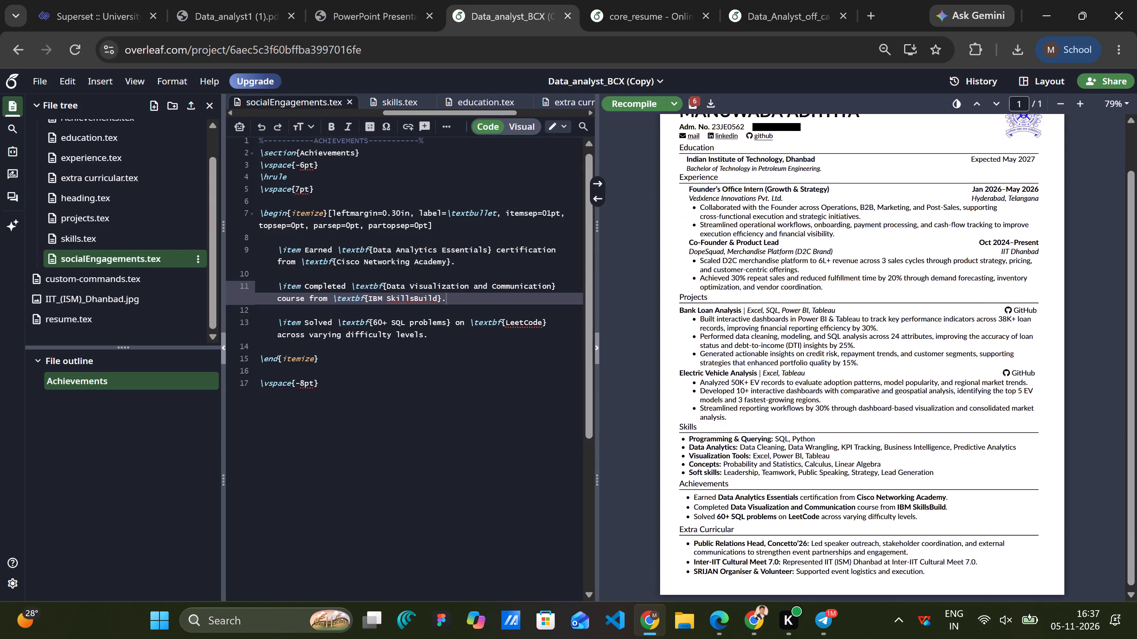
{"action": "scroll", "coordinate": [1015, 367], "scroll_direction": "down", "scroll_amount": 1}
{"action": "scroll", "coordinate": [1015, 367], "scroll_direction": "up", "scroll_amount": 1}
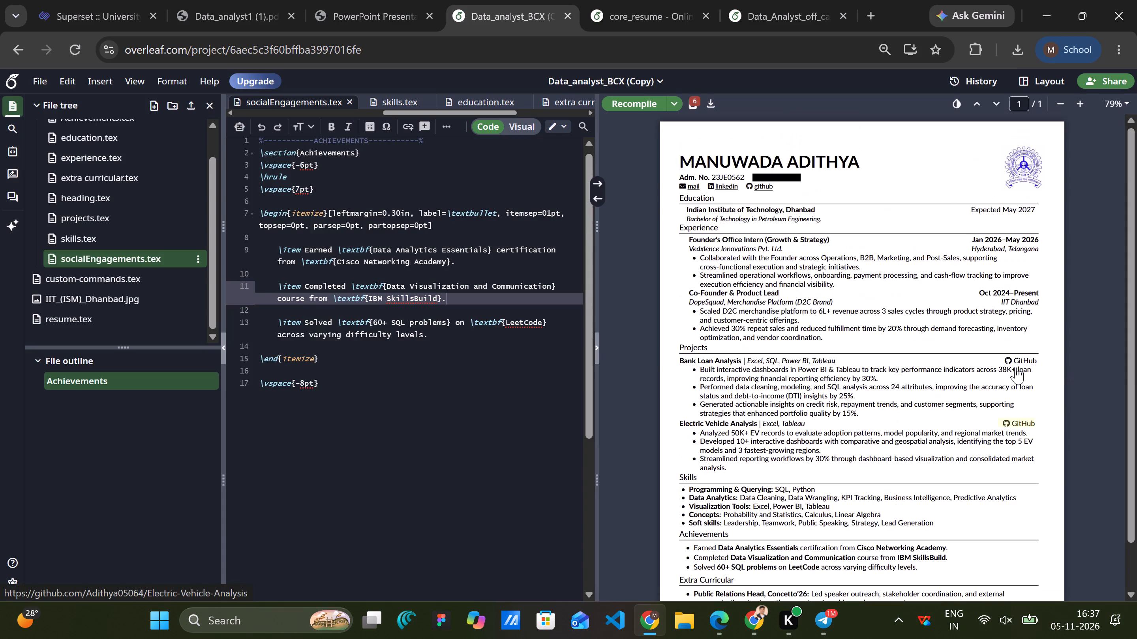
{"action": "scroll", "coordinate": [969, 232], "scroll_direction": "down", "scroll_amount": 1}
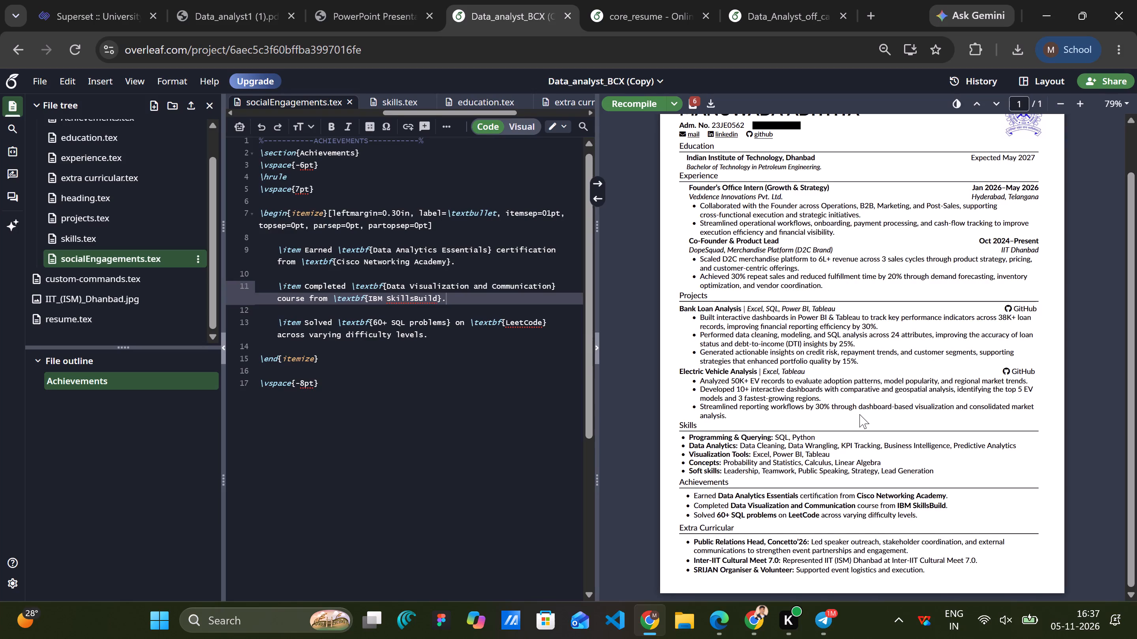
{"action": "scroll", "coordinate": [859, 414], "scroll_direction": "up", "scroll_amount": 2}
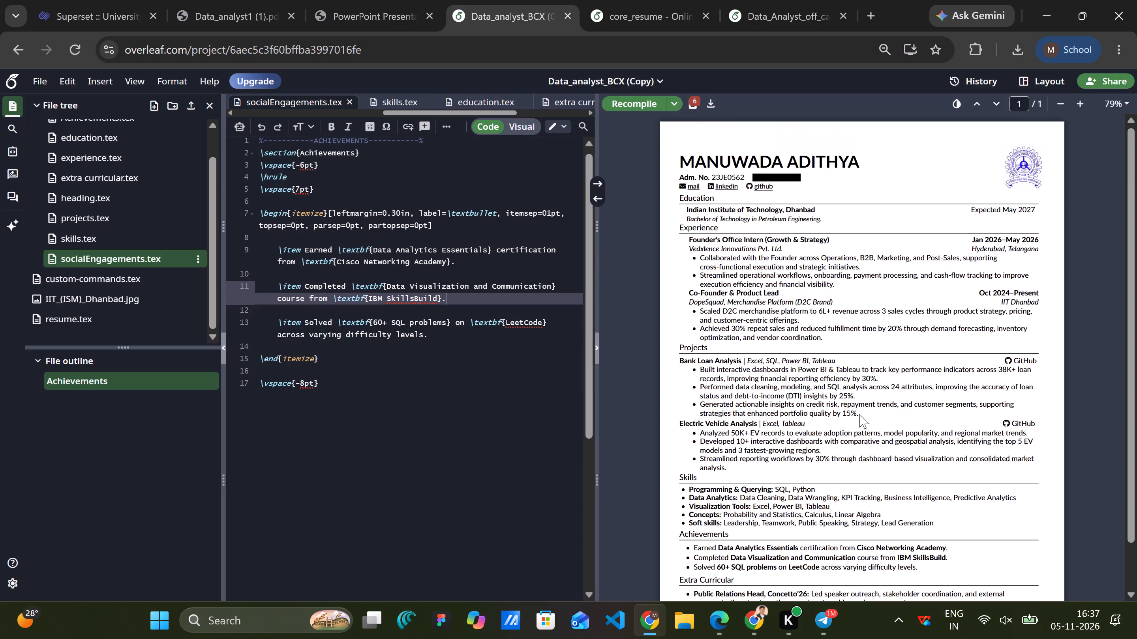
{"action": "scroll", "coordinate": [859, 414], "scroll_direction": "up", "scroll_amount": 1}
{"action": "scroll", "coordinate": [859, 414], "scroll_direction": "down", "scroll_amount": 3}
{"action": "scroll", "coordinate": [762, 314], "scroll_direction": "up", "scroll_amount": 1}
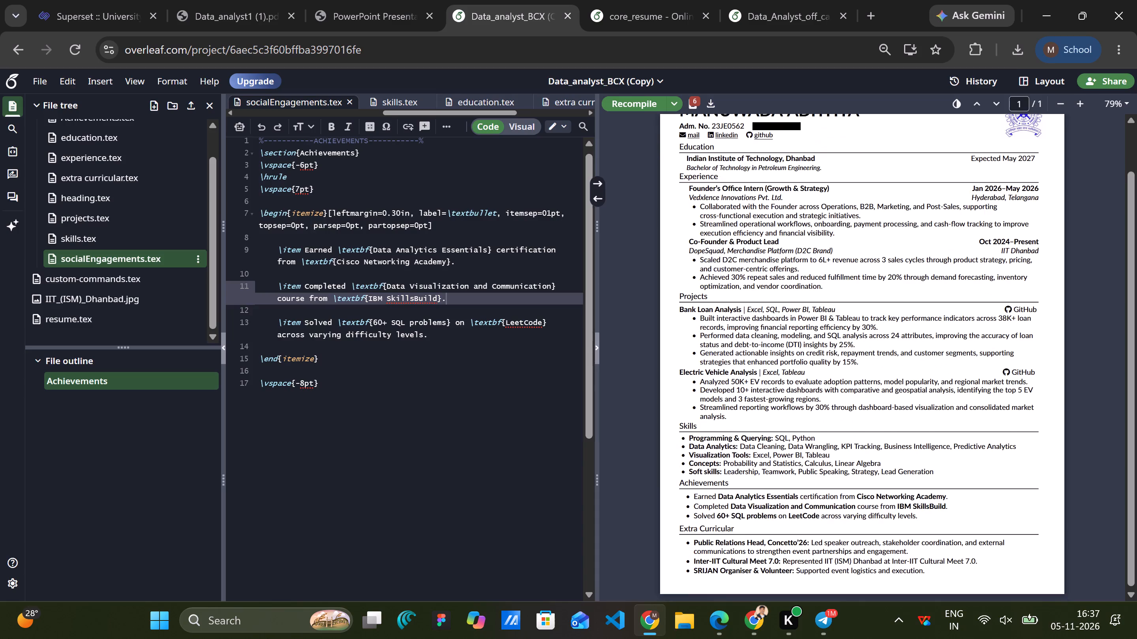
{"action": "scroll", "coordinate": [762, 314], "scroll_direction": "up", "scroll_amount": 1}
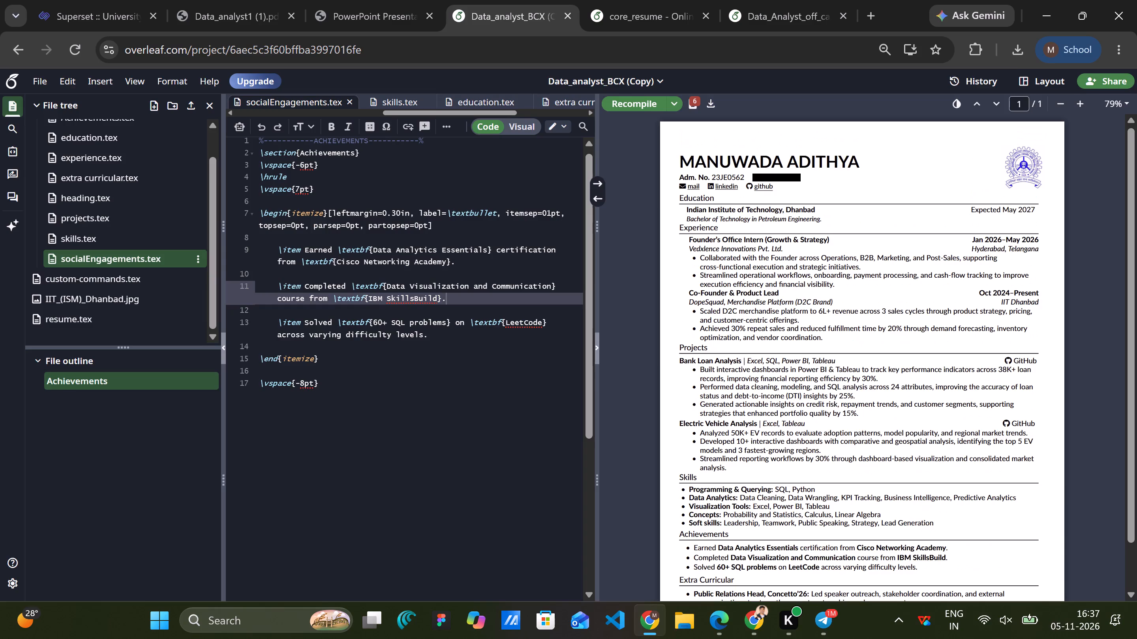
{"action": "scroll", "coordinate": [800, 356], "scroll_direction": "down", "scroll_amount": 2}
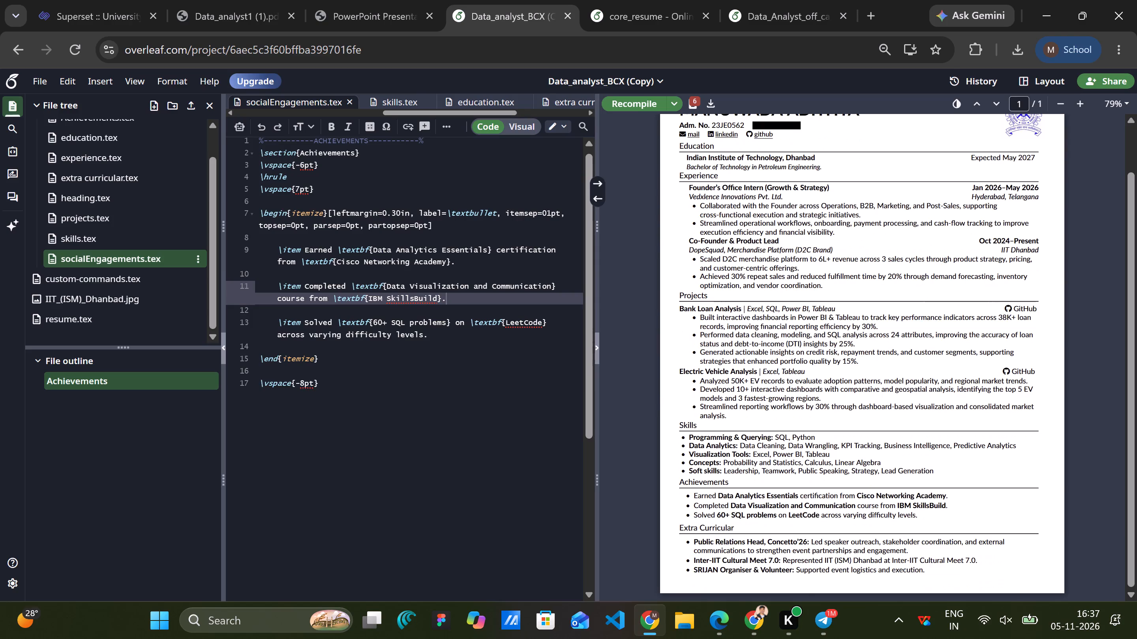
{"action": "scroll", "coordinate": [392, 417], "scroll_direction": "up", "scroll_amount": 2}
{"action": "scroll", "coordinate": [766, 480], "scroll_direction": "up", "scroll_amount": 1}
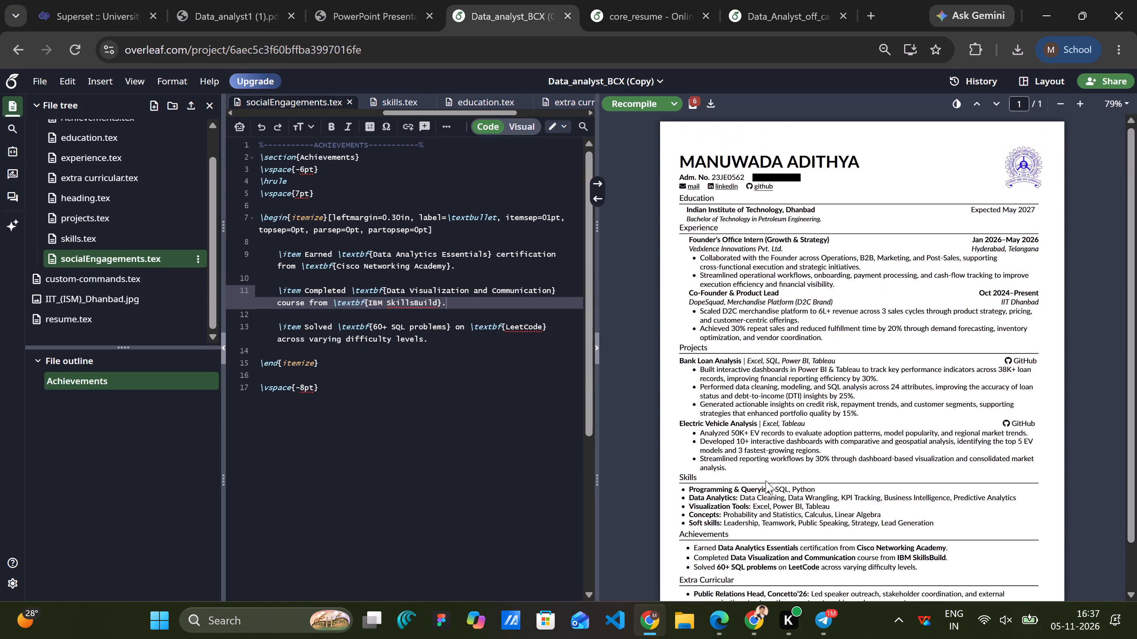
{"action": "scroll", "coordinate": [857, 451], "scroll_direction": "down", "scroll_amount": 1}
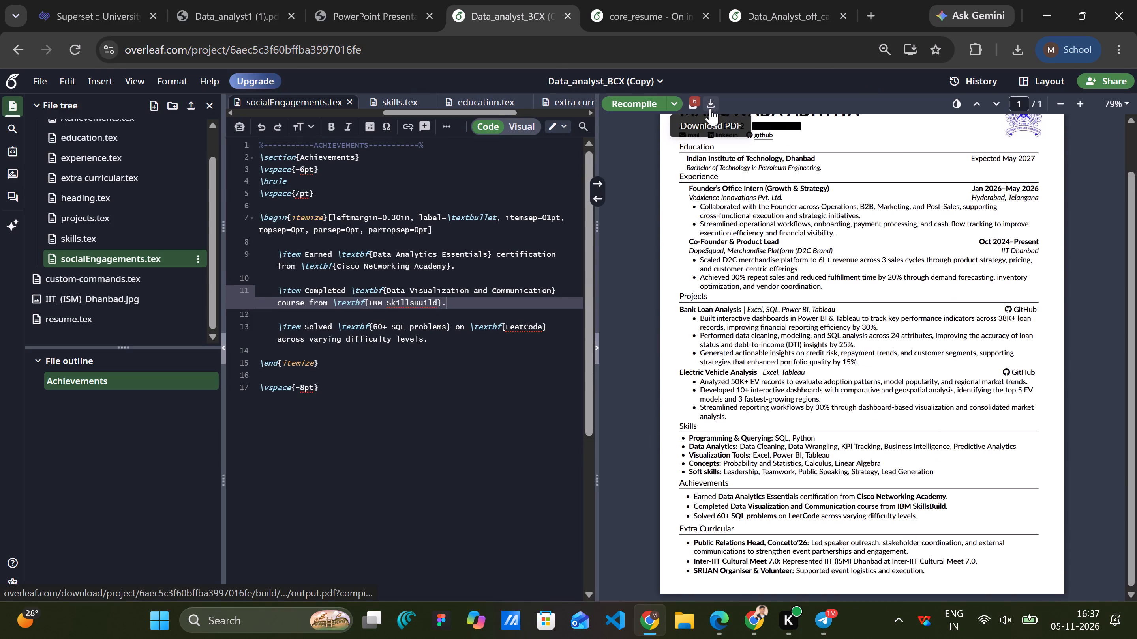
{"action": "left_click", "coordinate": [646, 81]}
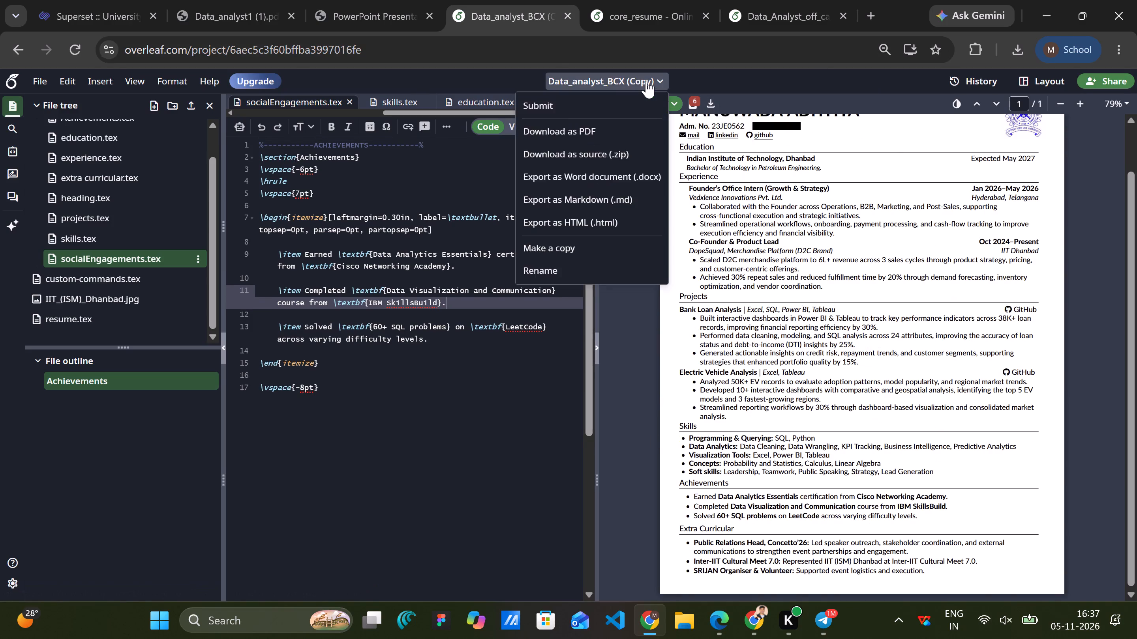
{"action": "left_click", "coordinate": [616, 395]}
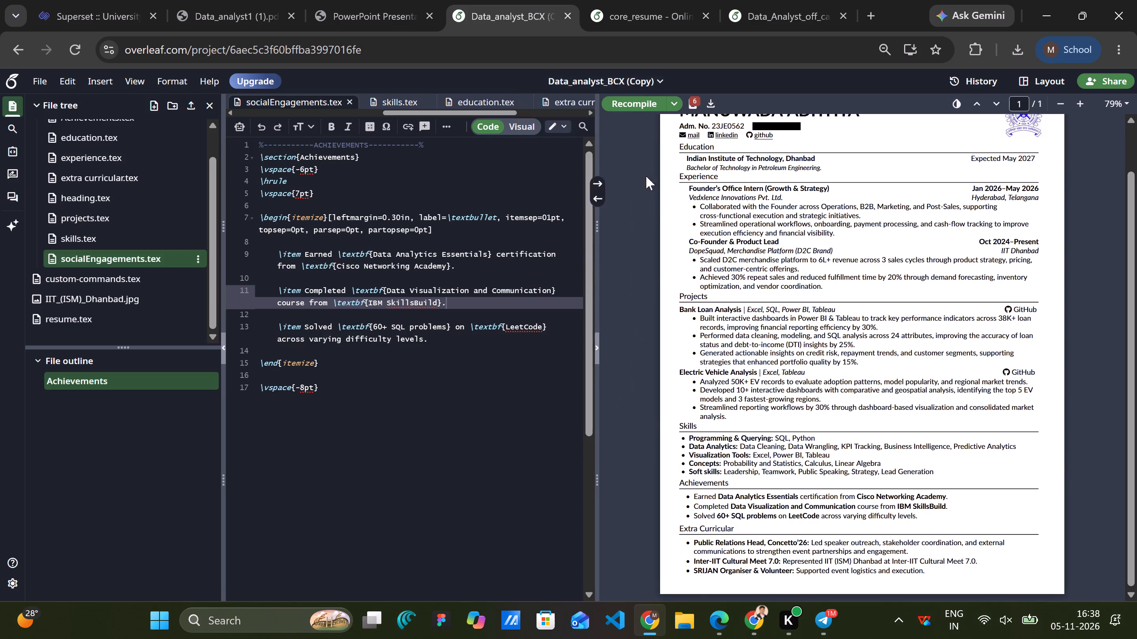
{"action": "left_click", "coordinate": [632, 101]}
{"action": "scroll", "coordinate": [779, 342], "scroll_direction": "down", "scroll_amount": 2}
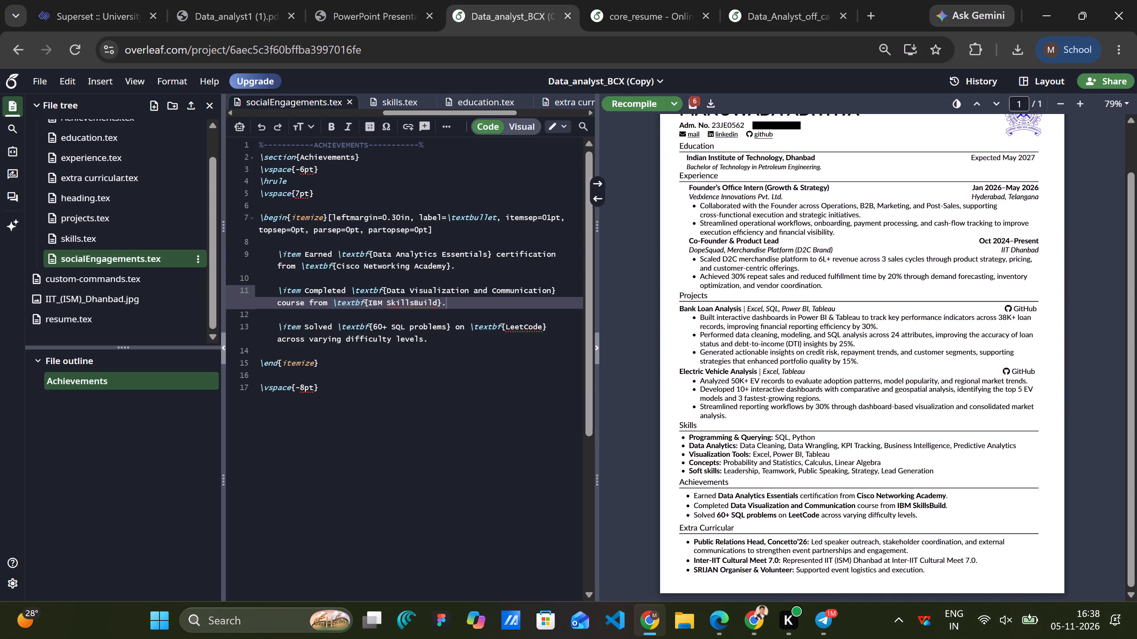
Remove the \textbf bold formatting from "Data Visualization and Communication" and "IBM SkillsBuild" in the second achievement.
{"action": "left_click", "coordinate": [386, 291]}
{"action": "key", "text": "ctrl+BackSpace"}
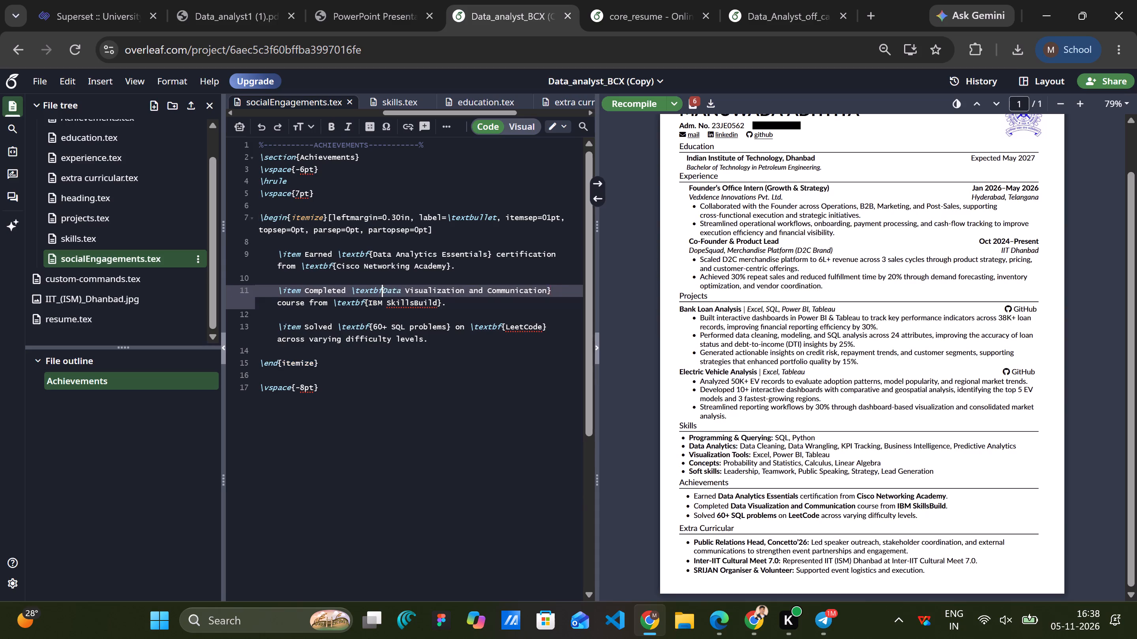
{"action": "key", "text": "ctrl+BackSpace"}
{"action": "key", "text": "ctrl+BackSpace"}
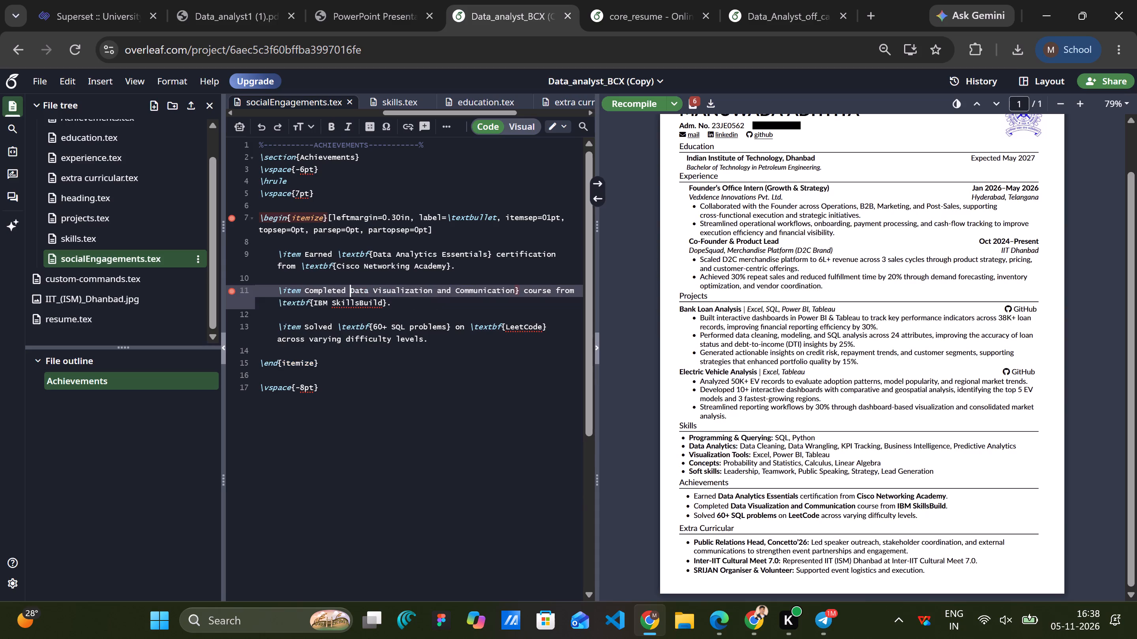
{"action": "left_click", "coordinate": [316, 302]}
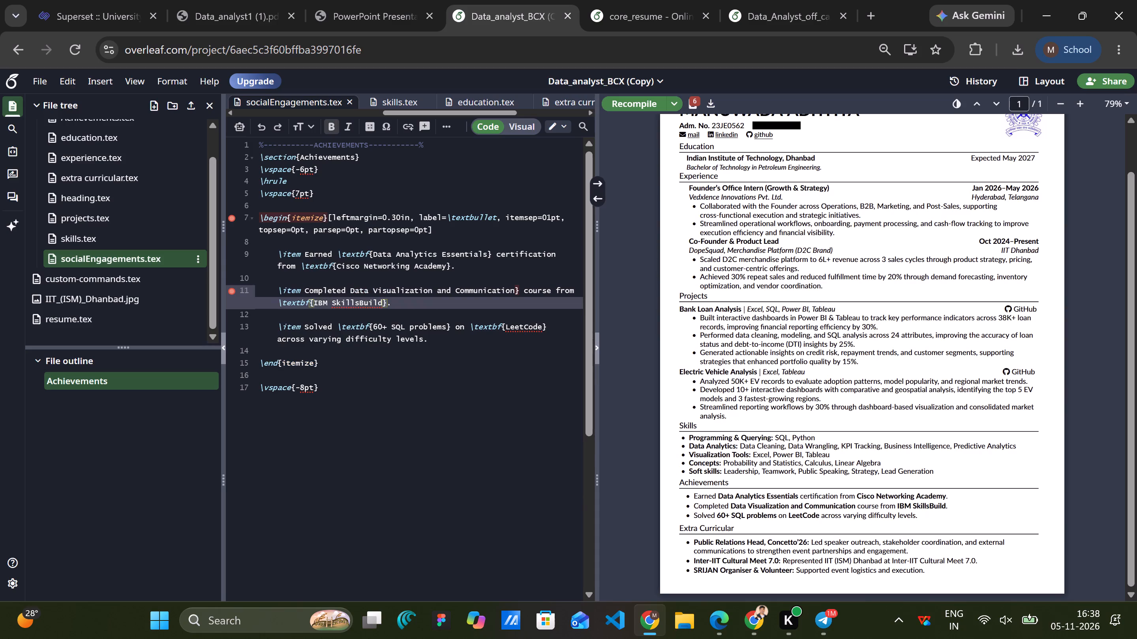
{"action": "key", "text": "ctrl+BackSpace"}
{"action": "key", "text": "ctrl+BackSpace"}
{"action": "key", "text": "ctrl+BackSpace"}
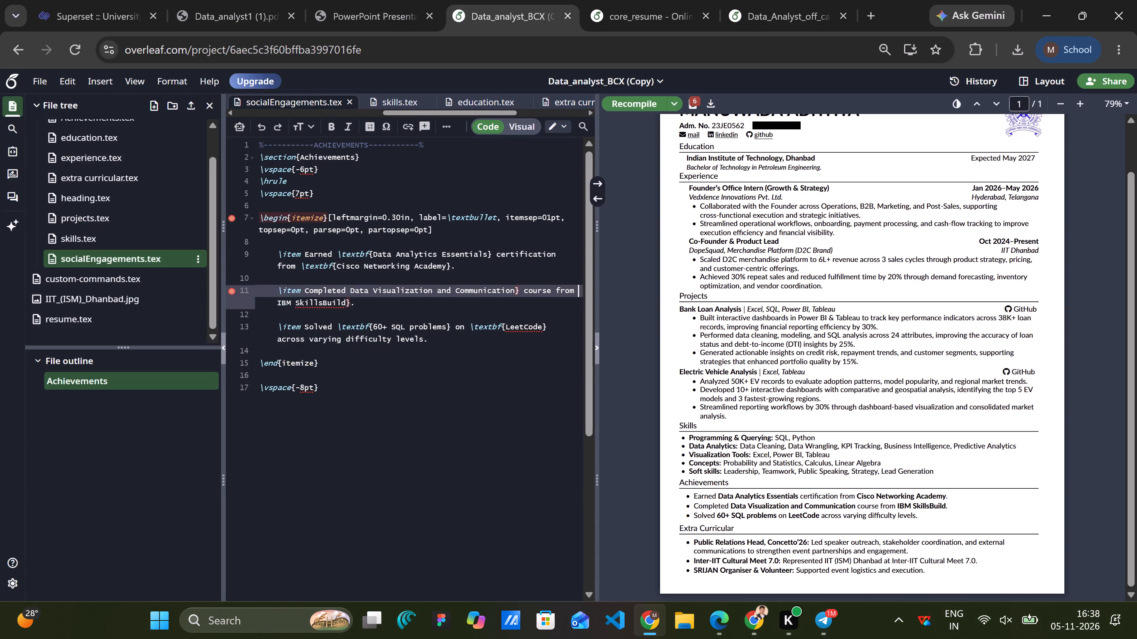
{"action": "left_click", "coordinate": [349, 305]}
{"action": "key", "text": "BackSpace"}
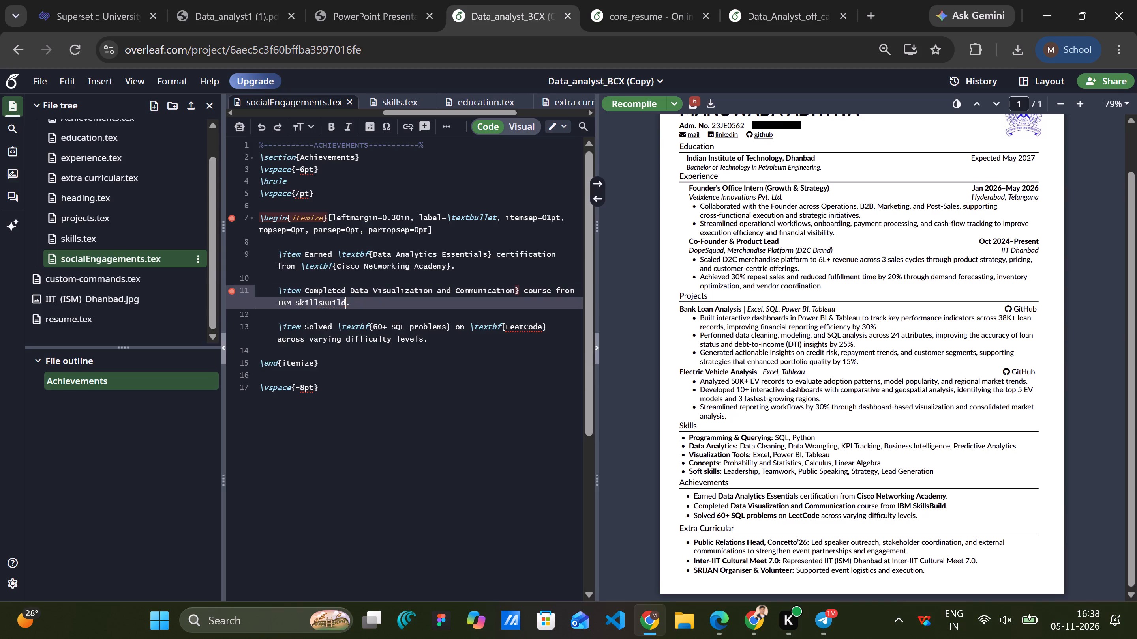
{"action": "left_click", "coordinate": [518, 289]}
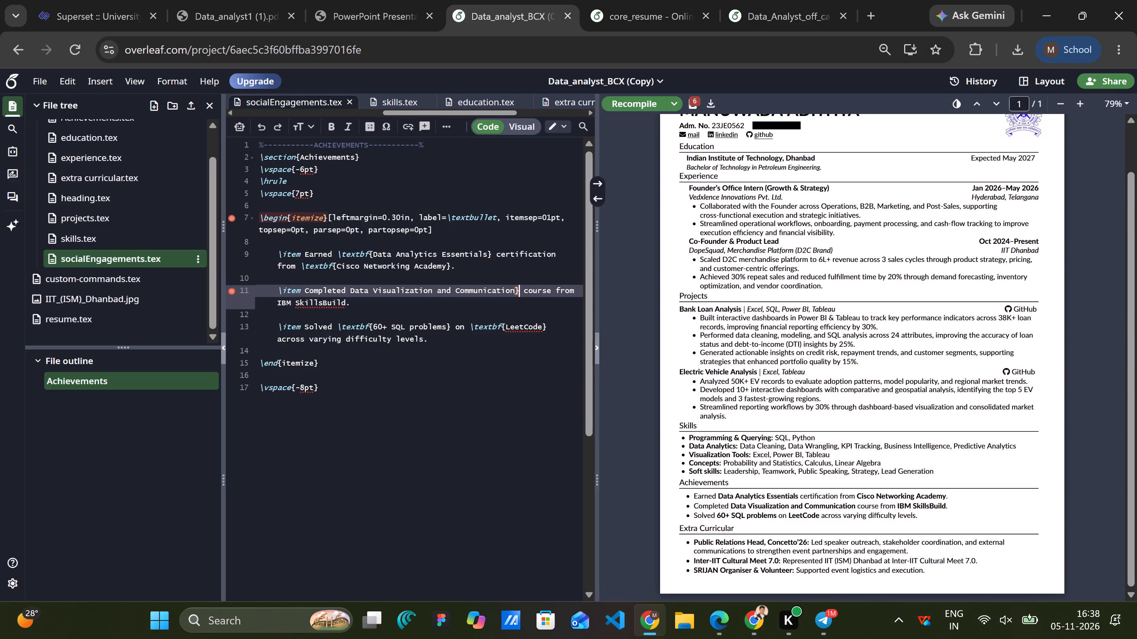
{"action": "key", "text": "BackSpace"}
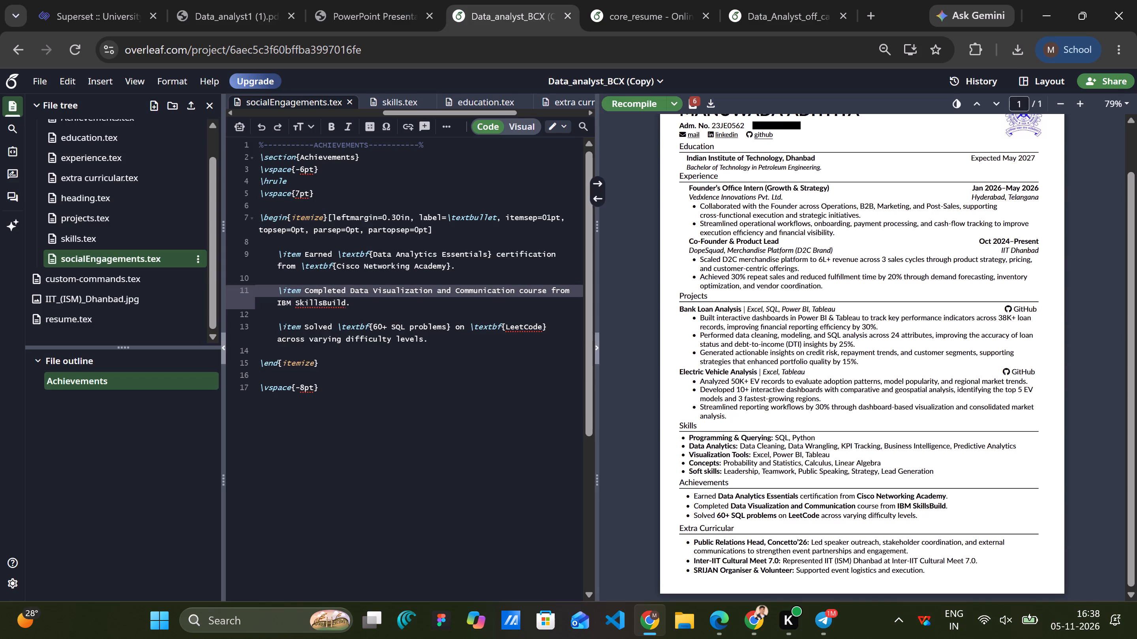
Remove the \textbf bold formatting from "LeetCode" and "60+ SQL problems" in the third achievement.
{"action": "left_click", "coordinate": [504, 327]}
{"action": "key", "text": "ctrl+BackSpace"}
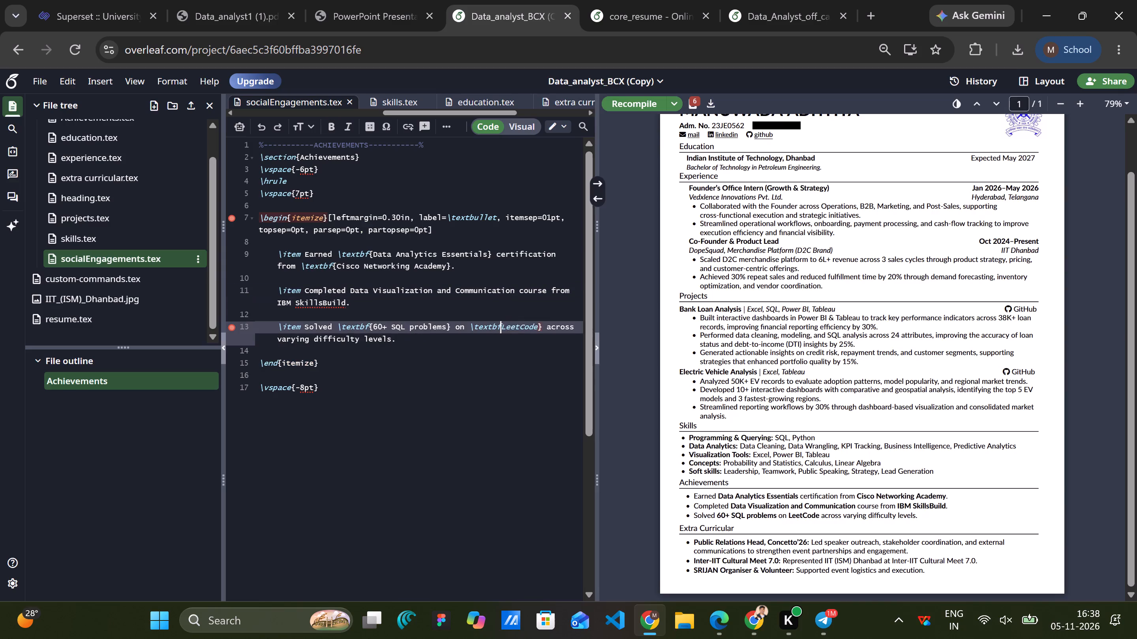
{"action": "key", "text": "ctrl+BackSpace"}
{"action": "key", "text": "ctrl+BackSpace"}
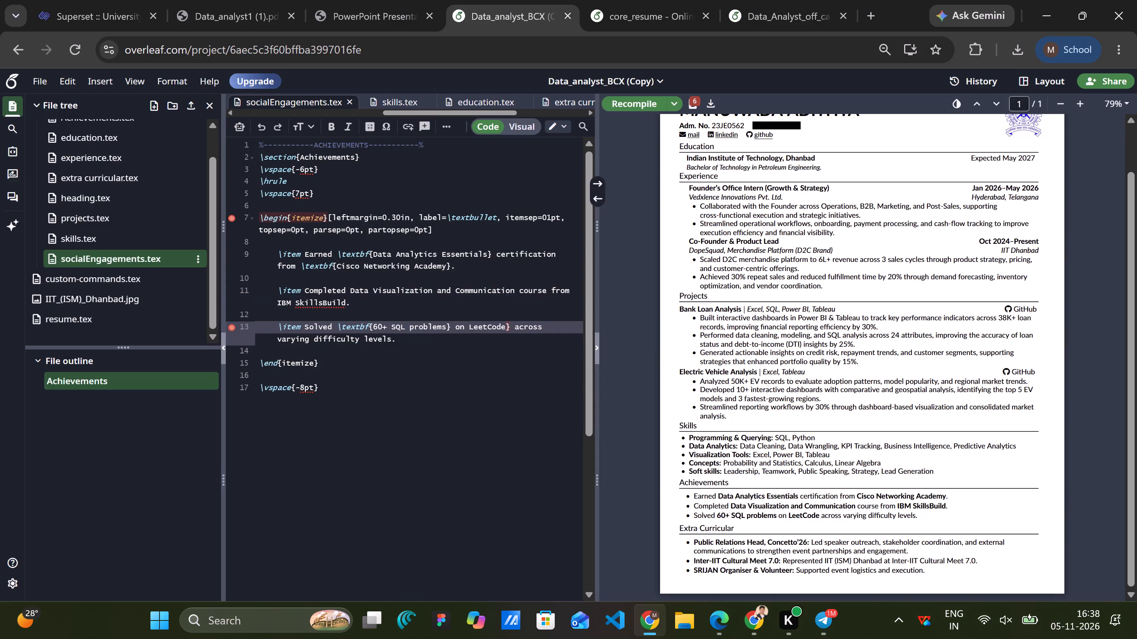
{"action": "key", "text": "ctrl+Right"}
{"action": "key", "text": "ctrl+Delete"}
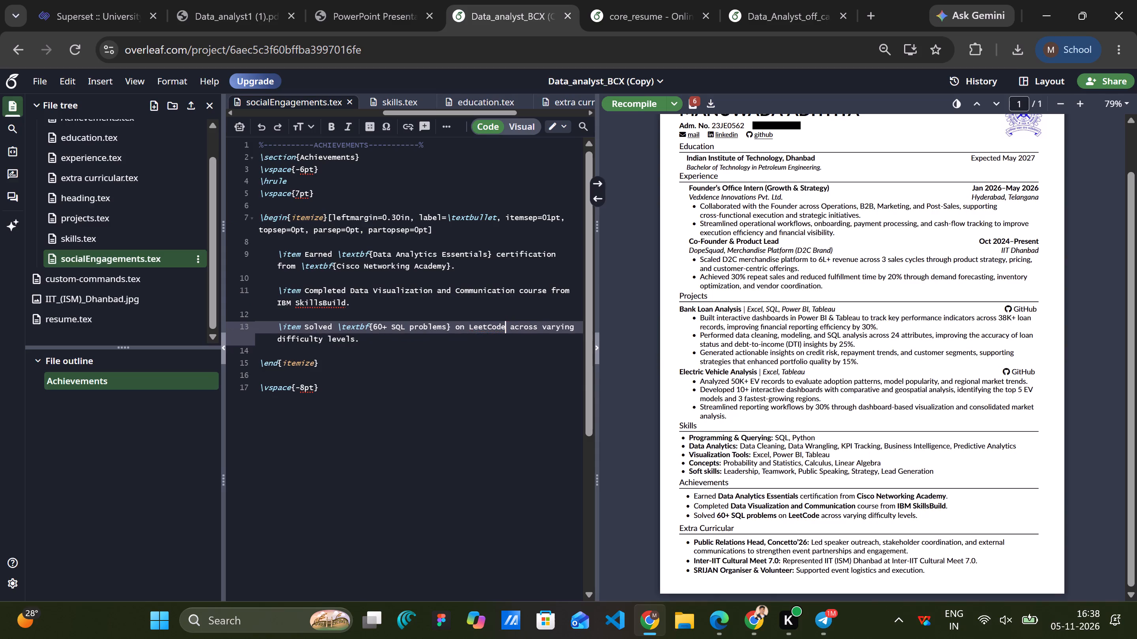
{"action": "left_click", "coordinate": [368, 325]}
{"action": "key", "text": "ctrl+BackSpace"}
{"action": "key", "text": "ctrl+Delete"}
{"action": "key", "text": "ctrl+BackSpace"}
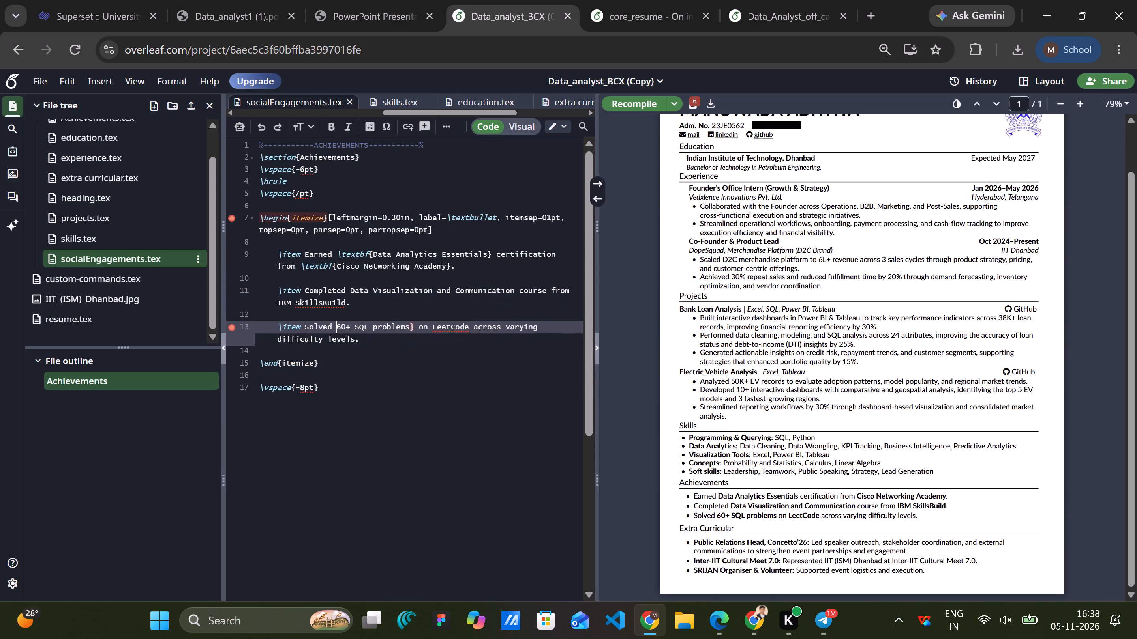
{"action": "left_click", "coordinate": [416, 325]}
{"action": "key", "text": "BackSpace"}
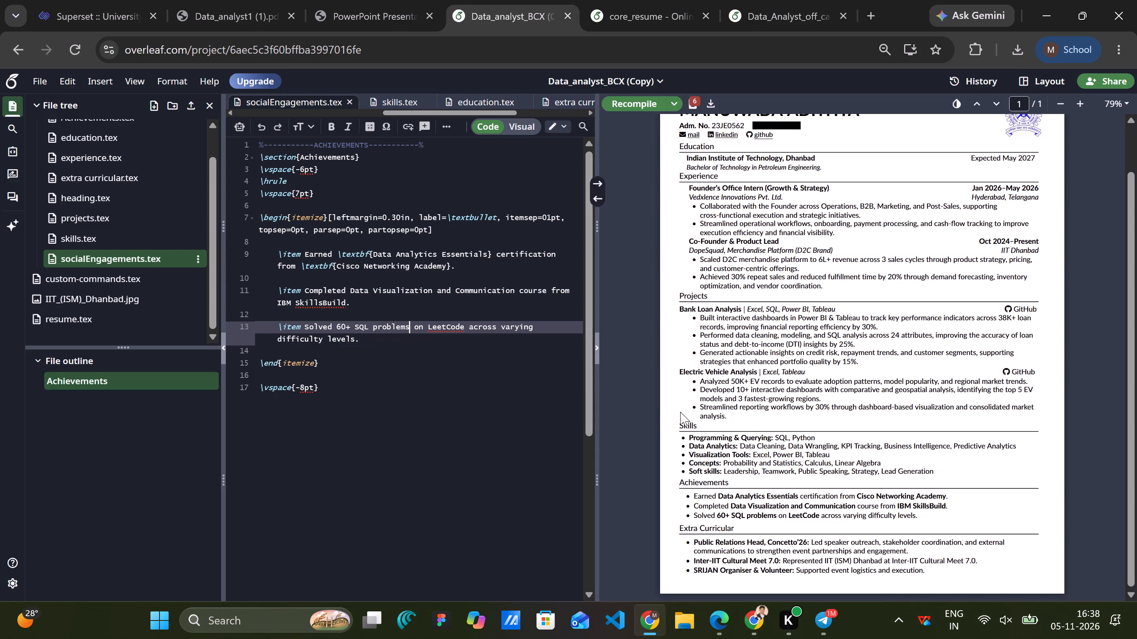
{"action": "scroll", "coordinate": [422, 272], "scroll_direction": "up", "scroll_amount": 1}
Remove the \textbf bold formatting from "Data Analytics Essentials" in the first achievement and recompile the PDF.
{"action": "left_click", "coordinate": [373, 252]}
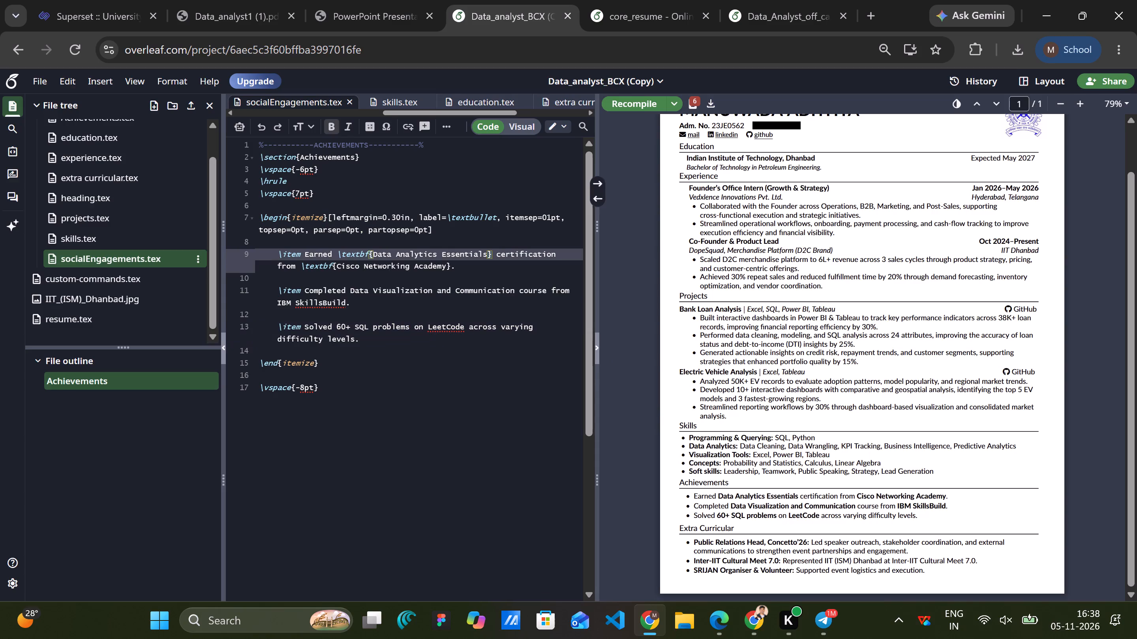
{"action": "key", "text": "ctrl+BackSpace"}
{"action": "key", "text": "ctrl+BackSpace"}
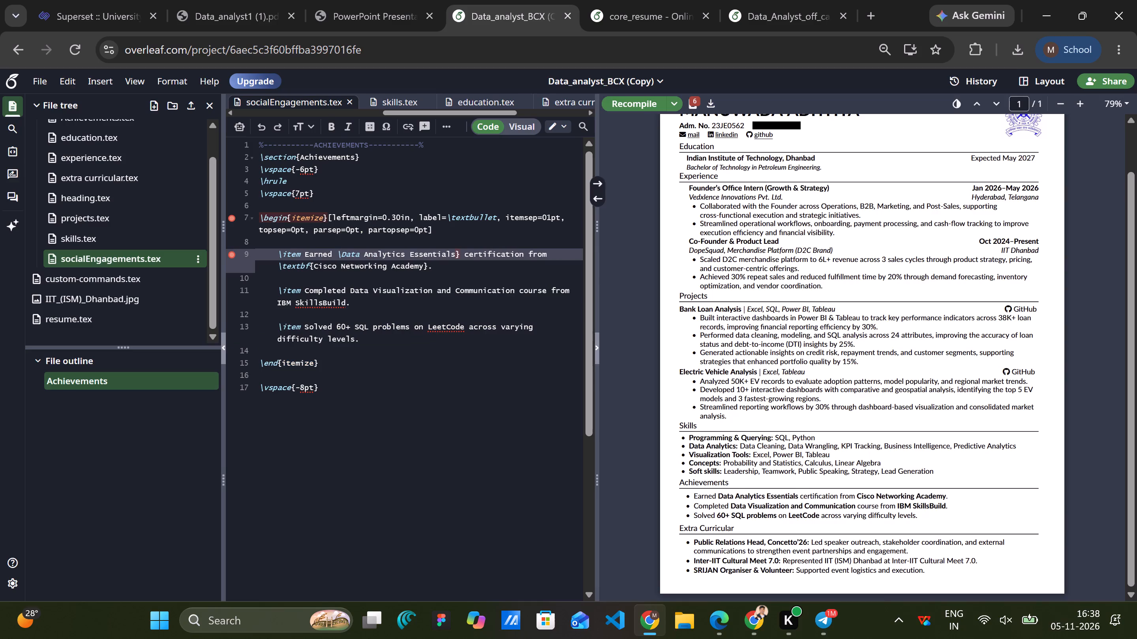
{"action": "key", "text": "ctrl+BackSpace"}
{"action": "left_click", "coordinate": [459, 252]}
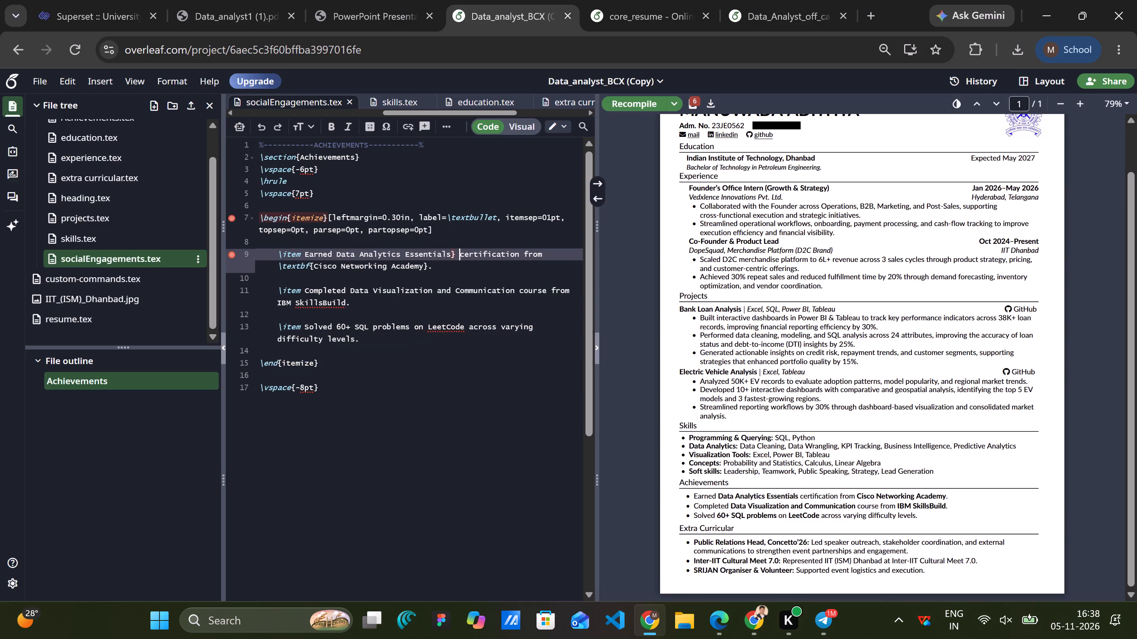
{"action": "left_click", "coordinate": [453, 252]}
{"action": "key", "text": "Delete"}
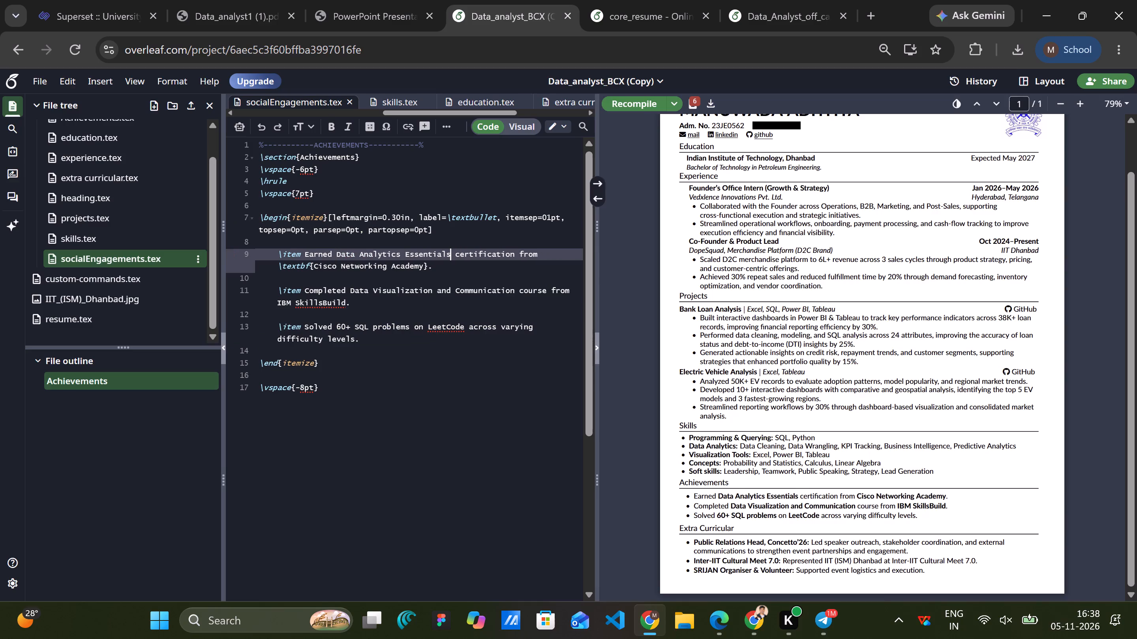
{"action": "left_click", "coordinate": [654, 107]}
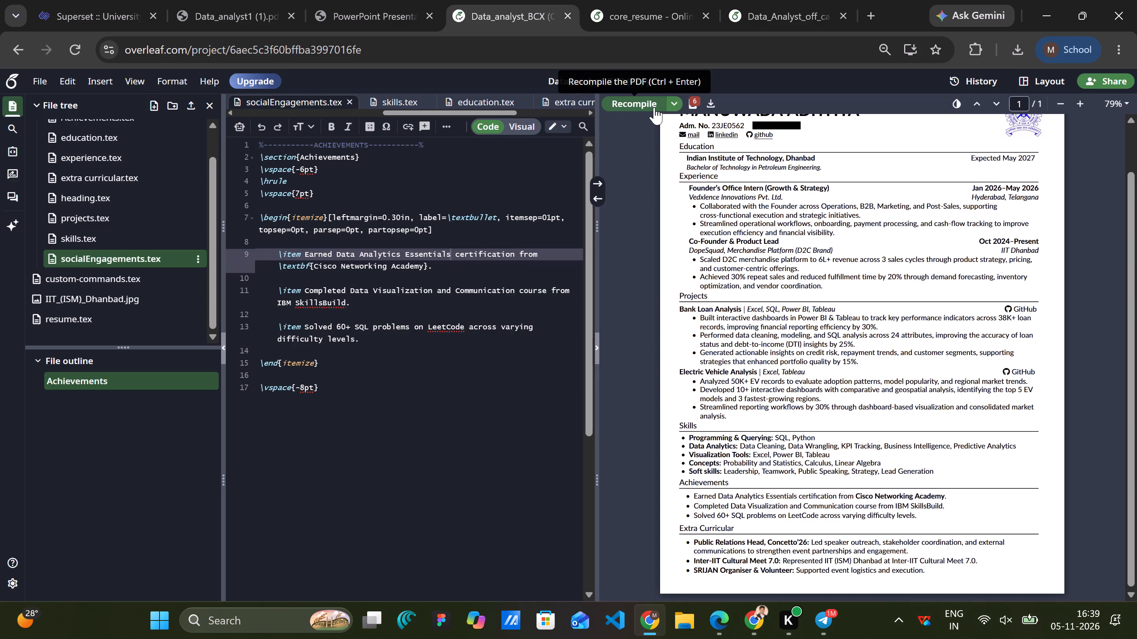
Remove the \textbf bold formatting from "Cisco Networking Academy" in the first achievement and recompile the PDF.
{"action": "left_click", "coordinate": [314, 267]}
{"action": "key", "text": "ctrl+BackSpace"}
{"action": "key", "text": "ctrl+BackSpace"}
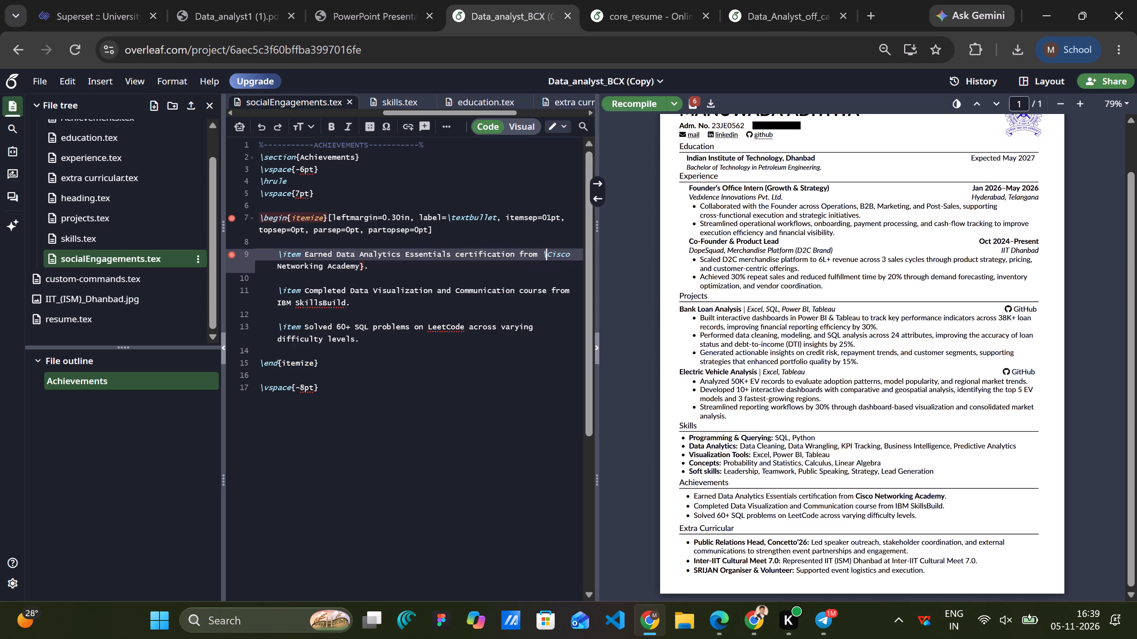
{"action": "key", "text": "BackSpace"}
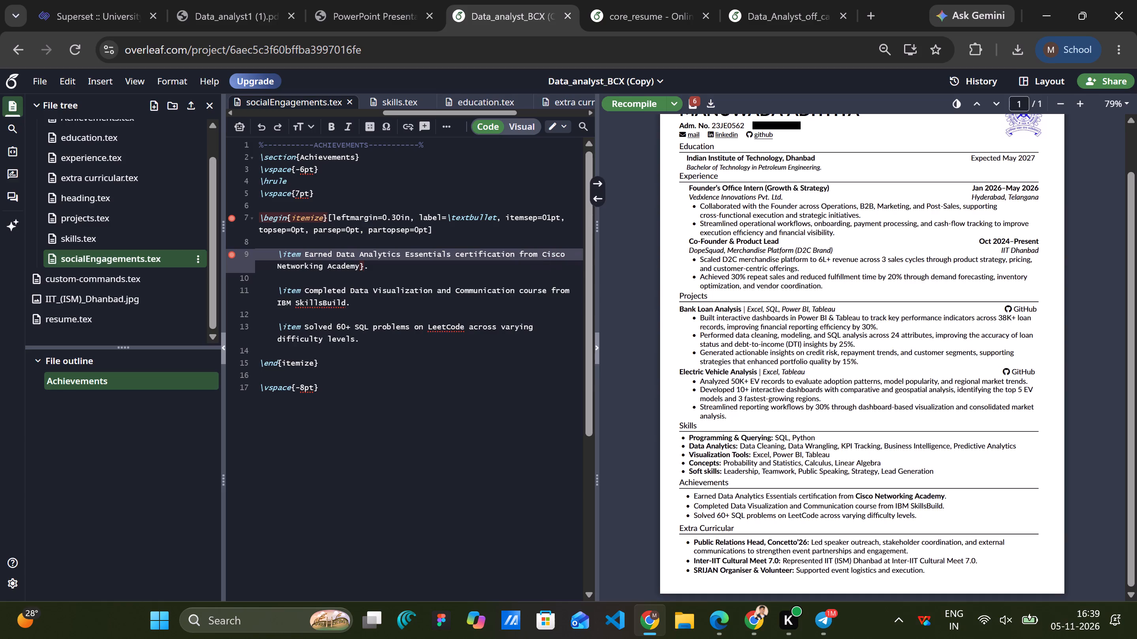
{"action": "key", "text": "ctrl+Right"}
{"action": "key", "text": "ctrl+Right"}
{"action": "key", "text": "ctrl+Right"}
{"action": "key", "text": "Delete"}
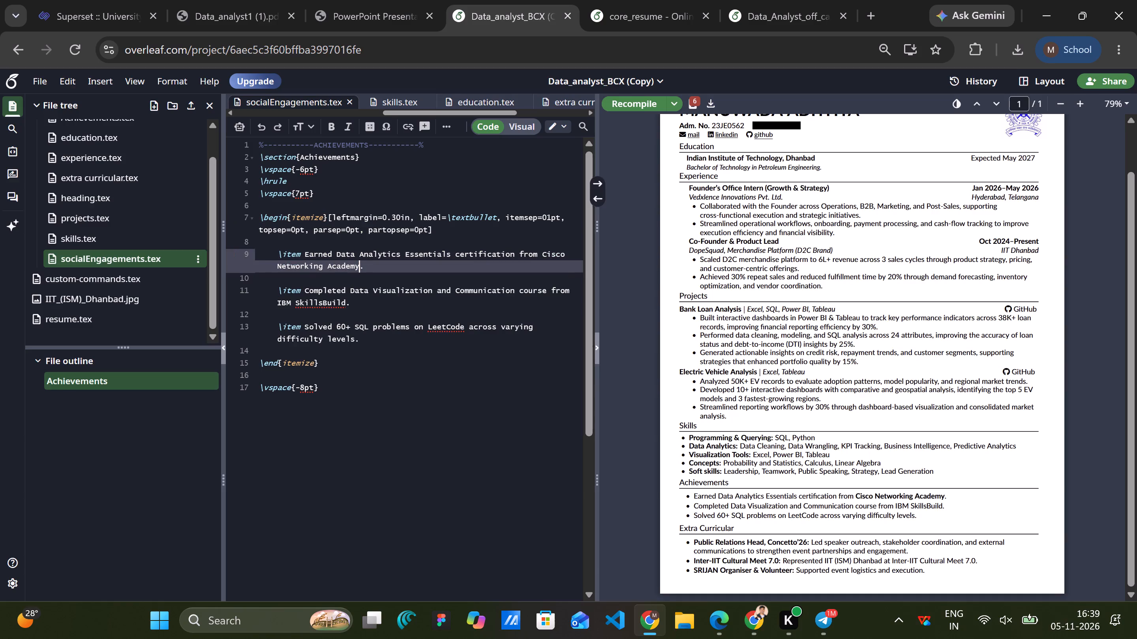
{"action": "left_click", "coordinate": [624, 108]}
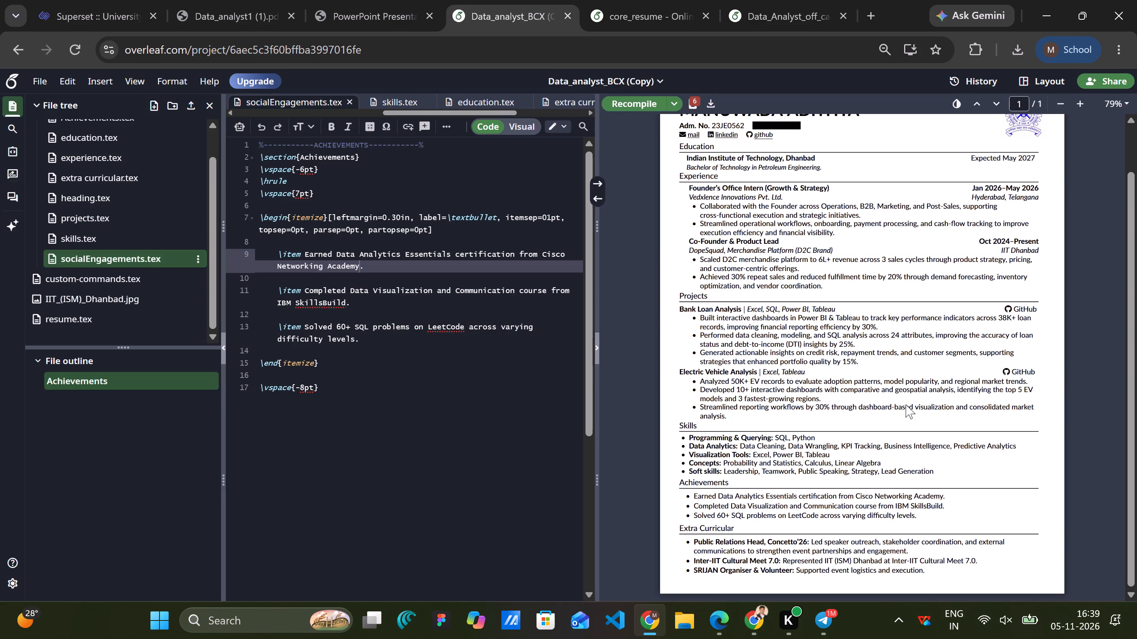
{"action": "scroll", "coordinate": [889, 520], "scroll_direction": "down", "scroll_amount": 2}
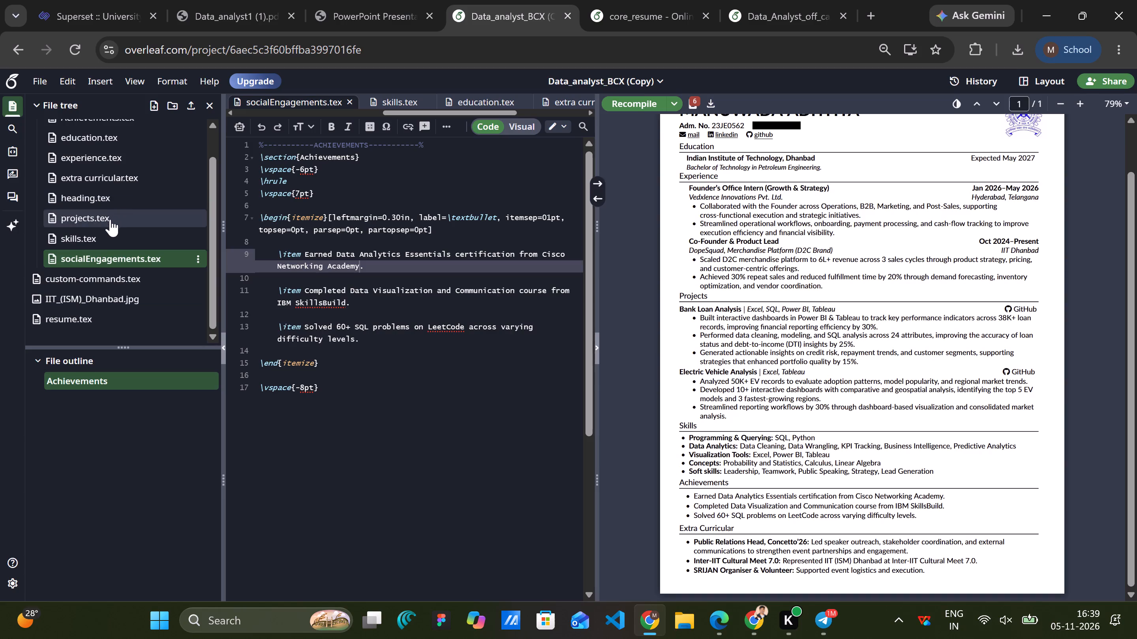
Rename the section heading in extra curricular.tex to "Social Engagements" and recompile the PDF.
{"action": "left_click", "coordinate": [105, 177]}
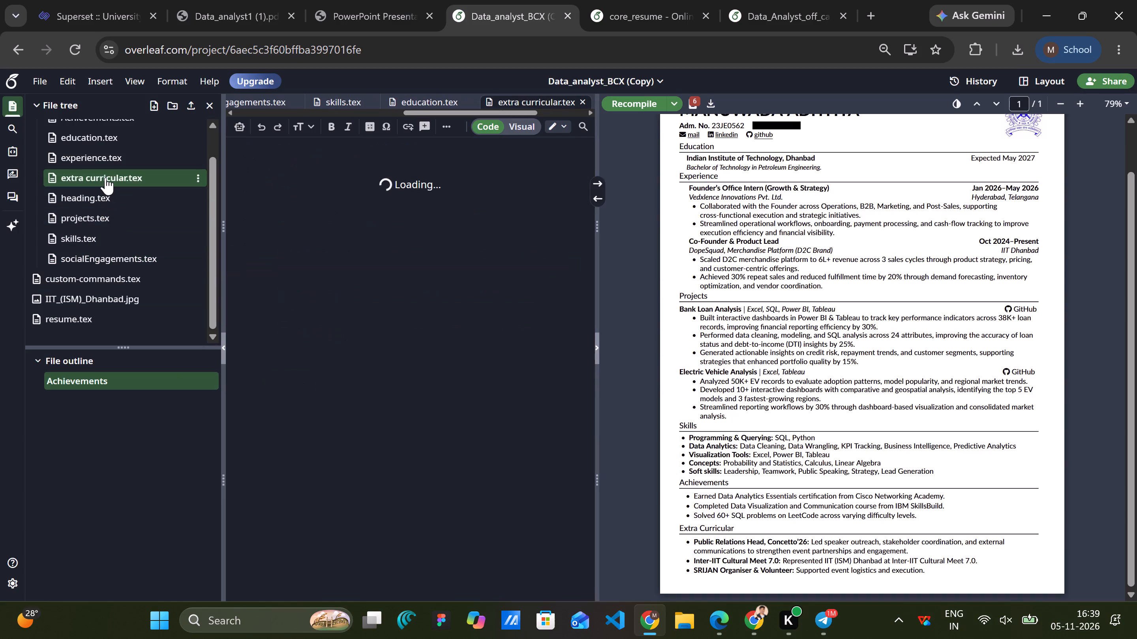
{"action": "scroll", "coordinate": [359, 455], "scroll_direction": "up", "scroll_amount": 2}
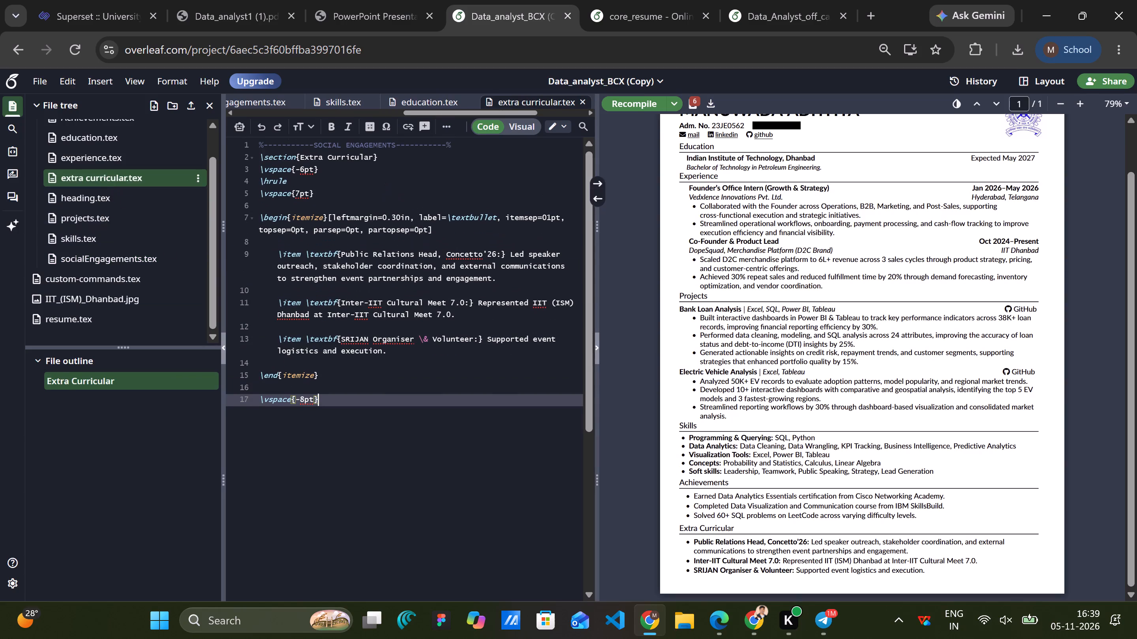
{"action": "left_click", "coordinate": [298, 152]}
{"action": "left_click", "coordinate": [299, 154]}
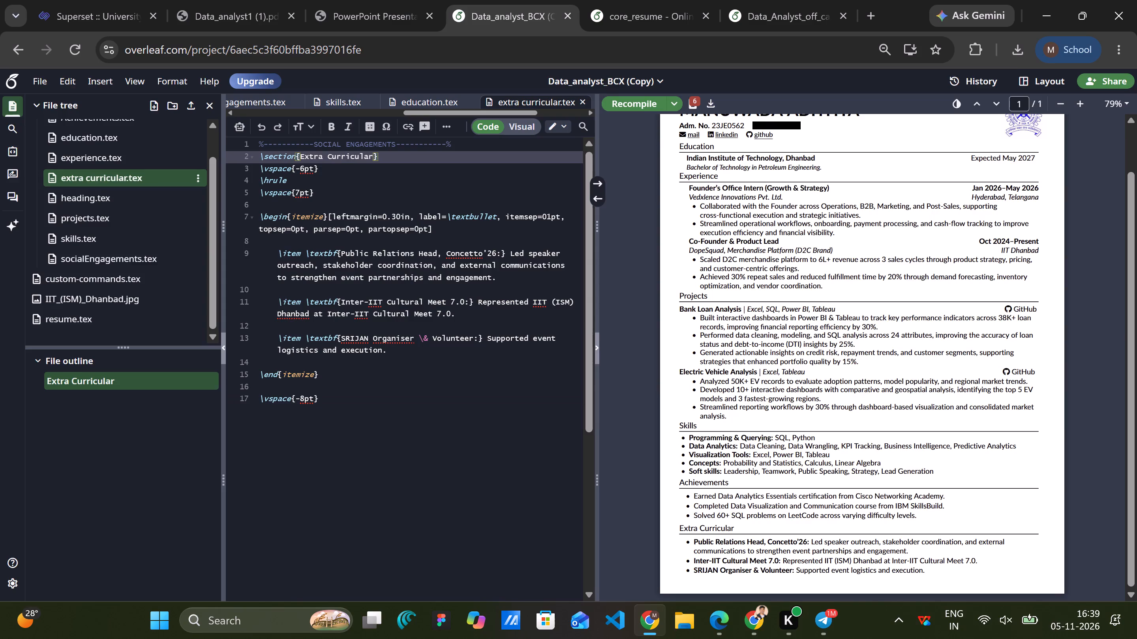
{"action": "key", "text": "ctrl+Delete"}
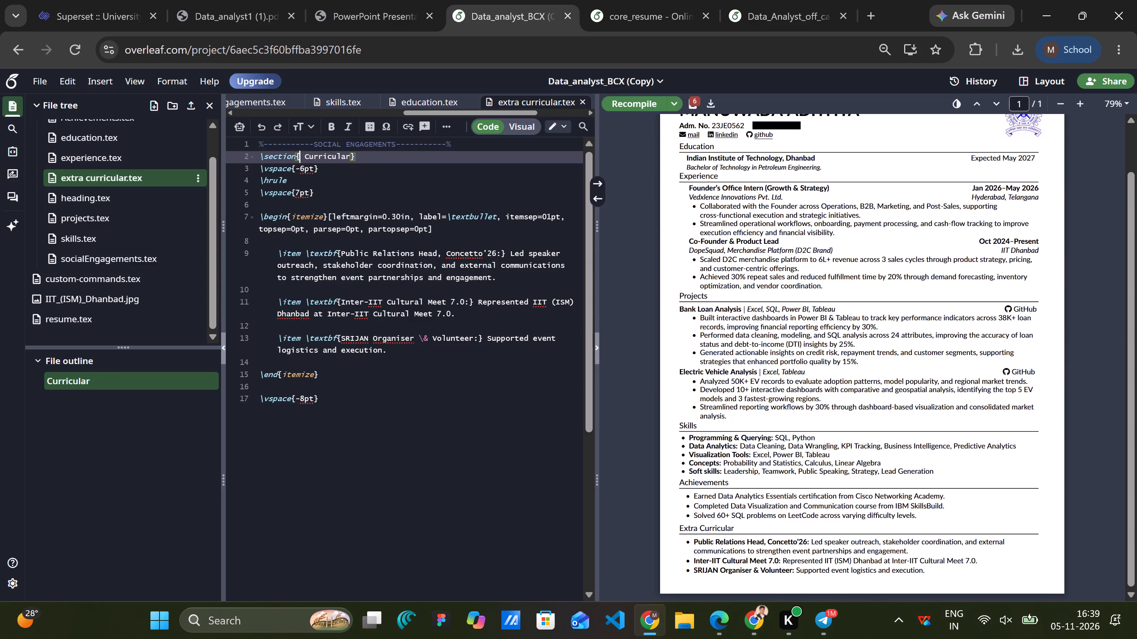
{"action": "type", "text": "So"}
{"action": "type", "text": "cial"}
{"action": "key", "text": "Right"}
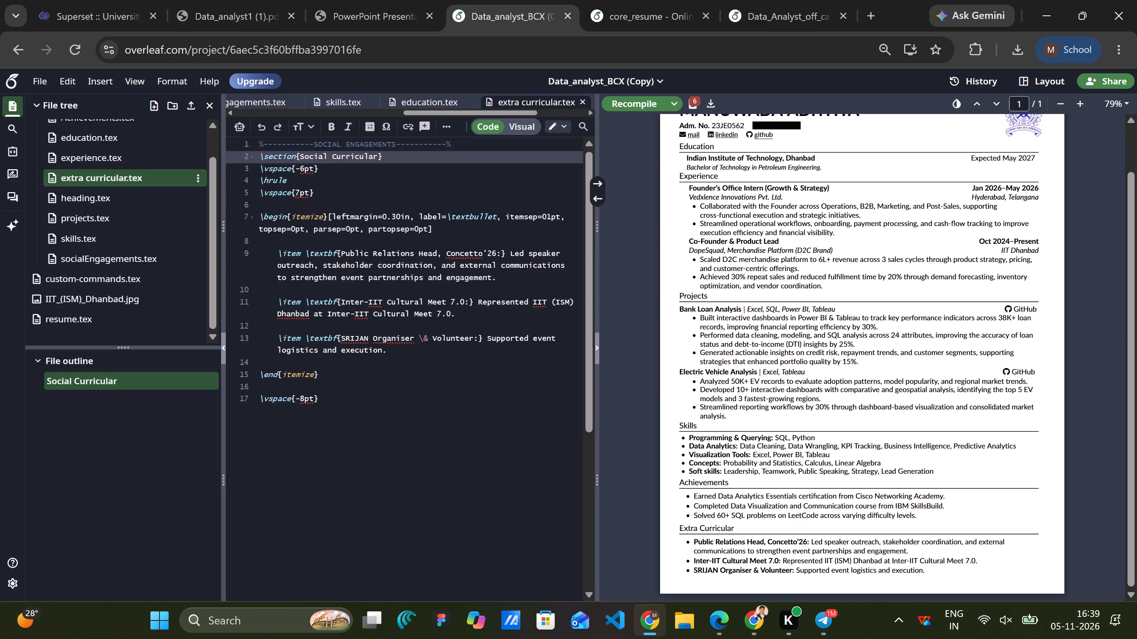
{"action": "key", "text": "ctrl+Delete"}
{"action": "type", "text": "Engagements"}
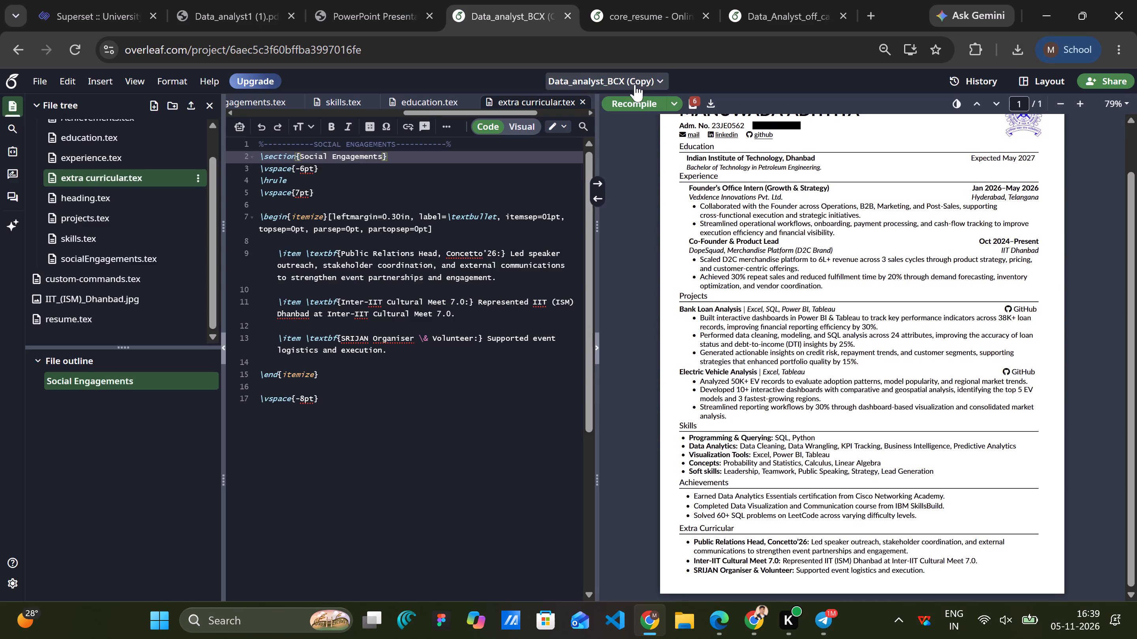
{"action": "left_click", "coordinate": [642, 101]}
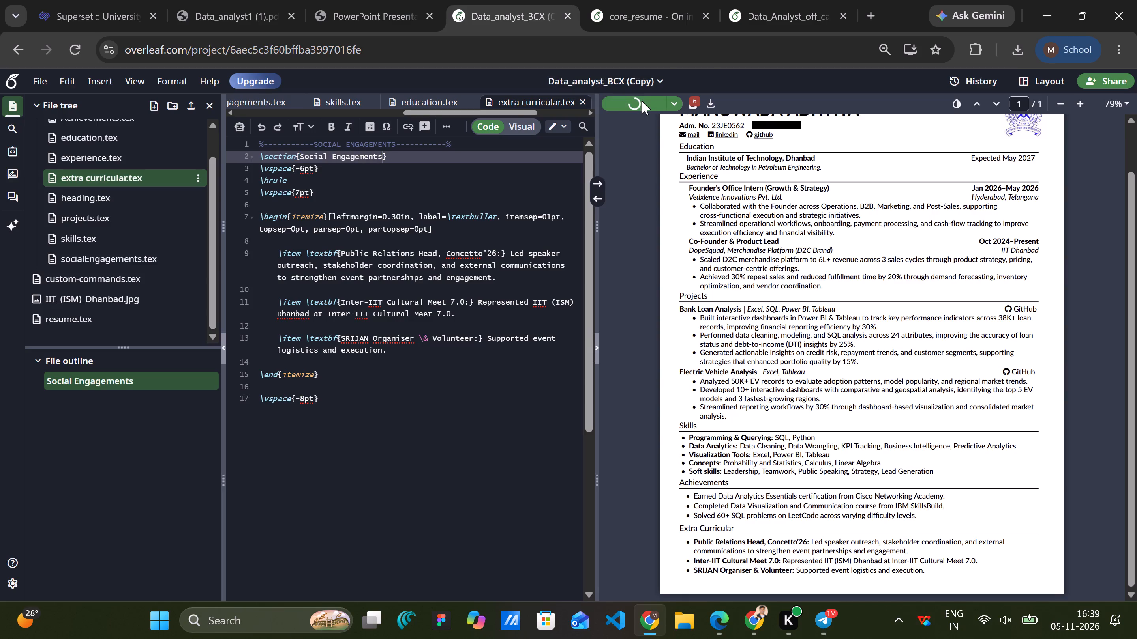
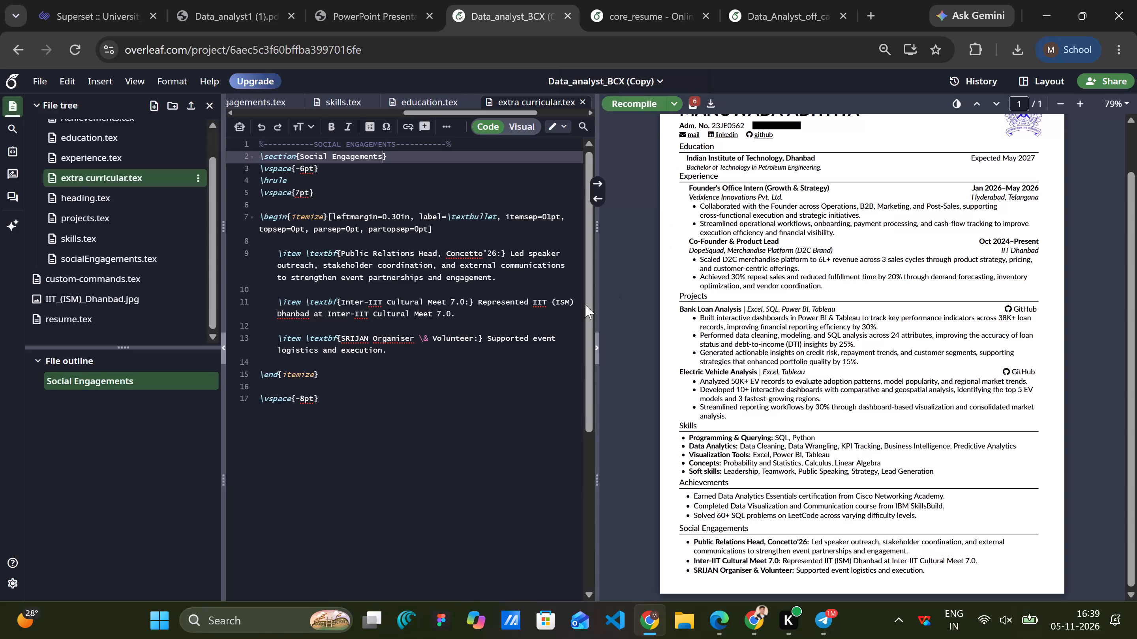
{"action": "left_click_drag", "start_coordinate": [500, 287], "coordinate": [321, 263]}
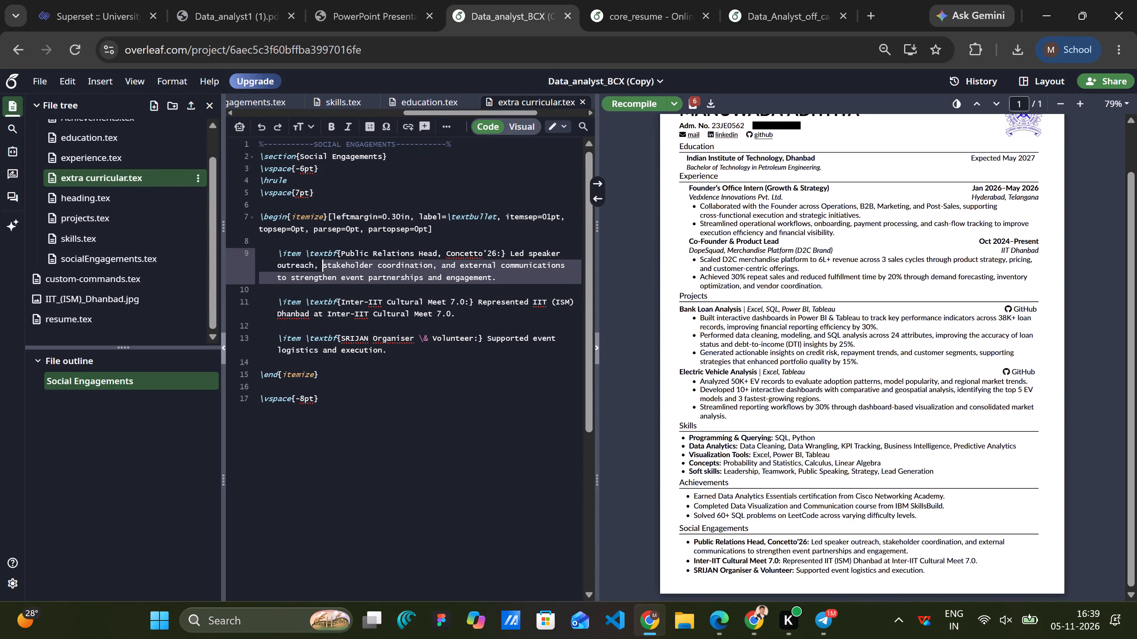
{"action": "left_click_drag", "start_coordinate": [321, 263], "coordinate": [279, 249]}
{"action": "left_click", "coordinate": [279, 249]}
{"action": "left_click_drag", "start_coordinate": [279, 249], "coordinate": [344, 260]}
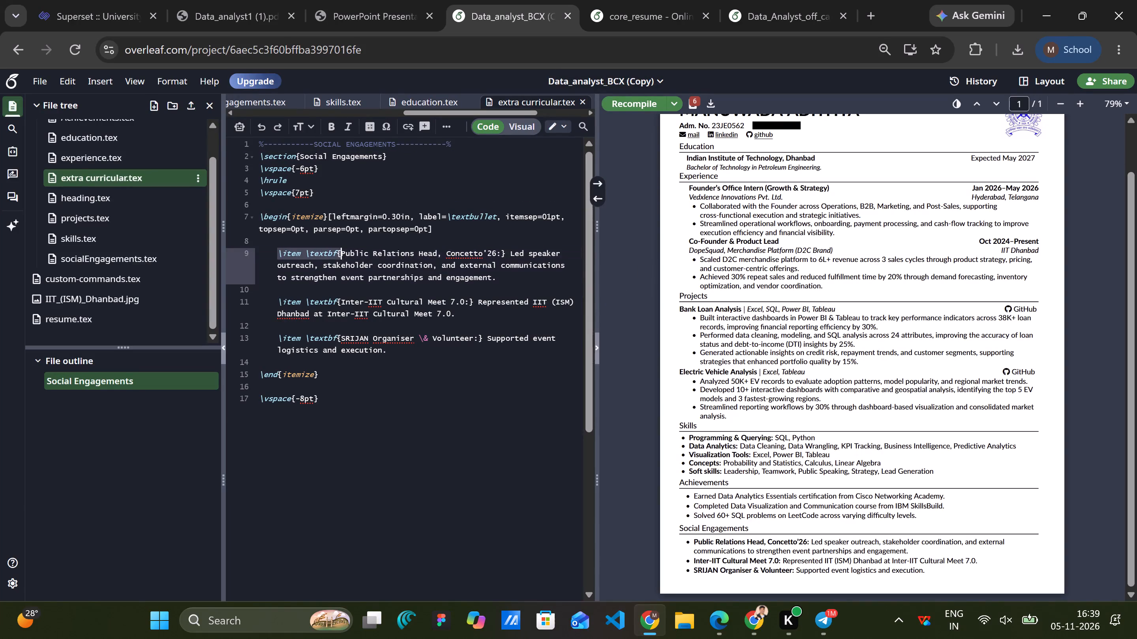
{"action": "left_click_drag", "start_coordinate": [344, 260], "coordinate": [497, 275]}
{"action": "key", "text": "ctrl+c"}
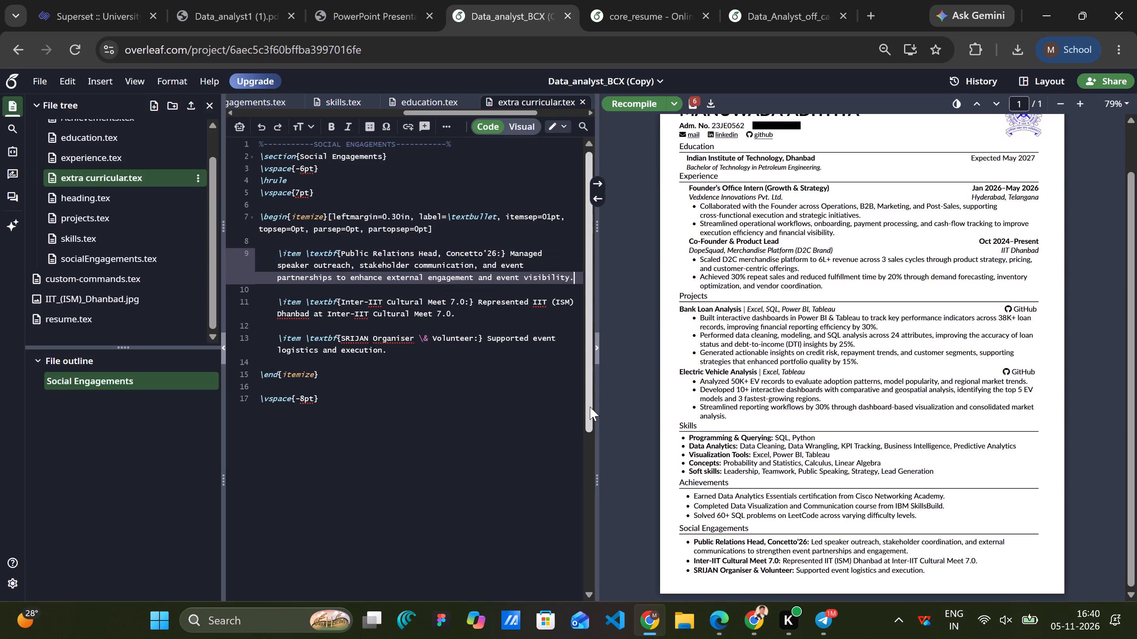
{"action": "left_click", "coordinate": [635, 105]}
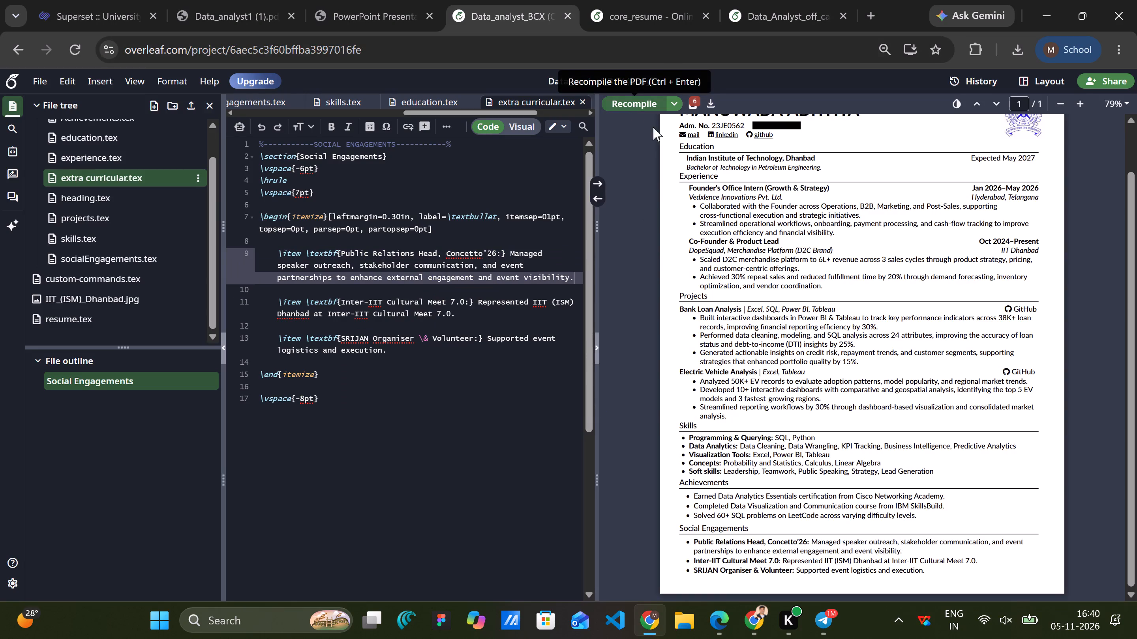
In experience.tex, change the Founder's Office Intern end date to Mar 2026 and recompile the PDF.
{"action": "scroll", "coordinate": [797, 359], "scroll_direction": "down", "scroll_amount": 2}
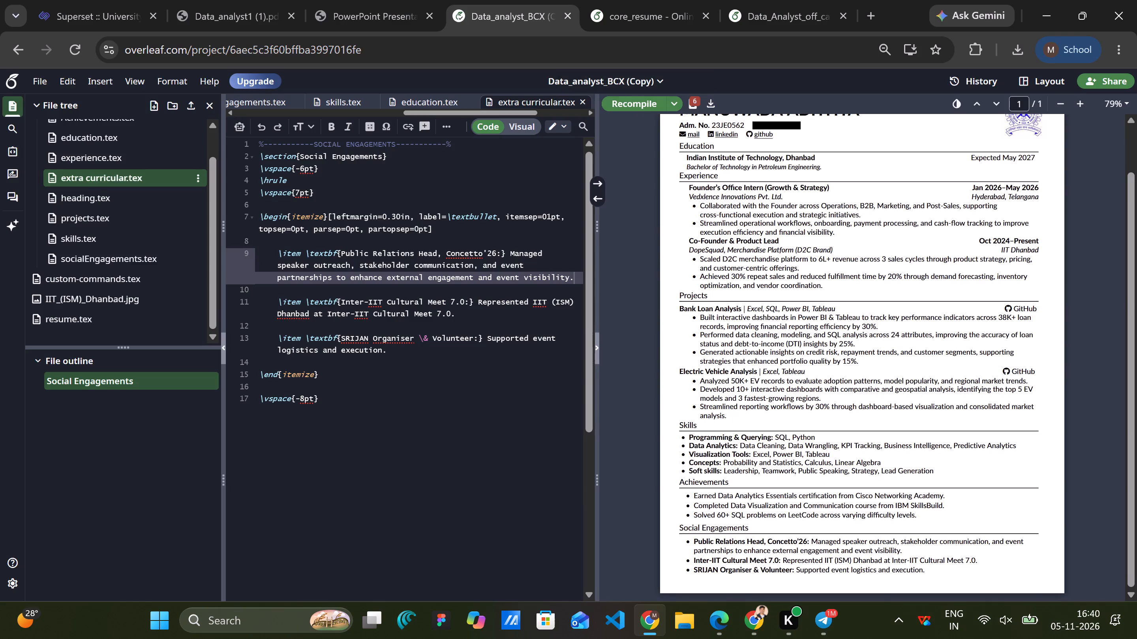
{"action": "scroll", "coordinate": [797, 359], "scroll_direction": "up", "scroll_amount": 2}
{"action": "left_click", "coordinate": [874, 324]}
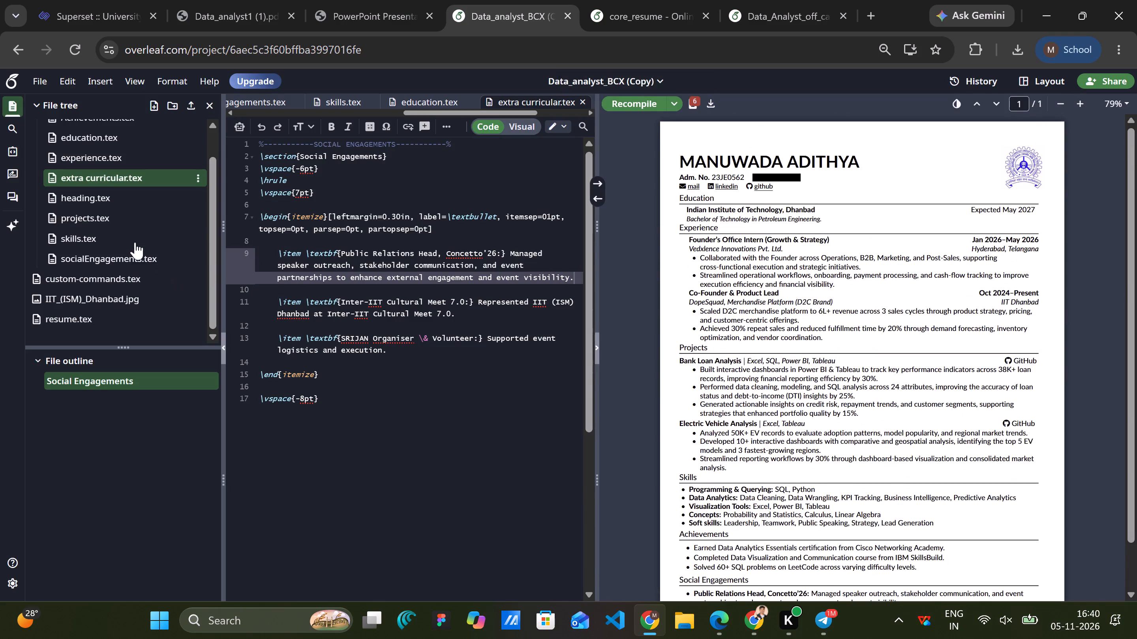
{"action": "scroll", "coordinate": [146, 214], "scroll_direction": "up", "scroll_amount": 2}
{"action": "left_click", "coordinate": [144, 187]}
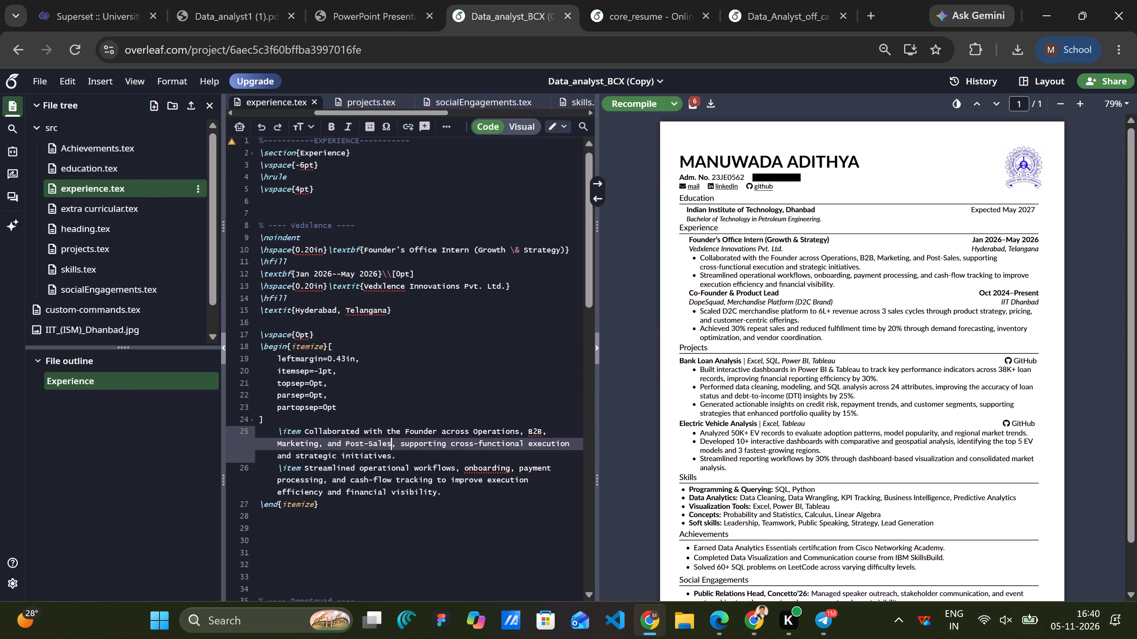
{"action": "left_click", "coordinate": [355, 273]}
{"action": "key", "text": "BackSpace"}
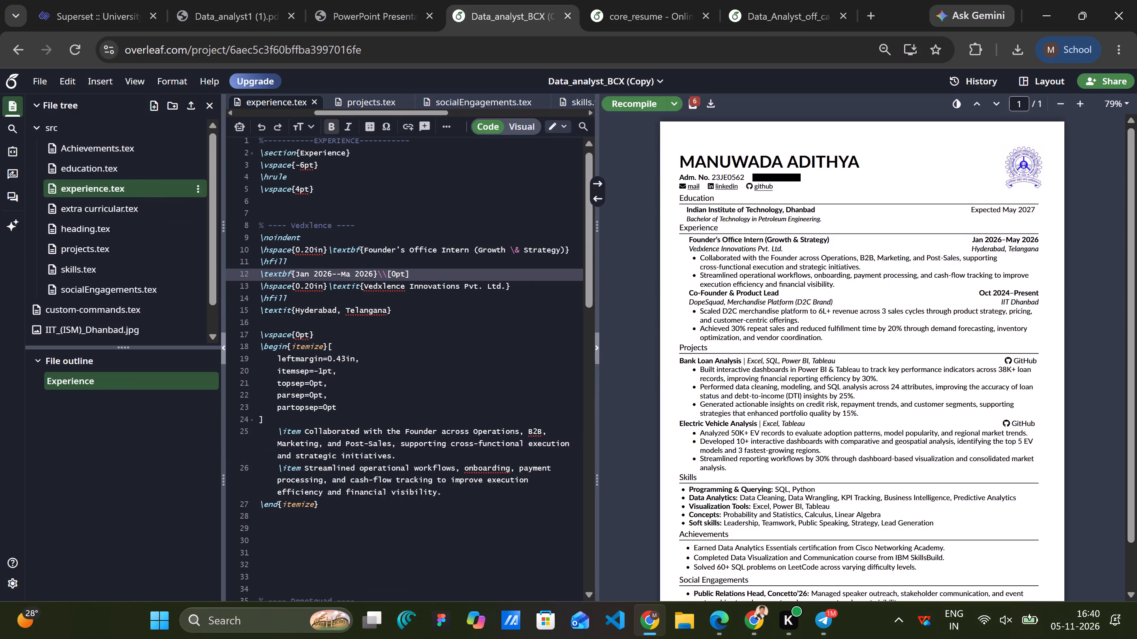
{"action": "key", "text": "r"}
{"action": "left_click", "coordinate": [630, 102]}
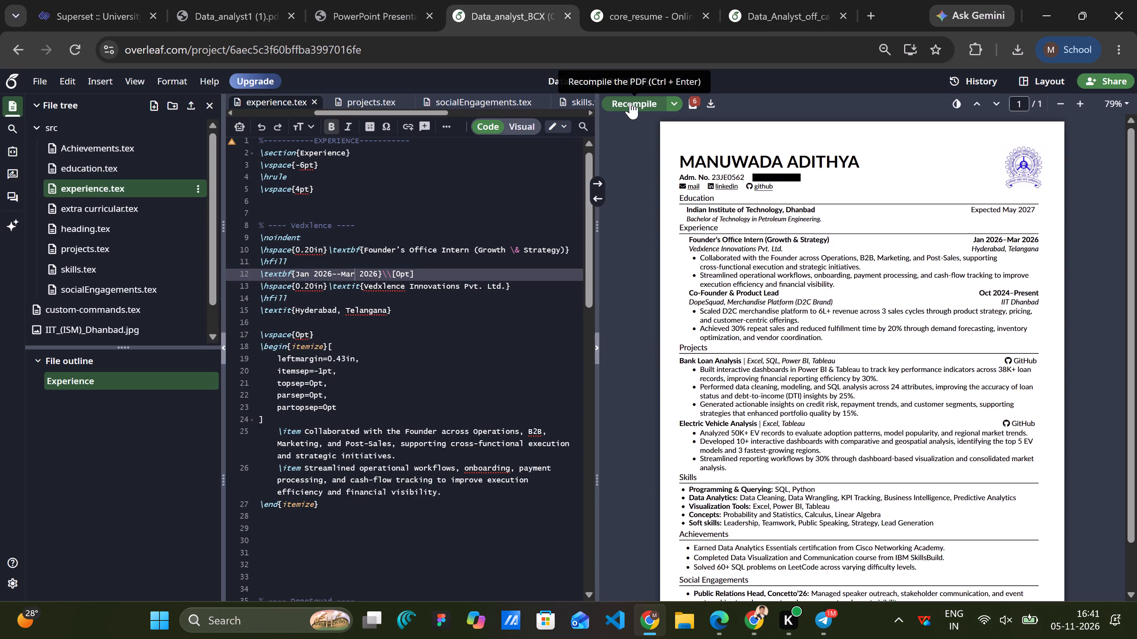
Rename the Overleaf project to "analyst_updated".
{"action": "scroll", "coordinate": [772, 297], "scroll_direction": "down", "scroll_amount": 4}
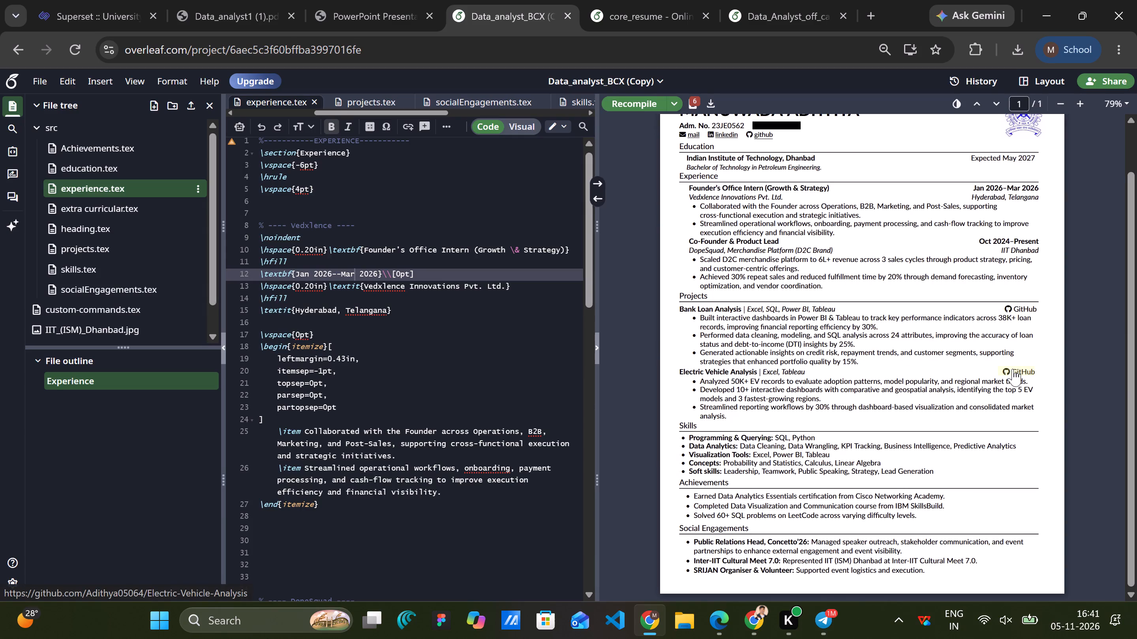
{"action": "scroll", "coordinate": [965, 426], "scroll_direction": "down", "scroll_amount": 2}
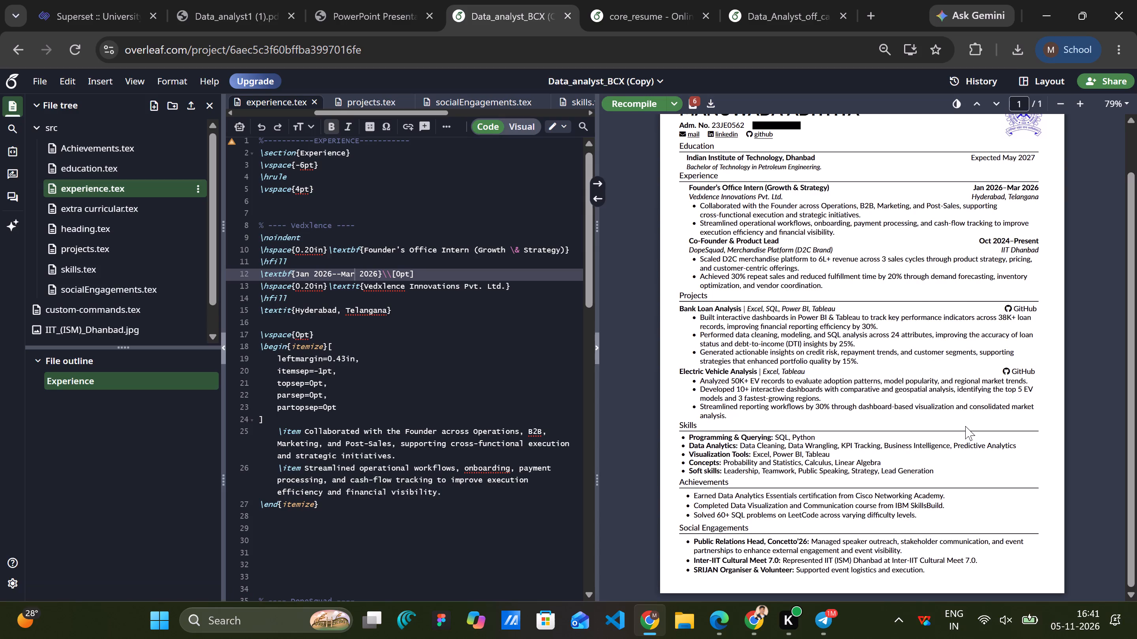
{"action": "scroll", "coordinate": [935, 345], "scroll_direction": "up", "scroll_amount": 3}
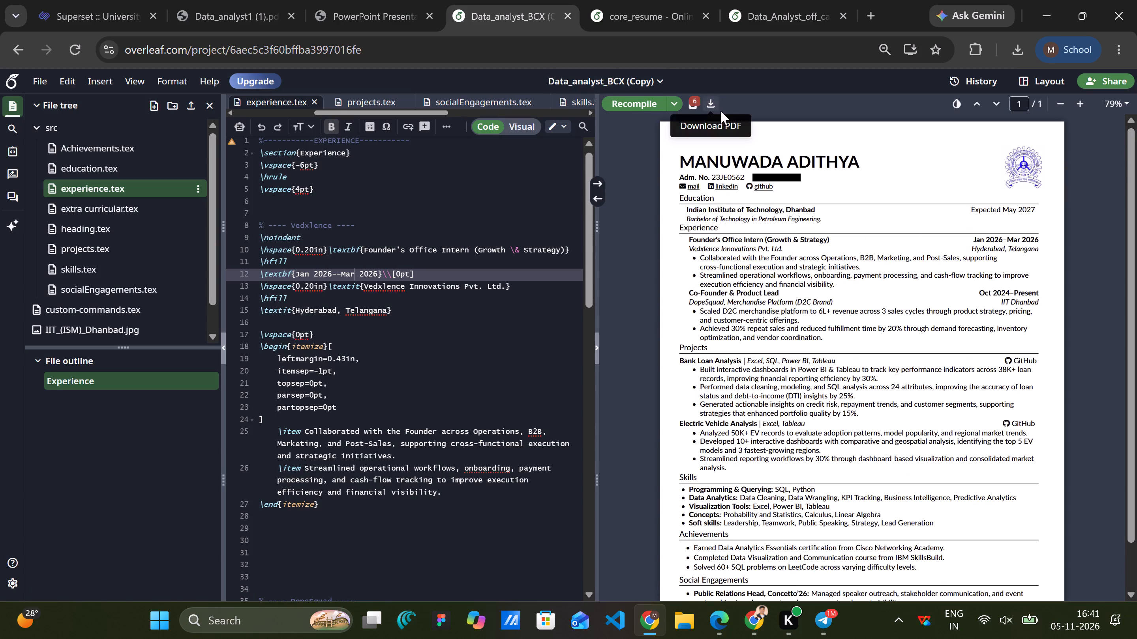
{"action": "left_click", "coordinate": [715, 111]}
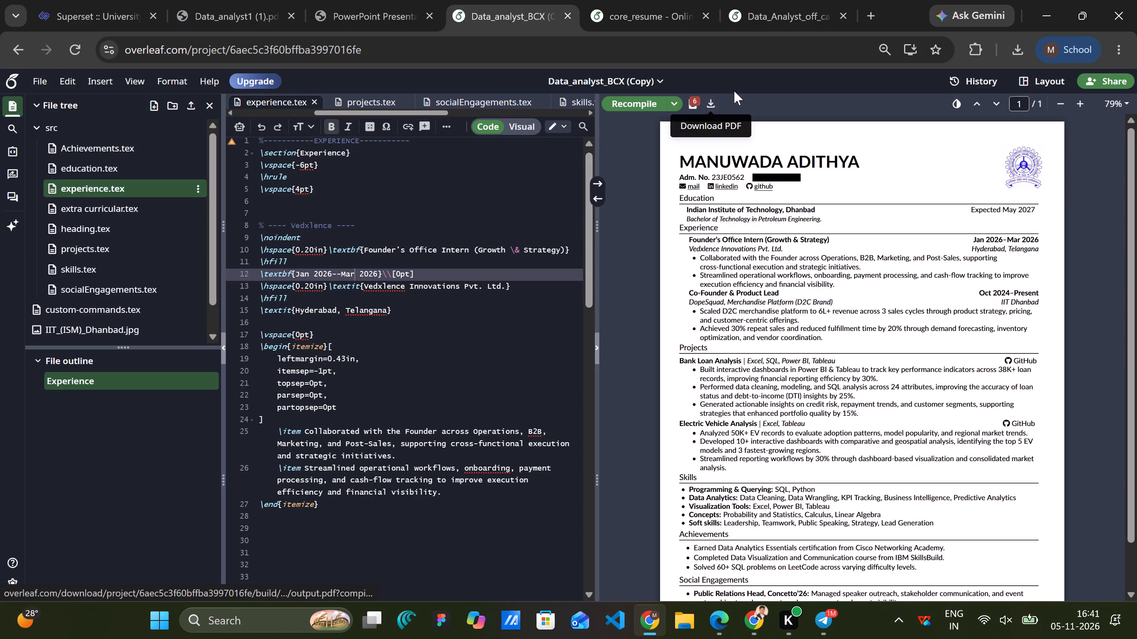
{"action": "left_click", "coordinate": [632, 79]}
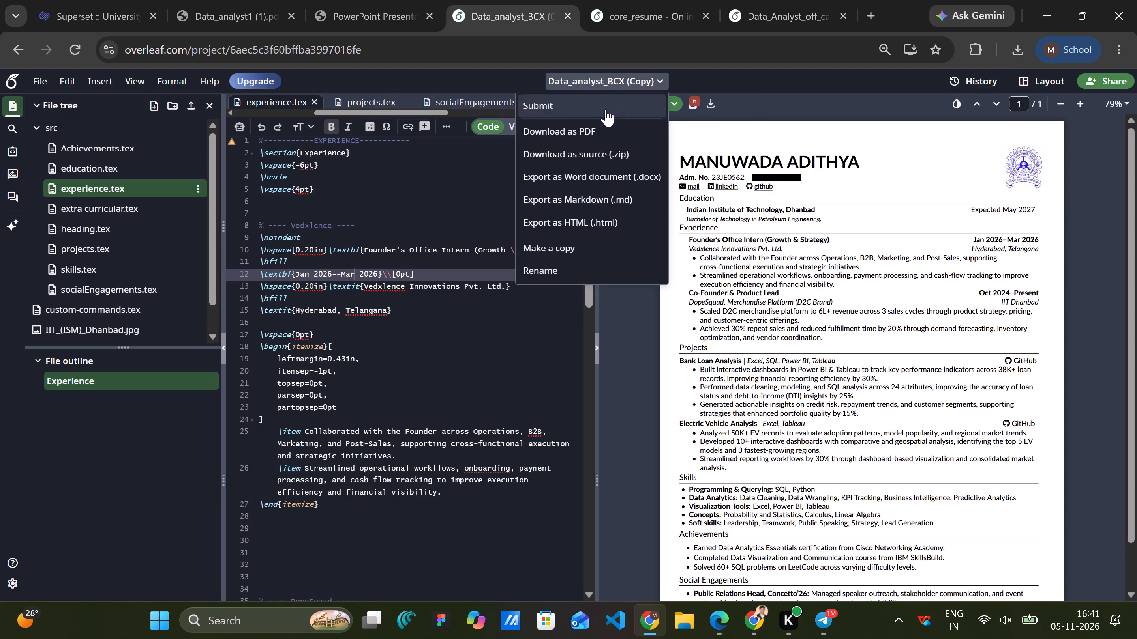
{"action": "left_click", "coordinate": [558, 269]}
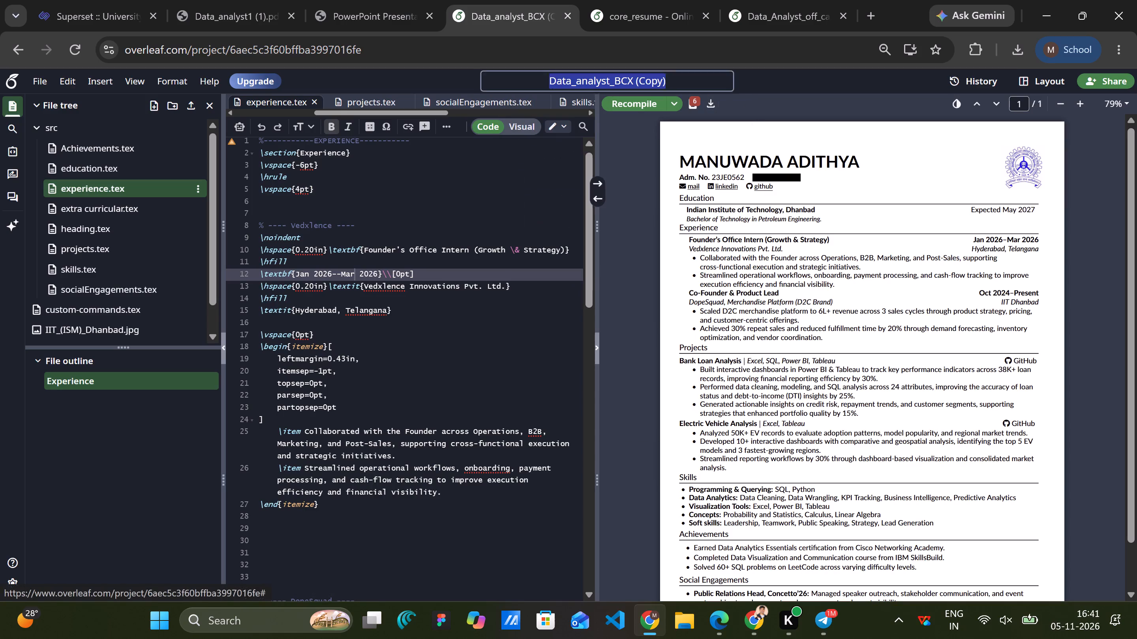
{"action": "key", "text": "BackSpace"}
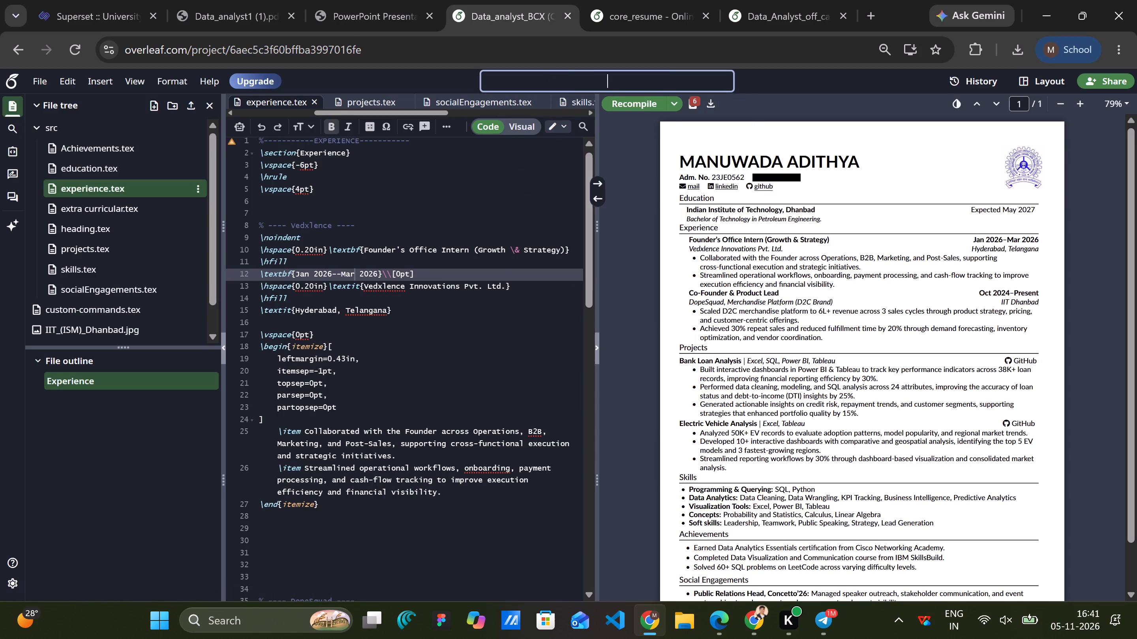
{"action": "type", "text": "analysr"}
{"action": "key", "text": "BackSpace"}
{"action": "key", "text": "t"}
{"action": "key", "text": "shift+underscore"}
{"action": "type", "text": "up"}
{"action": "type", "text": "dated"}
{"action": "key", "text": "Return"}
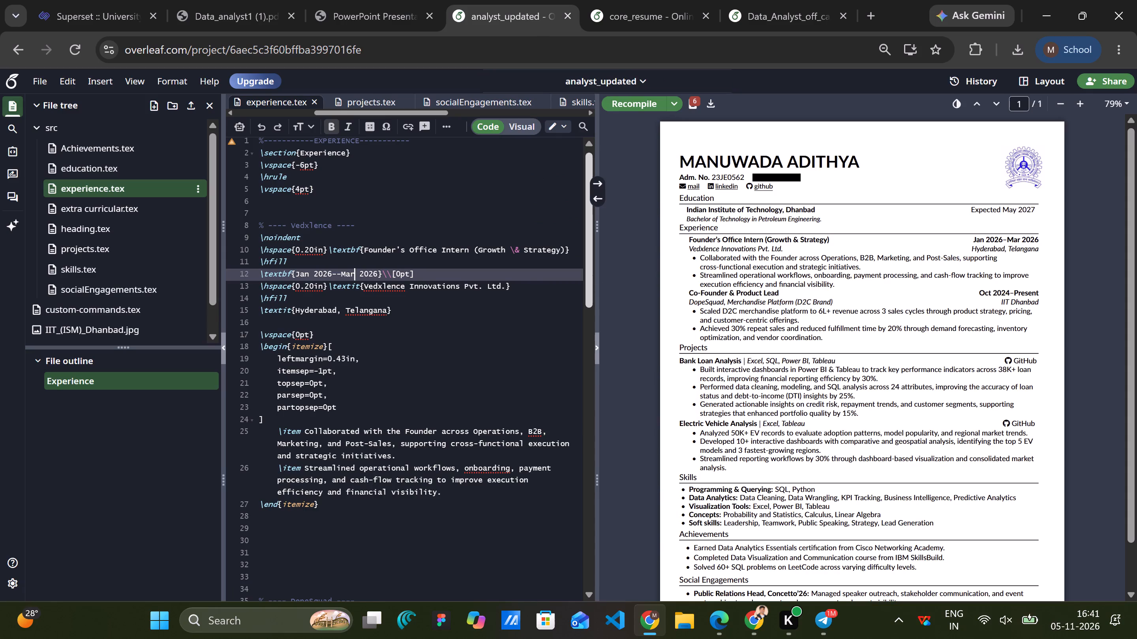
Download the compiled resume as a PDF.
{"action": "left_click", "coordinate": [706, 103]}
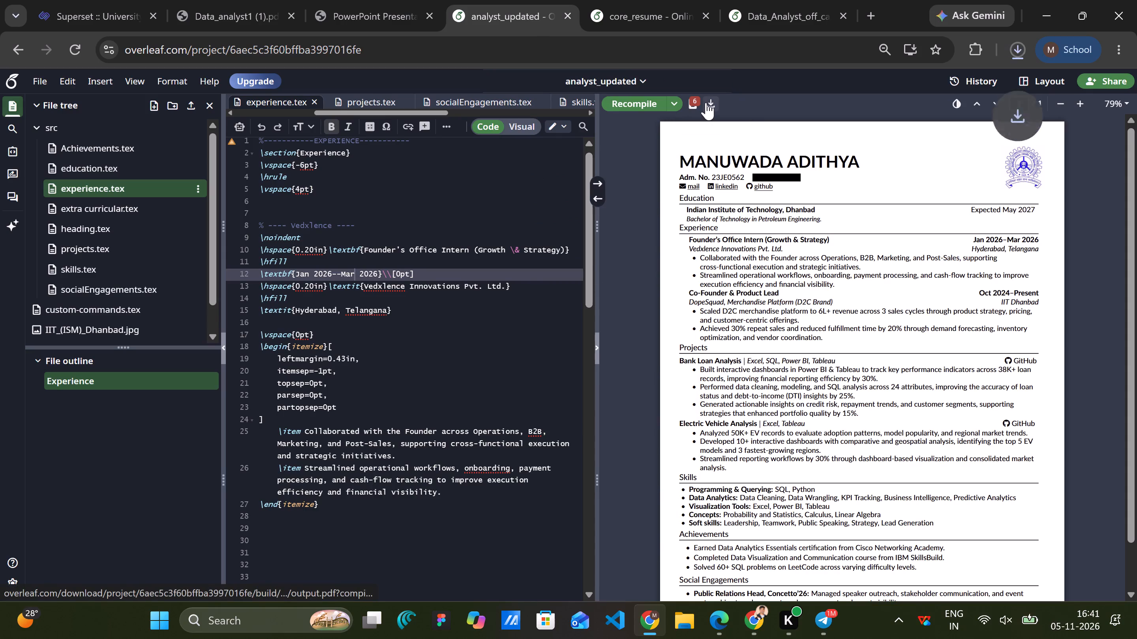
Open the downloaded analyst_updated.pdf, read through the whole resume page, and close it.
{"action": "left_click", "coordinate": [86, 18]}
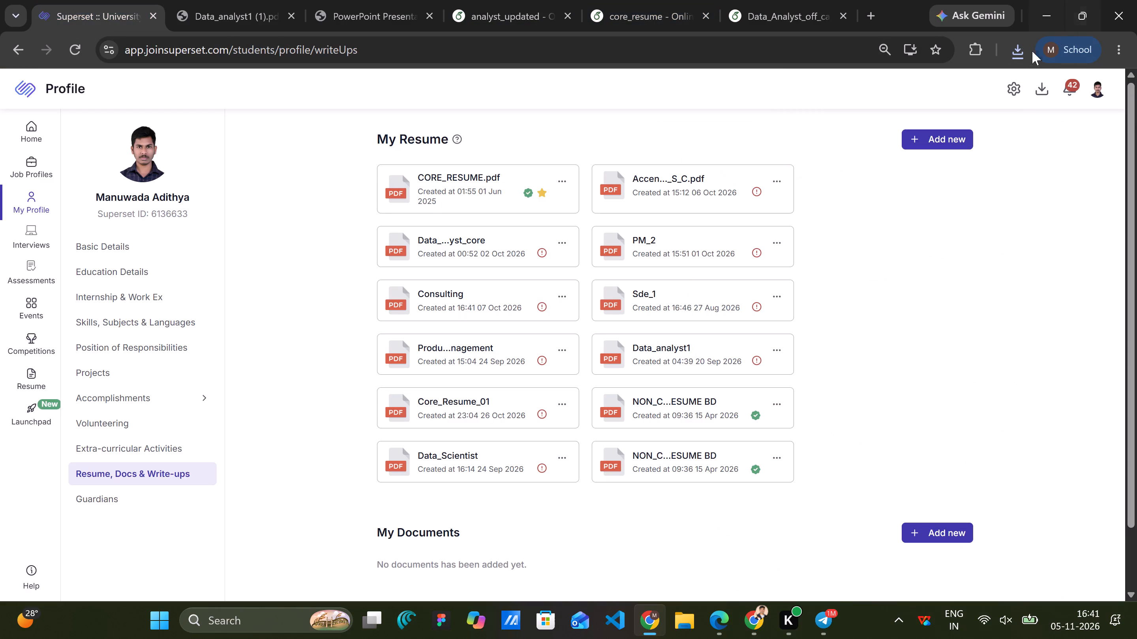
{"action": "left_click", "coordinate": [1027, 54]}
{"action": "left_click", "coordinate": [905, 121]}
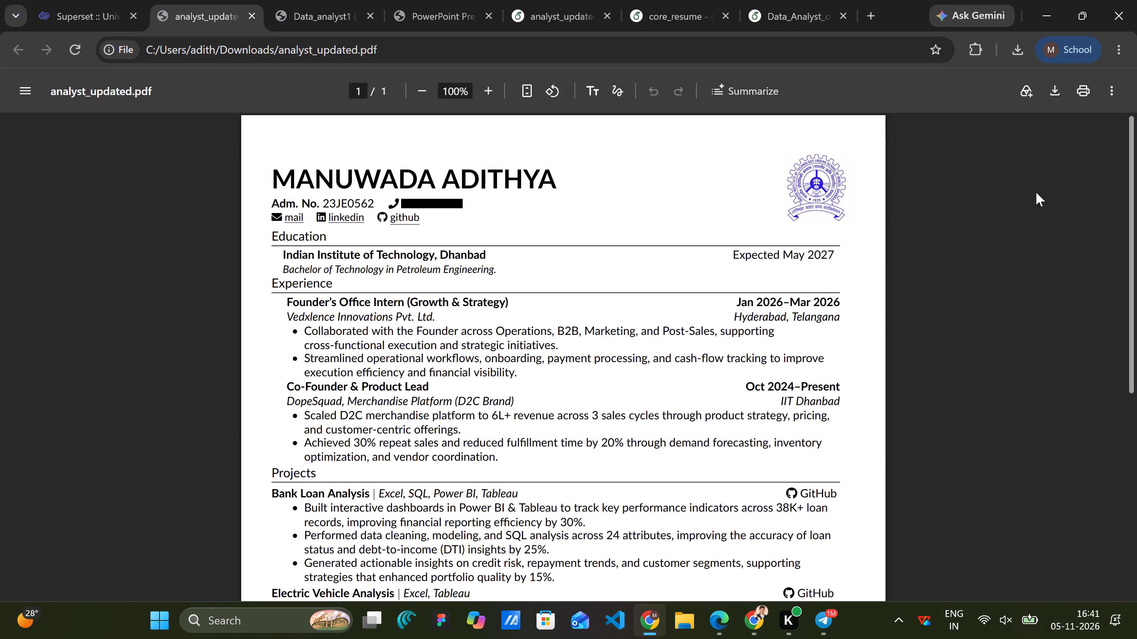
{"action": "scroll", "coordinate": [623, 460], "scroll_direction": "down", "scroll_amount": 3}
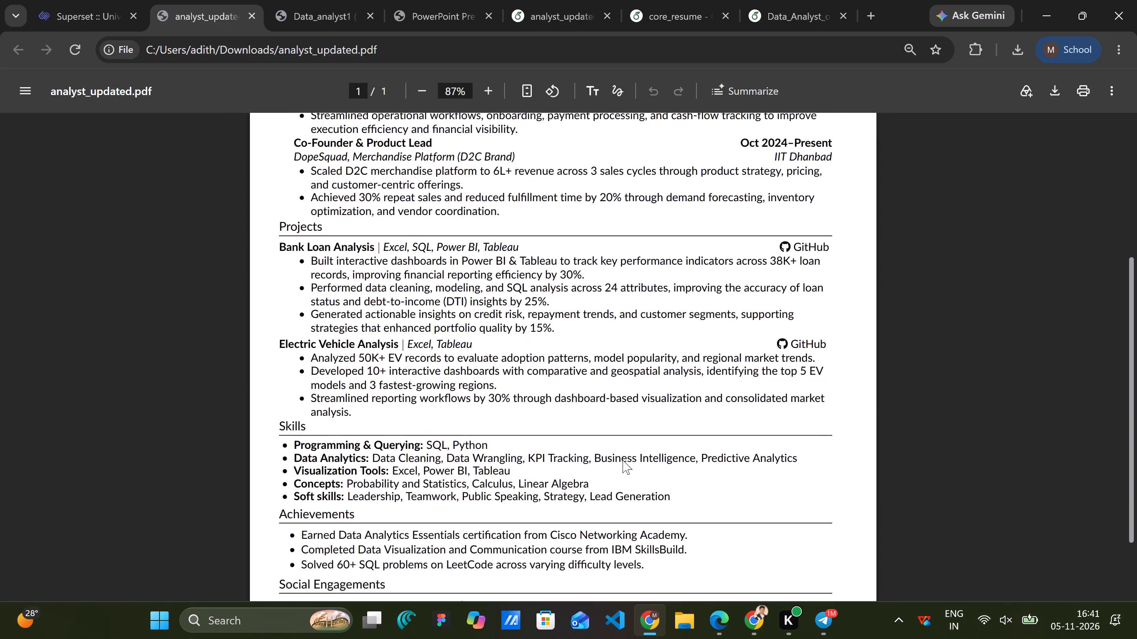
{"action": "scroll", "coordinate": [623, 460], "scroll_direction": "down", "scroll_amount": 1}
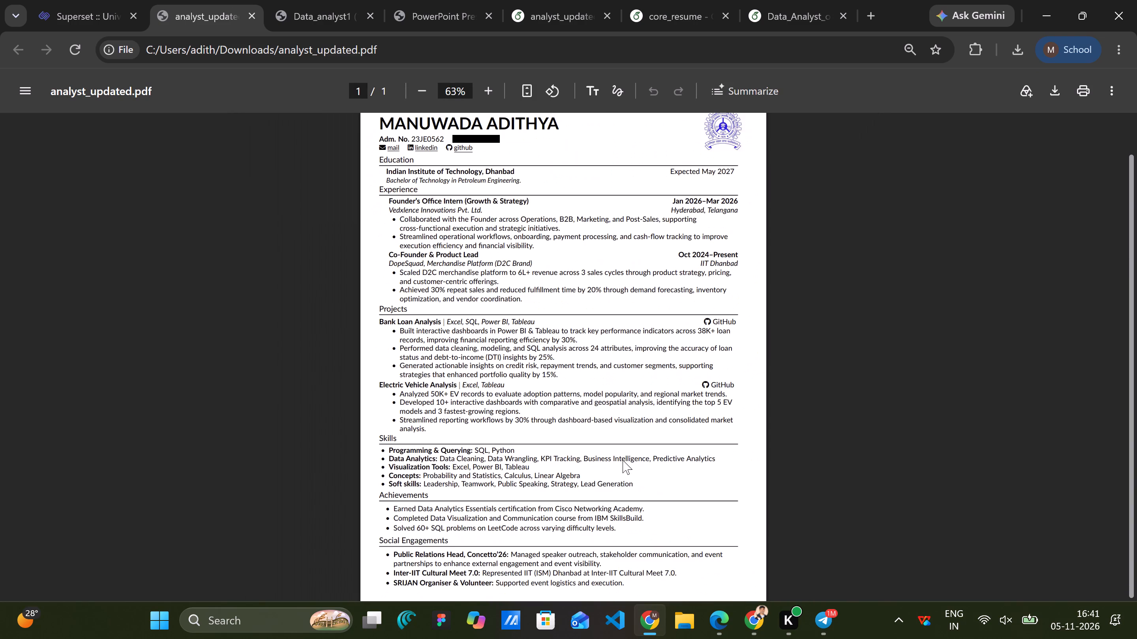
{"action": "scroll", "coordinate": [623, 460], "scroll_direction": "up", "scroll_amount": 1}
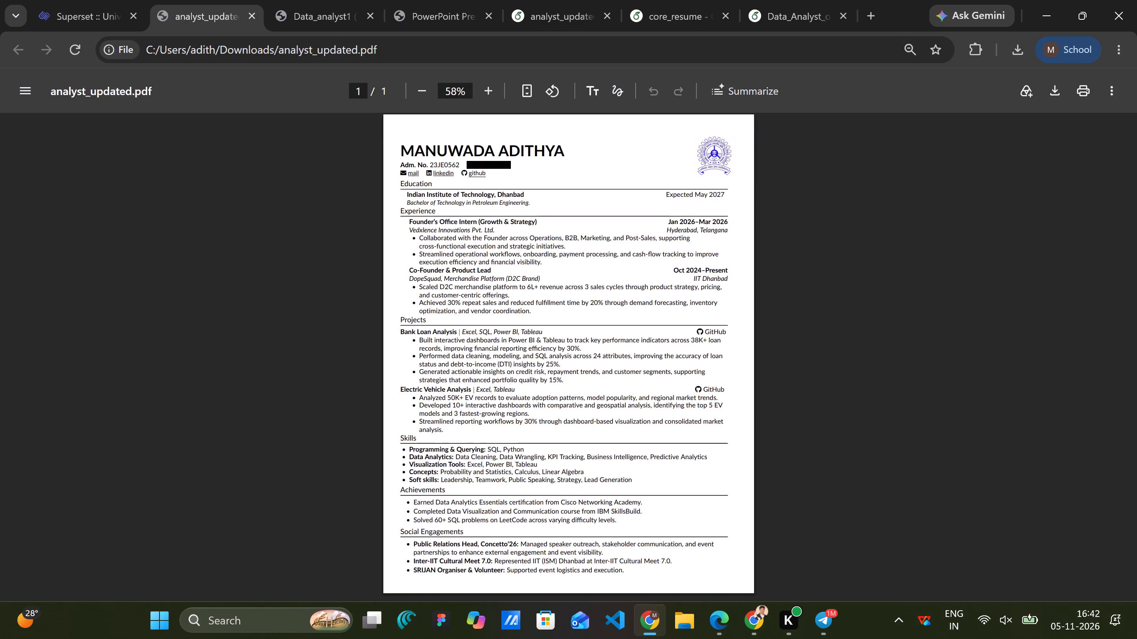
{"action": "scroll", "coordinate": [591, 522], "scroll_direction": "down", "scroll_amount": 3}
{"action": "scroll", "coordinate": [346, 211], "scroll_direction": "down", "scroll_amount": 1}
{"action": "scroll", "coordinate": [346, 211], "scroll_direction": "up", "scroll_amount": 1}
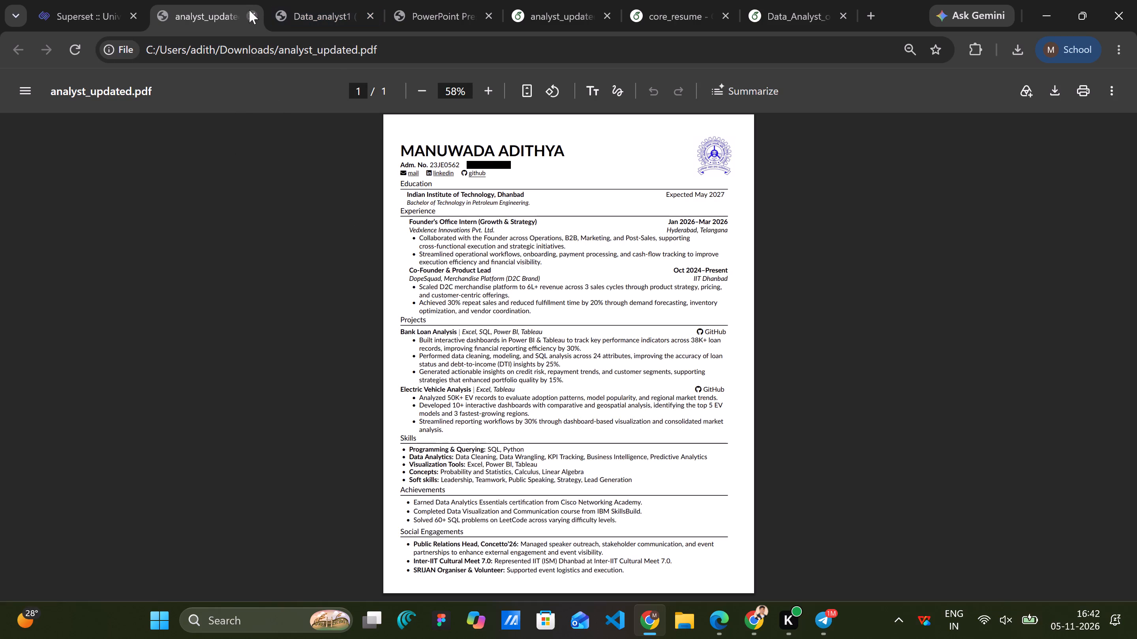
{"action": "left_click", "coordinate": [253, 14]}
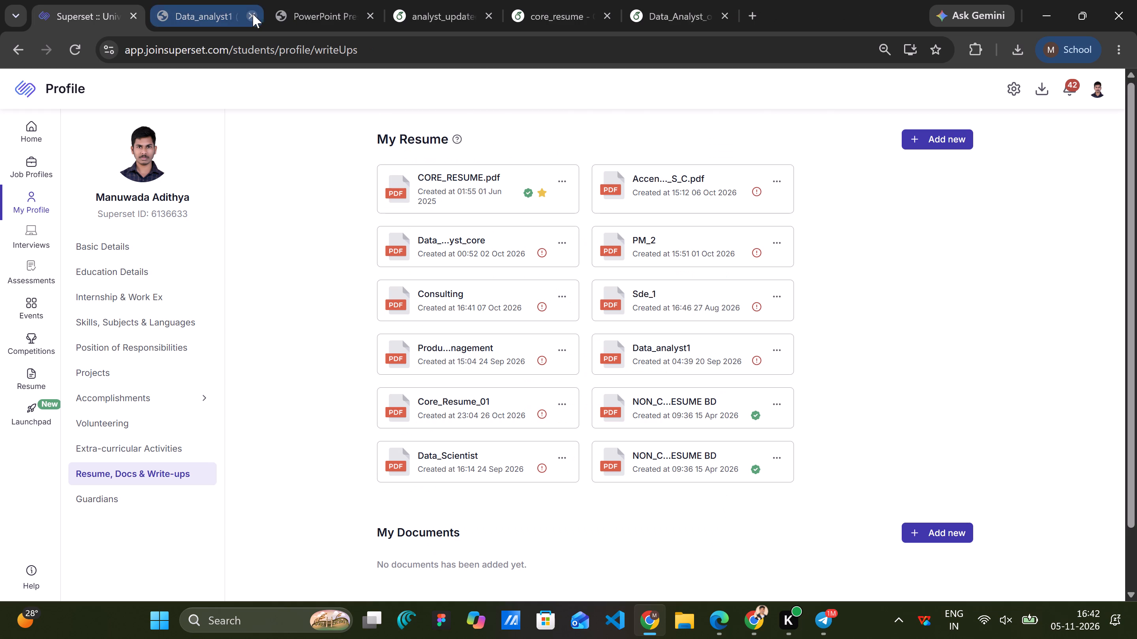
Upload analyst_updated.pdf from Downloads as a new resume on the Superset profile, titled ICICI_ANALYST.
{"action": "left_click", "coordinate": [932, 134]}
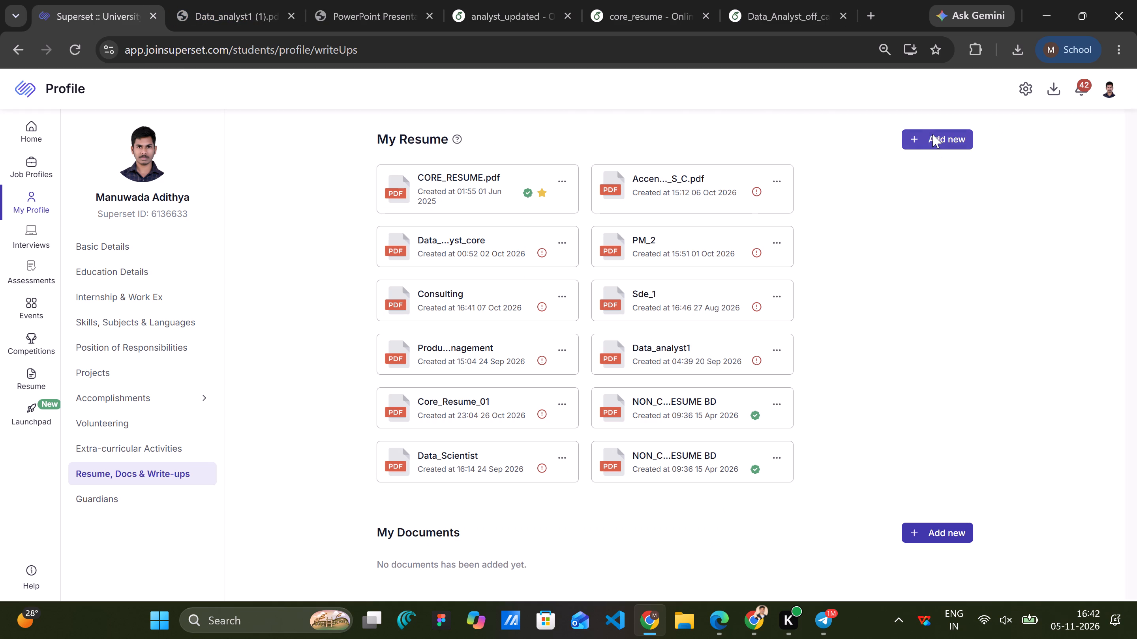
{"action": "left_click", "coordinate": [582, 299]}
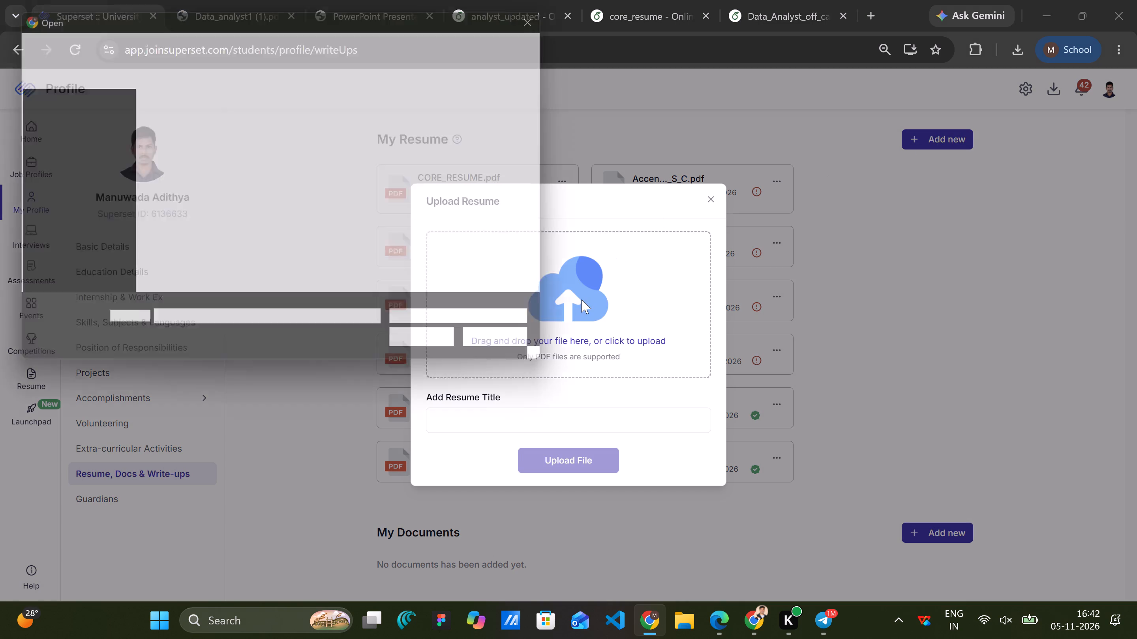
{"action": "left_click", "coordinate": [54, 174]}
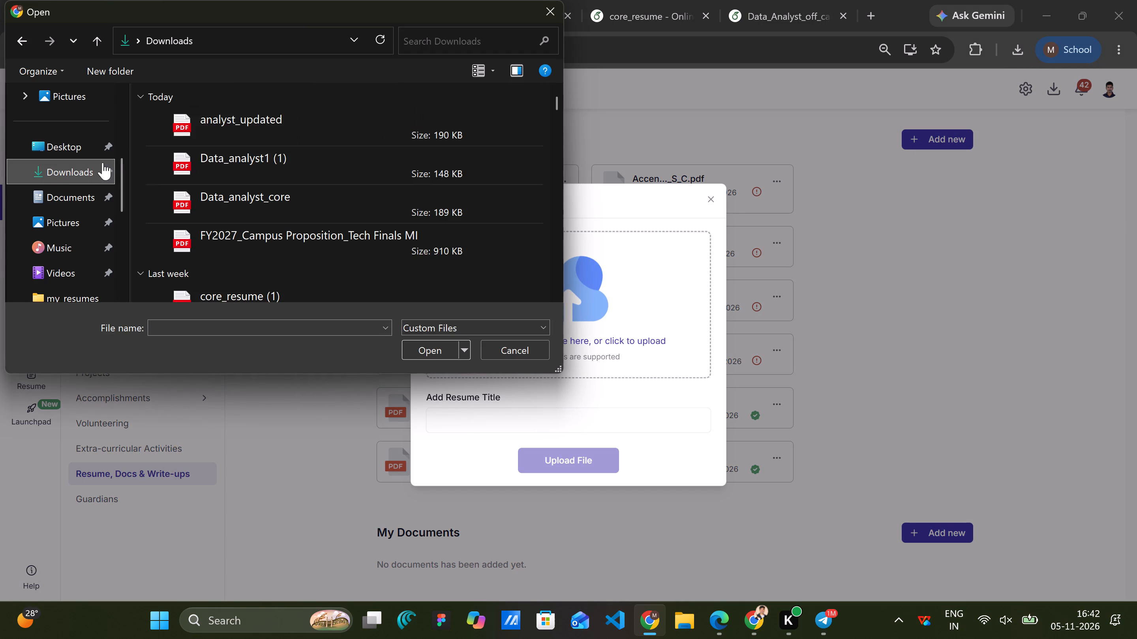
{"action": "double_click", "coordinate": [205, 125]}
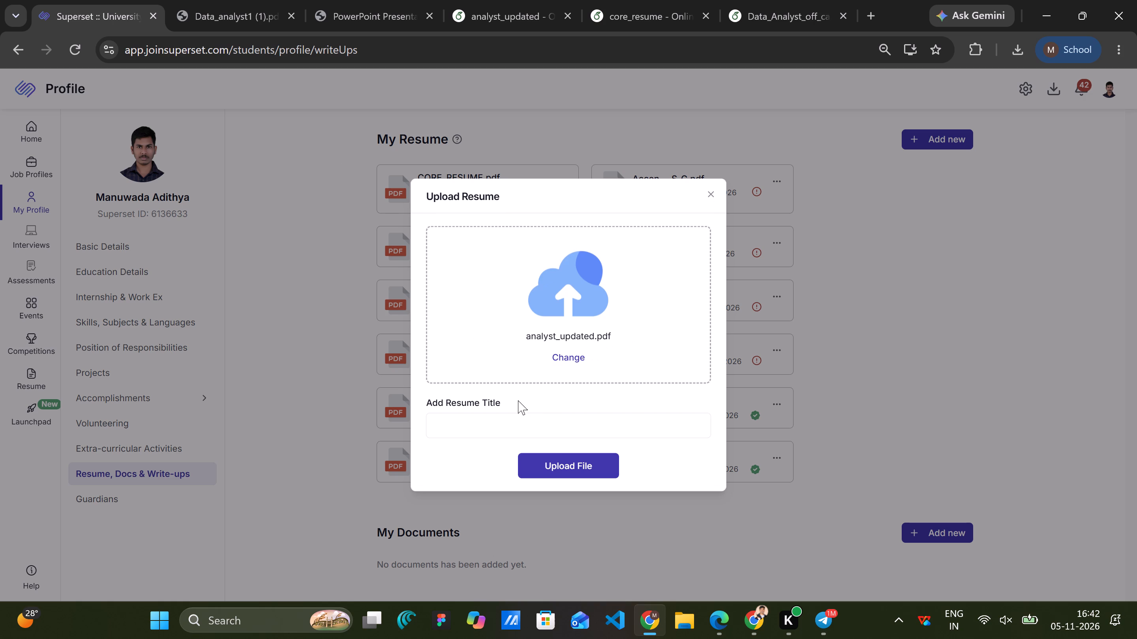
{"action": "left_click", "coordinate": [504, 415]}
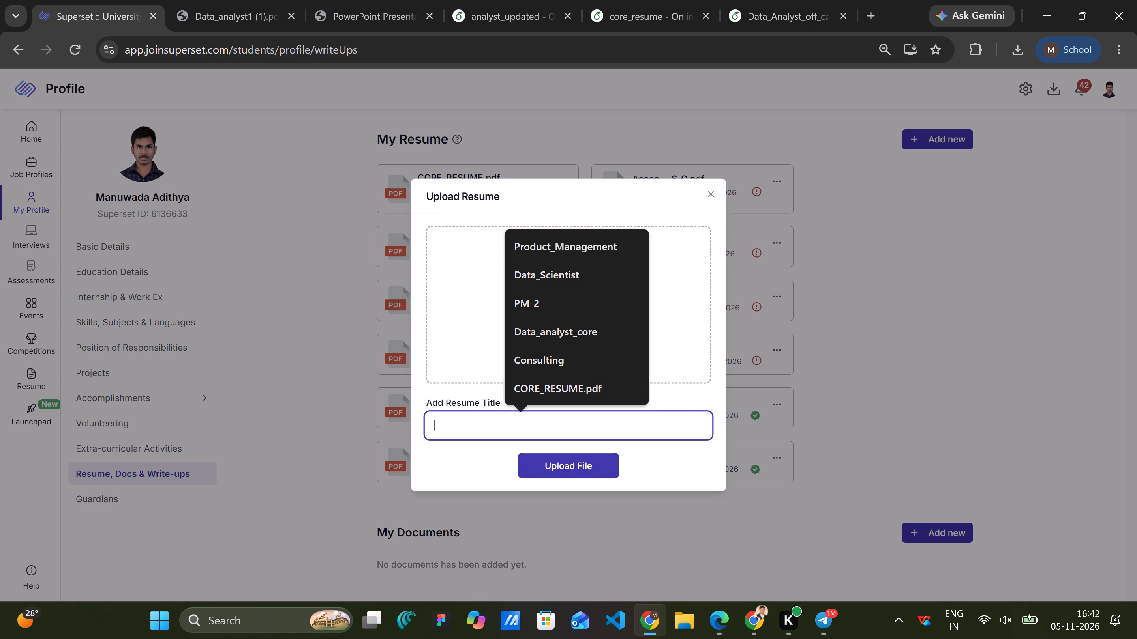
{"action": "type", "text": "CIC"}
{"action": "key", "text": "BackSpace"}
{"action": "key", "text": "BackSpace"}
{"action": "key", "text": "BackSpace"}
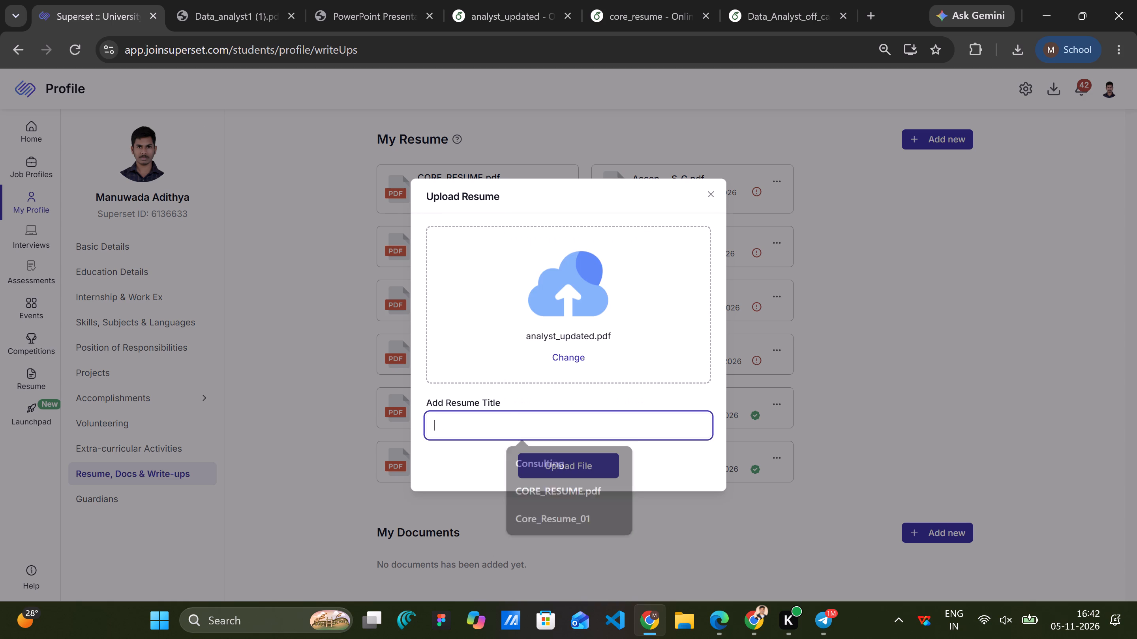
{"action": "type", "text": "ICICI"}
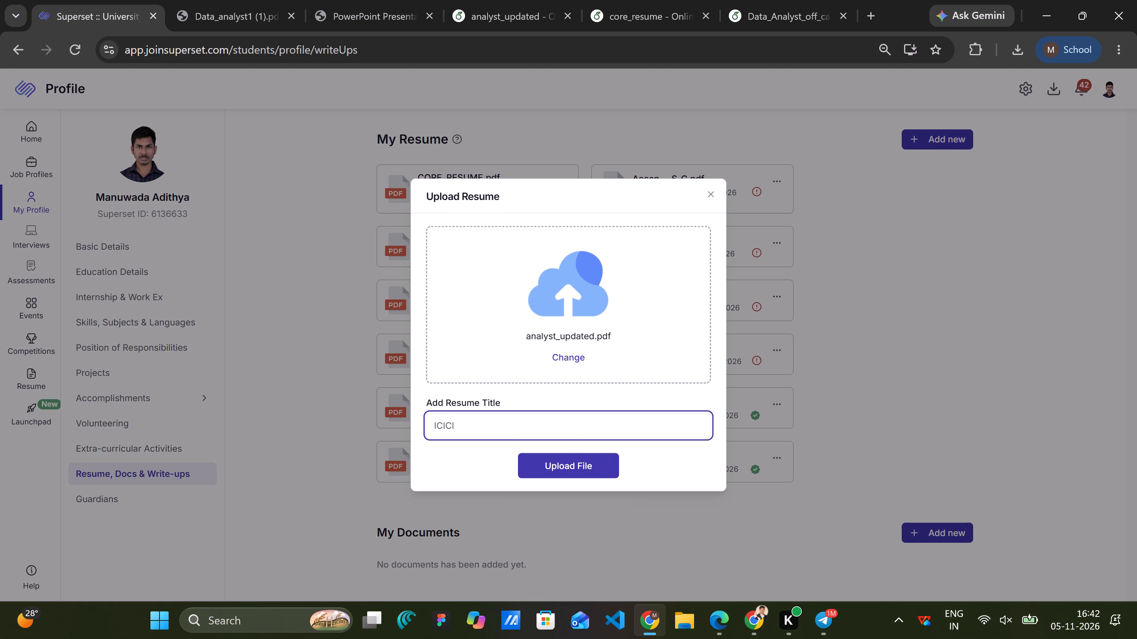
{"action": "key", "text": "minus"}
{"action": "key", "text": "BackSpace"}
{"action": "type", "text": "_AB"}
{"action": "key", "text": "BackSpace"}
{"action": "type", "text": "NALYST"}
{"action": "left_click", "coordinate": [585, 460]}
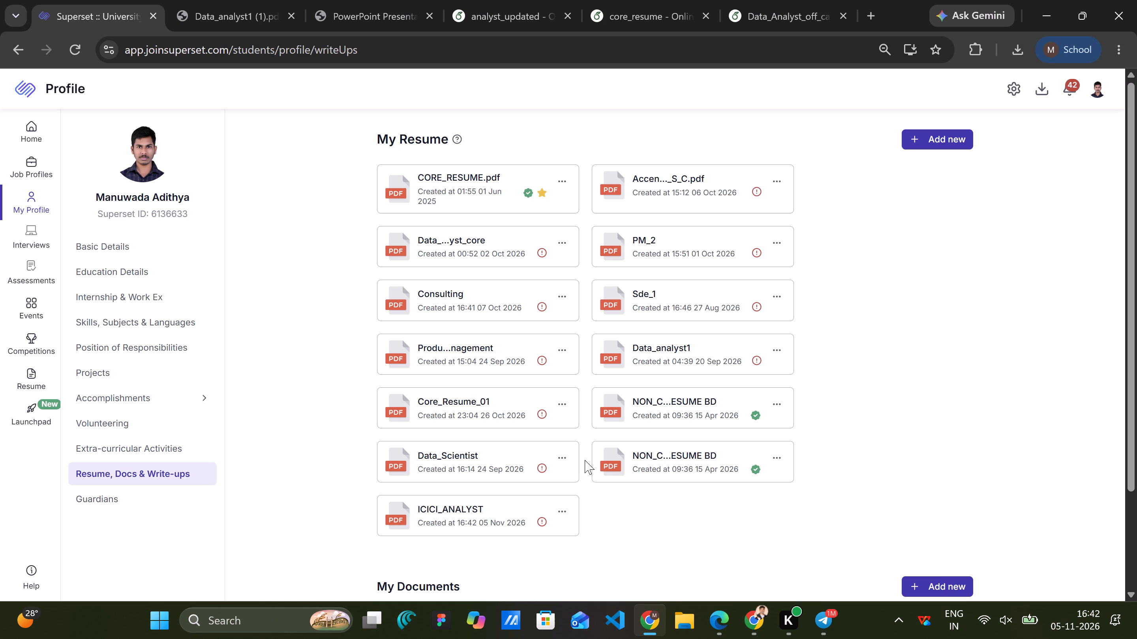
Open the ICICI Bank Manager I posting in the Superset job profiles.
{"action": "left_click", "coordinate": [38, 166]}
{"action": "left_click", "coordinate": [333, 335]}
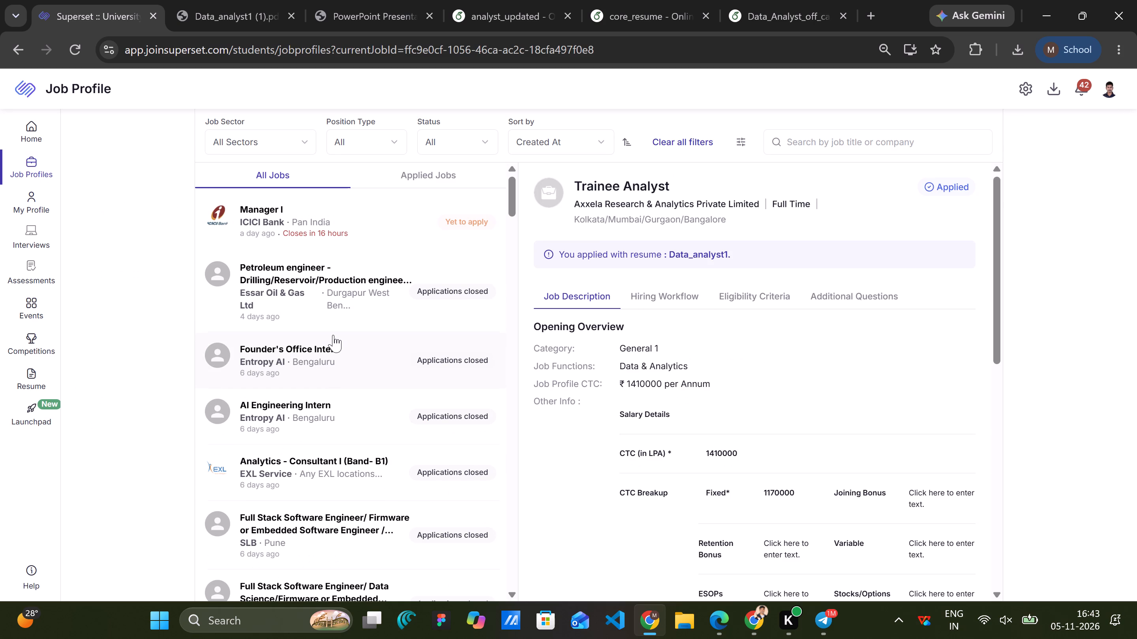
{"action": "left_click", "coordinate": [373, 239]}
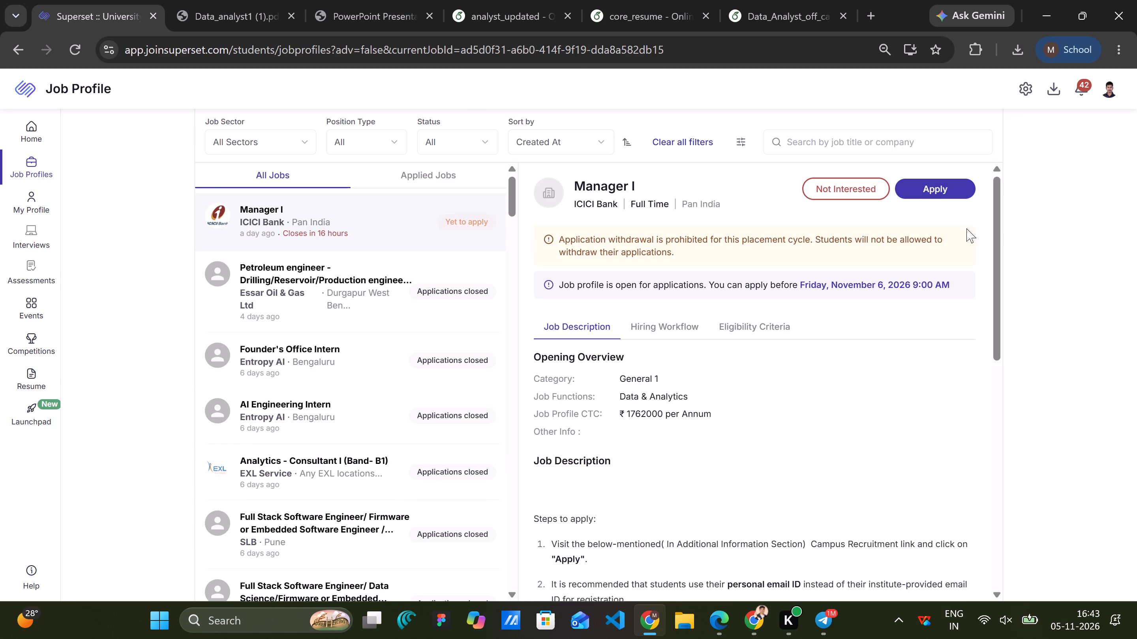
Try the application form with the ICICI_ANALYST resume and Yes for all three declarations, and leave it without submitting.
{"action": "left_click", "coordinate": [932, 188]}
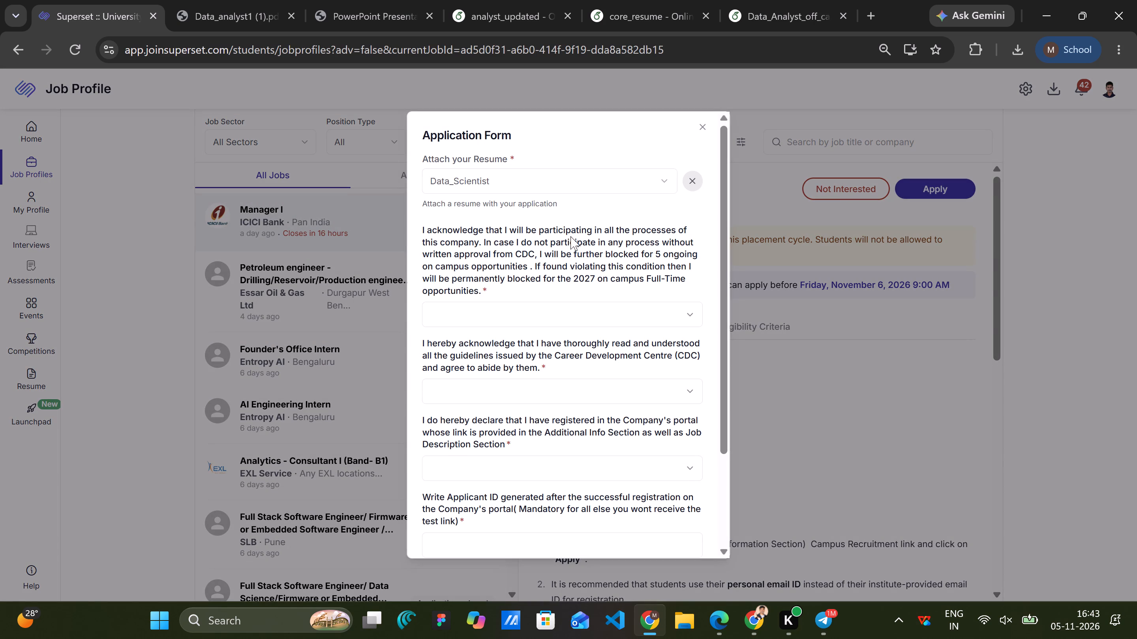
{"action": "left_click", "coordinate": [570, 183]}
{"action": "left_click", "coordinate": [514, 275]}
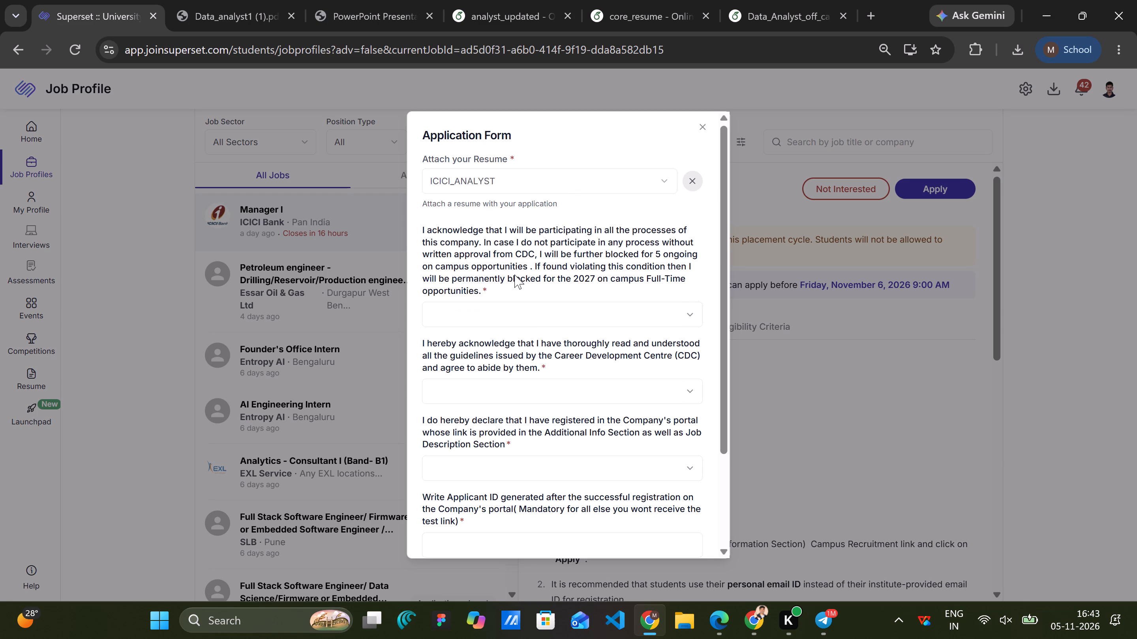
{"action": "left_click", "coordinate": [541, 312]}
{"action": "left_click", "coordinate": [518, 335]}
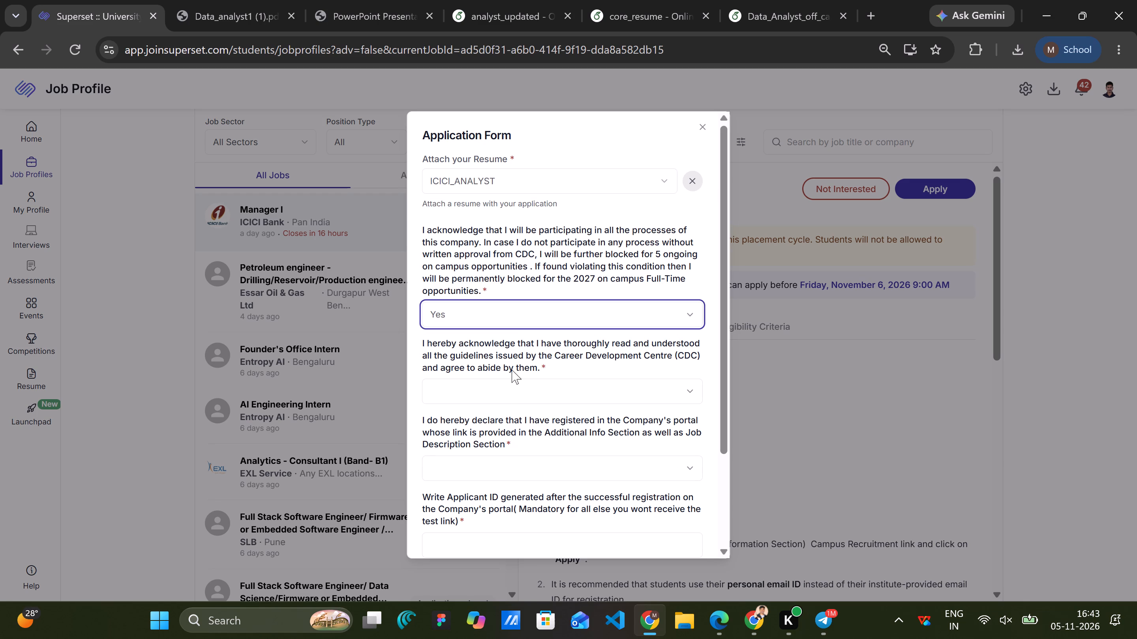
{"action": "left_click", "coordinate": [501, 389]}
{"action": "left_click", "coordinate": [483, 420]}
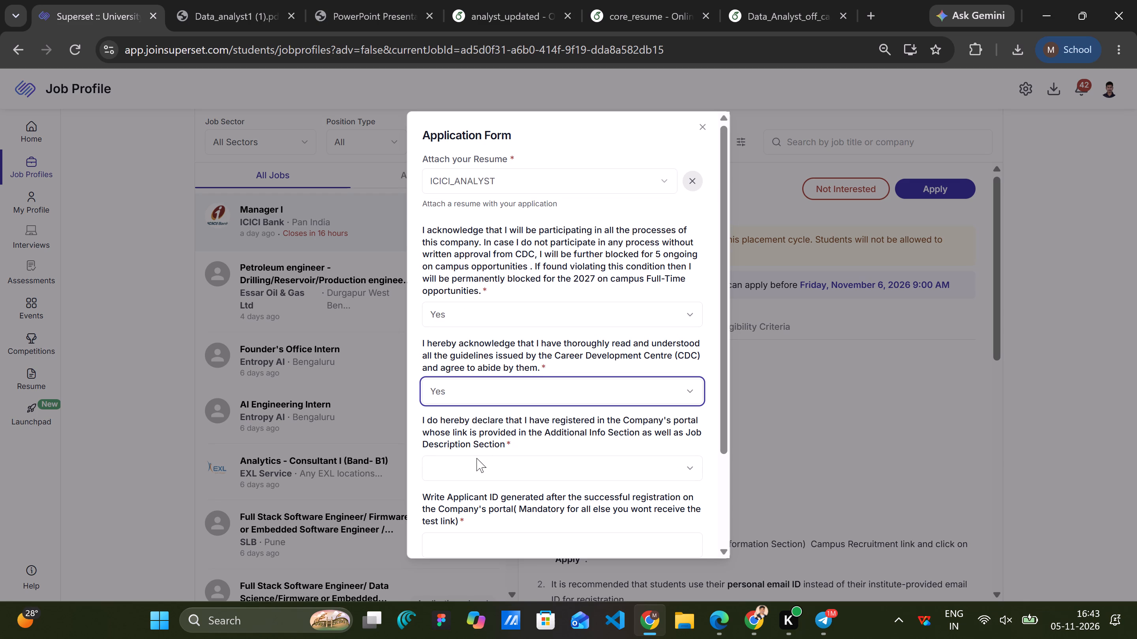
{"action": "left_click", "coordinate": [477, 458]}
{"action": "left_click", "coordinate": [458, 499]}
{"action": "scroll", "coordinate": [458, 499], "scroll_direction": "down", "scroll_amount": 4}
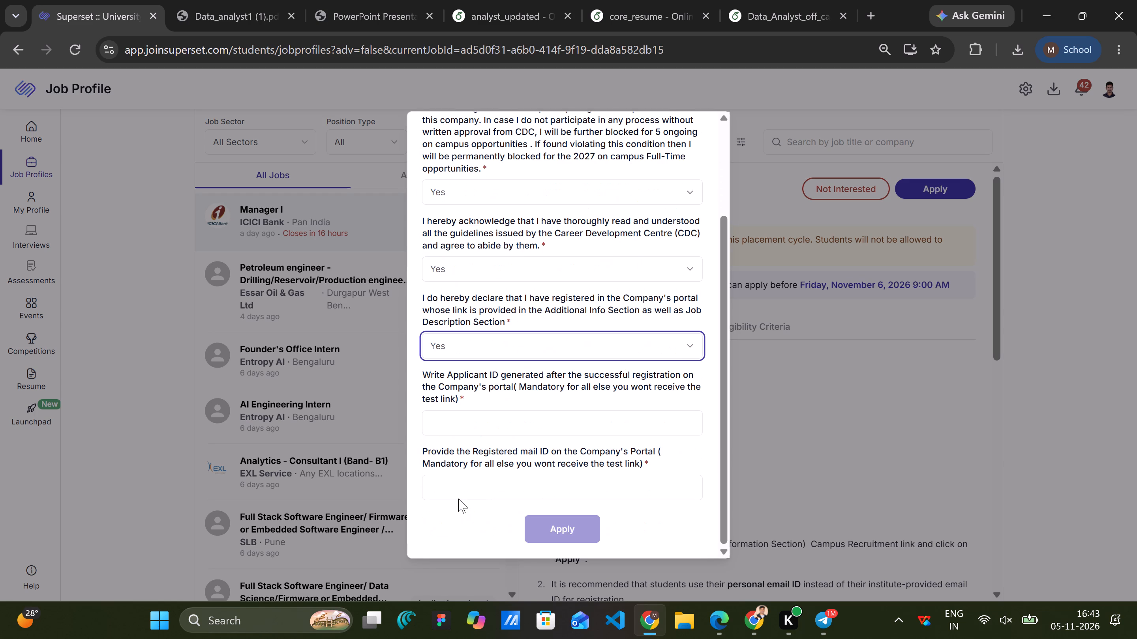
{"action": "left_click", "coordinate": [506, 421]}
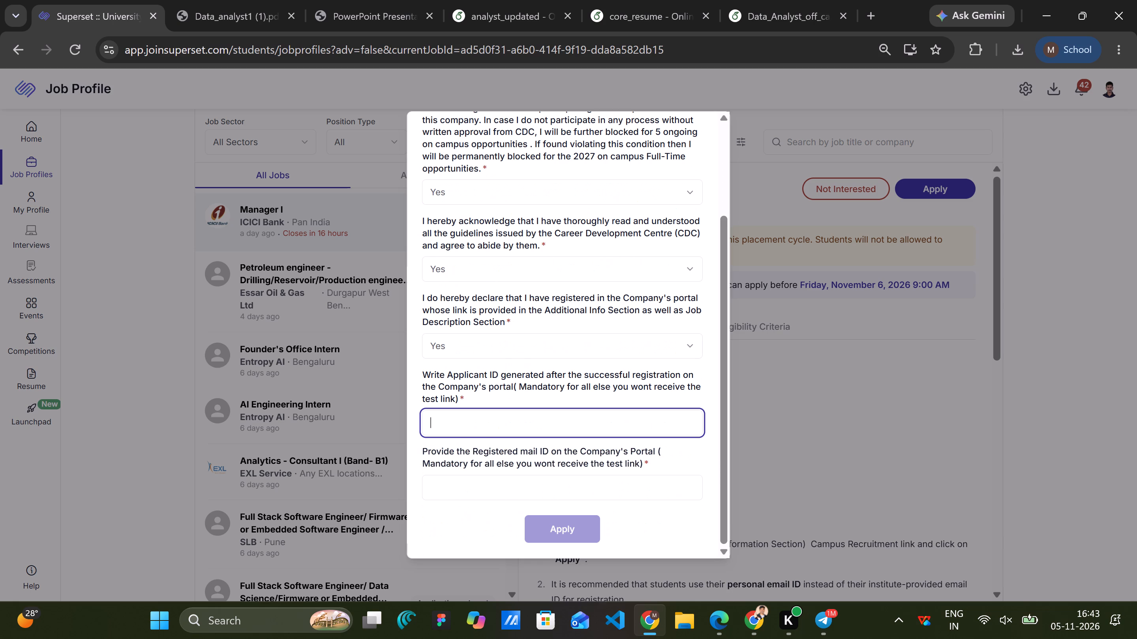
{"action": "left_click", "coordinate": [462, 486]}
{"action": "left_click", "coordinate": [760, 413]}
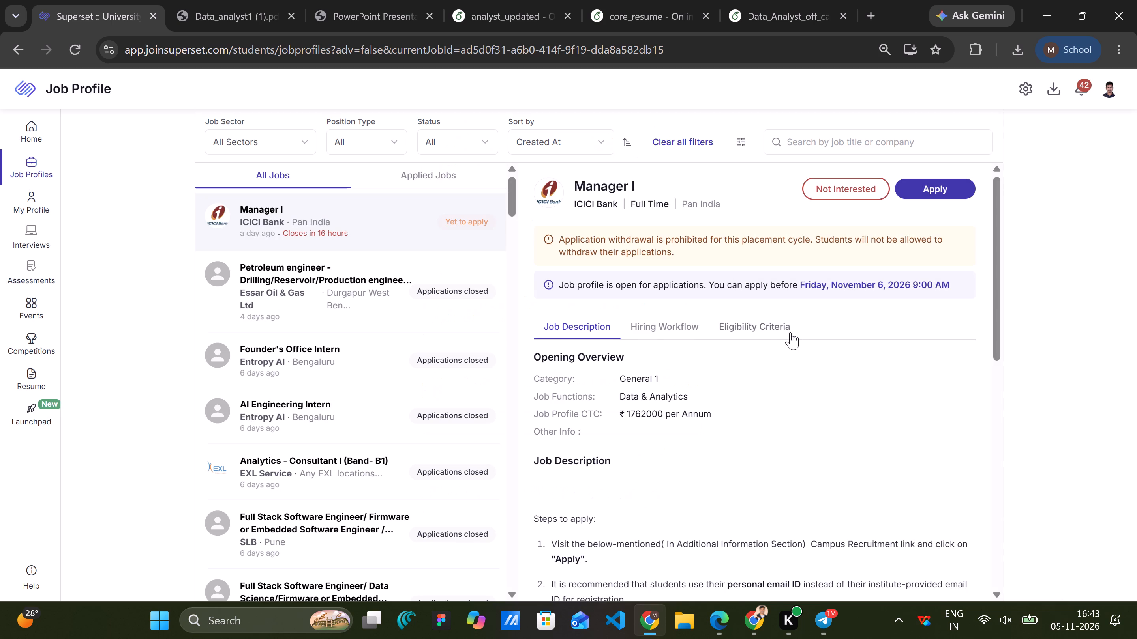
Open the Campus Program registration link in the Manager I job's additional information.
{"action": "scroll", "coordinate": [764, 338], "scroll_direction": "down", "scroll_amount": 4}
{"action": "left_click", "coordinate": [759, 374]}
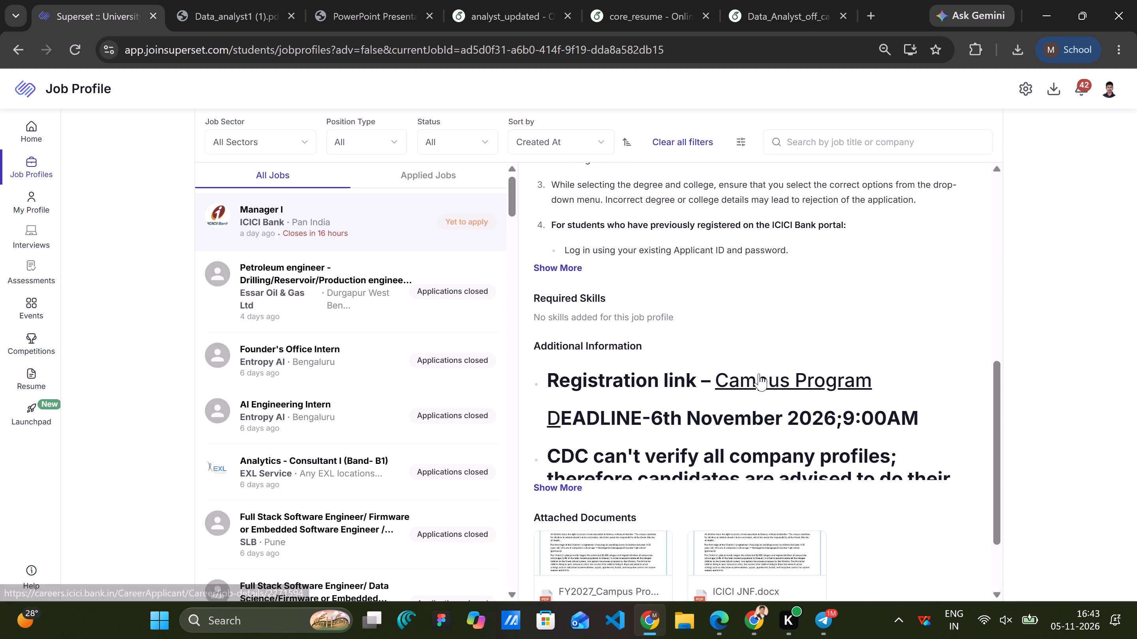